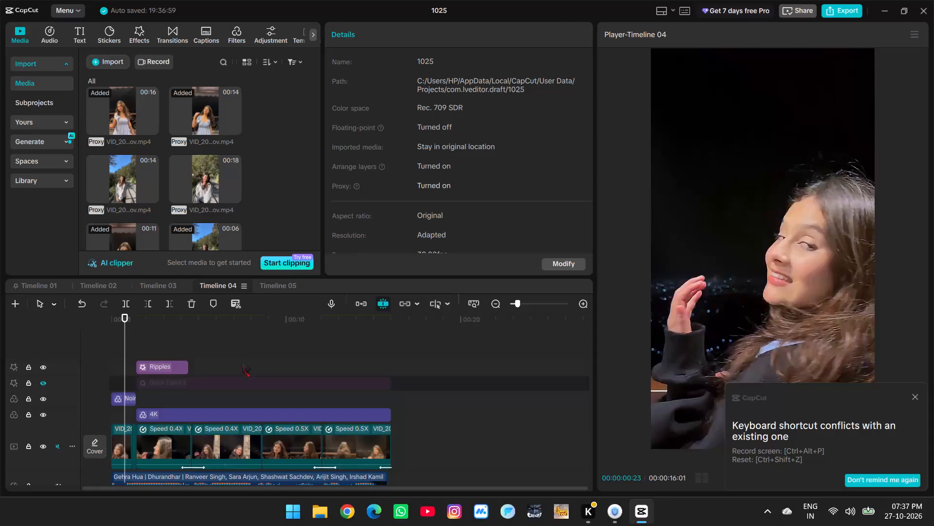
Set the system sound volume to about 40 percent.
left_click(855, 504)
left_click(803, 435)
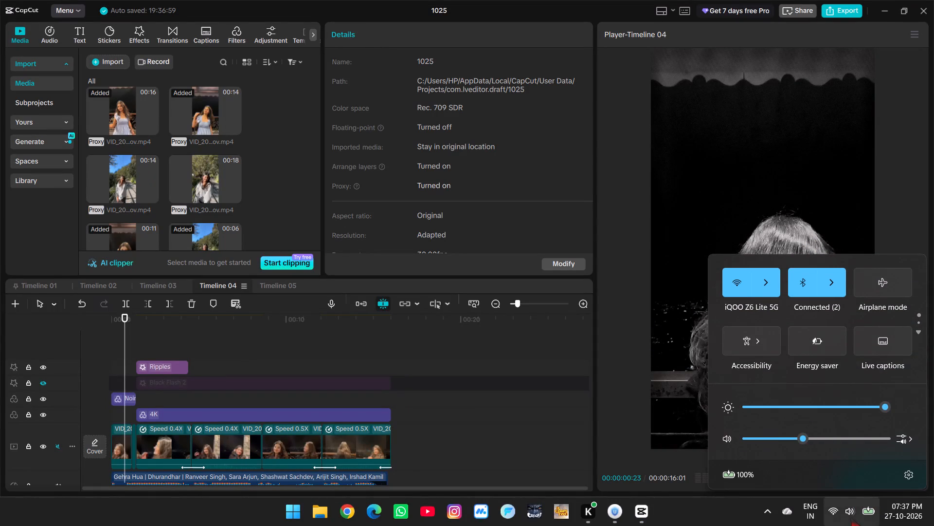
left_click(851, 518)
Skim Timeline 04 from its opening clip to about 00:00:05.
left_click(124, 345)
left_click(189, 345)
left_click_drag(189, 345, 209, 347)
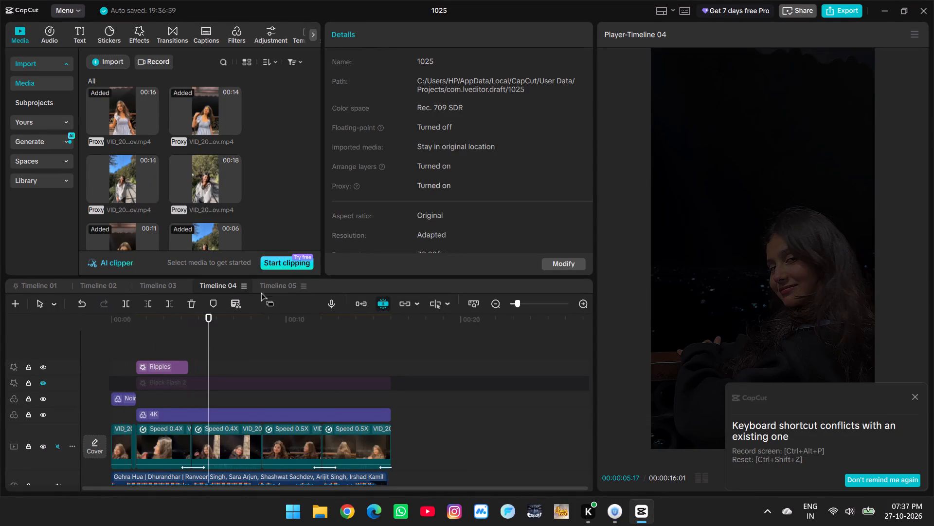
Open Timeline 05 and bring the playhead to the start of the Parts Assembled effect.
left_click(262, 289)
left_click_drag(254, 310, 248, 324)
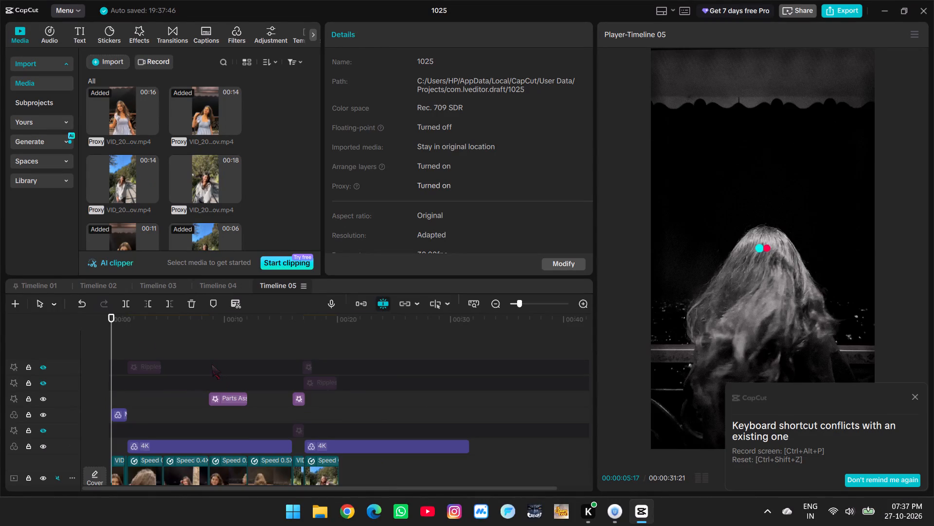
scroll(212, 364, "down", 3)
key("space")
double_click(208, 375)
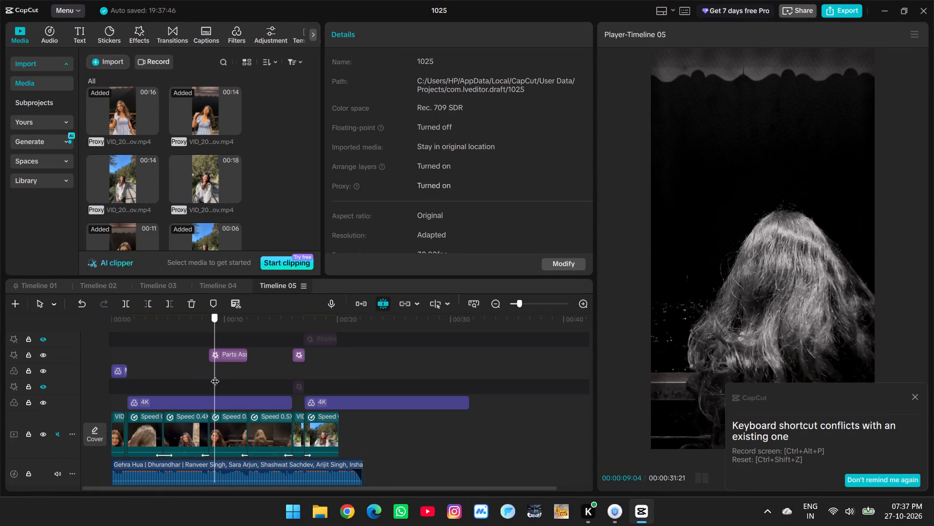
scroll(209, 376, "up", 9, "ctrl")
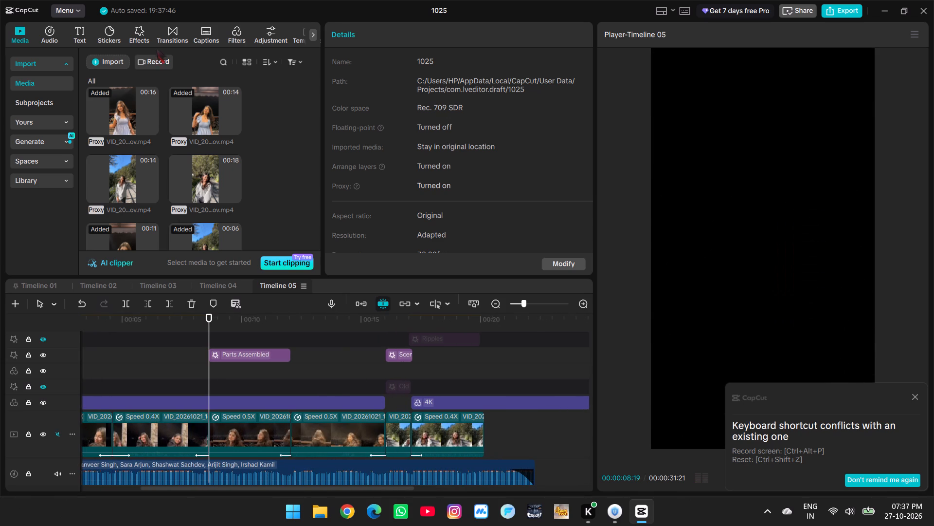
Open the Transitions library.
left_click(184, 25)
left_click(306, 32)
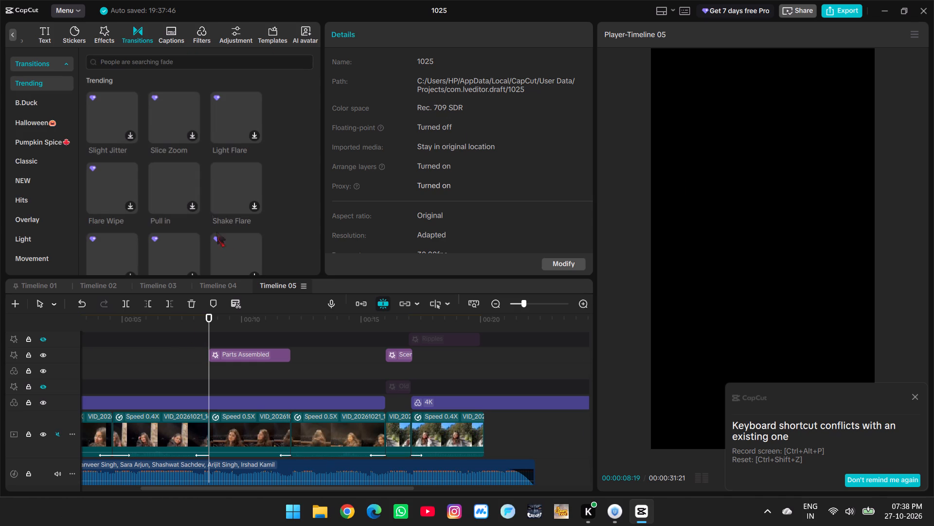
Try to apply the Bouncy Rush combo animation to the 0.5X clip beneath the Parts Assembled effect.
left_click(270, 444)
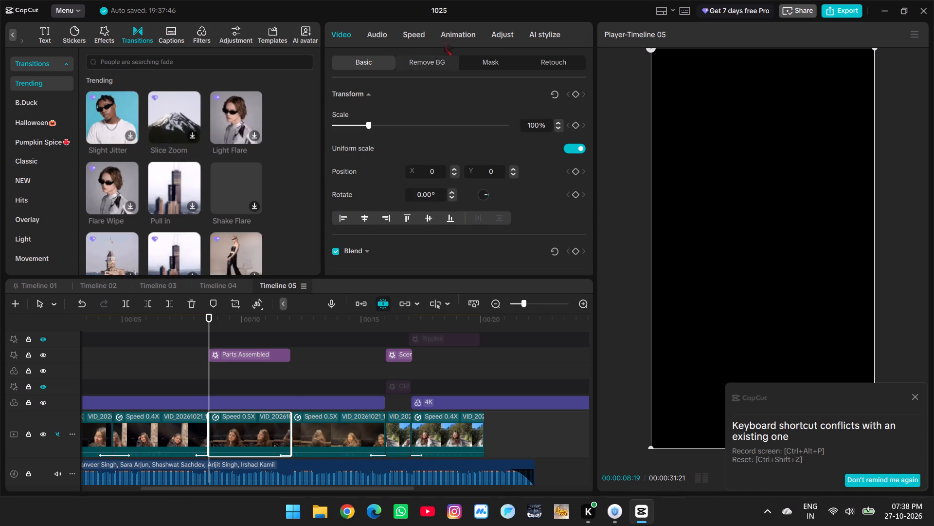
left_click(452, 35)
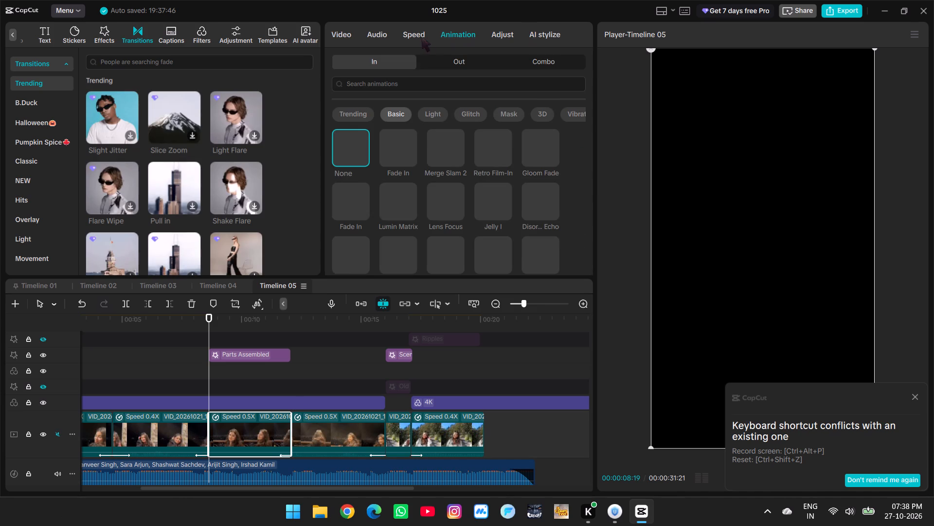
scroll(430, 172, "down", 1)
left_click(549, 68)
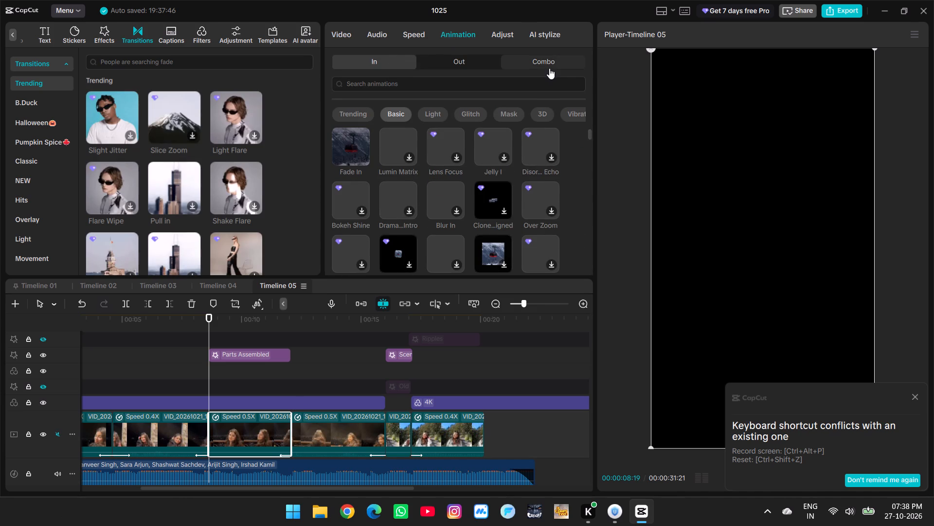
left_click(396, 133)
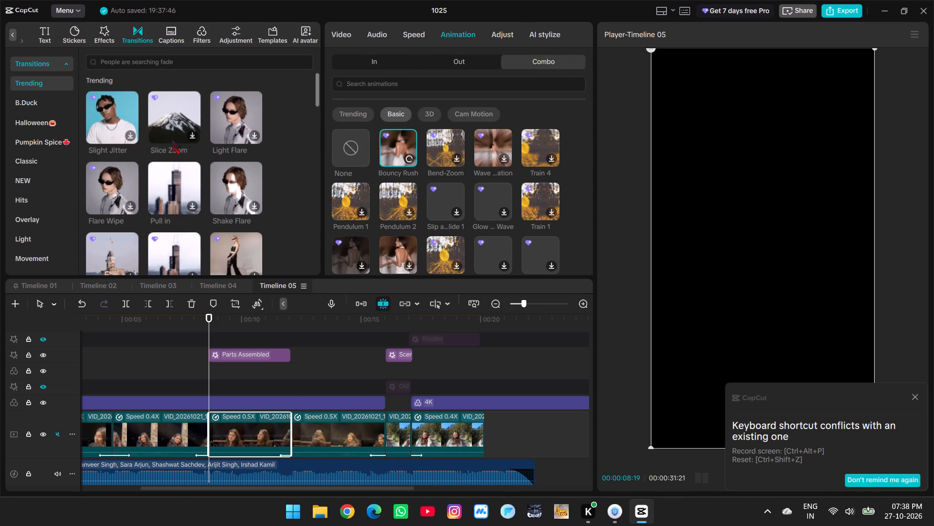
Preview the Slice Zoom, Pull in and Shake Flare transitions in the Trending category.
left_click(149, 122)
left_click(183, 195)
left_click(248, 180)
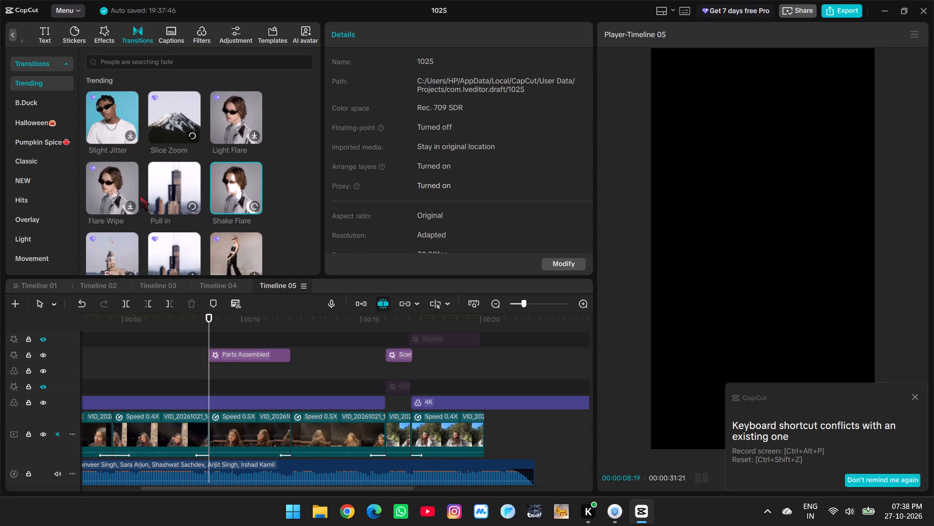
scroll(108, 192, "down", 3)
scroll(122, 236, "up", 1)
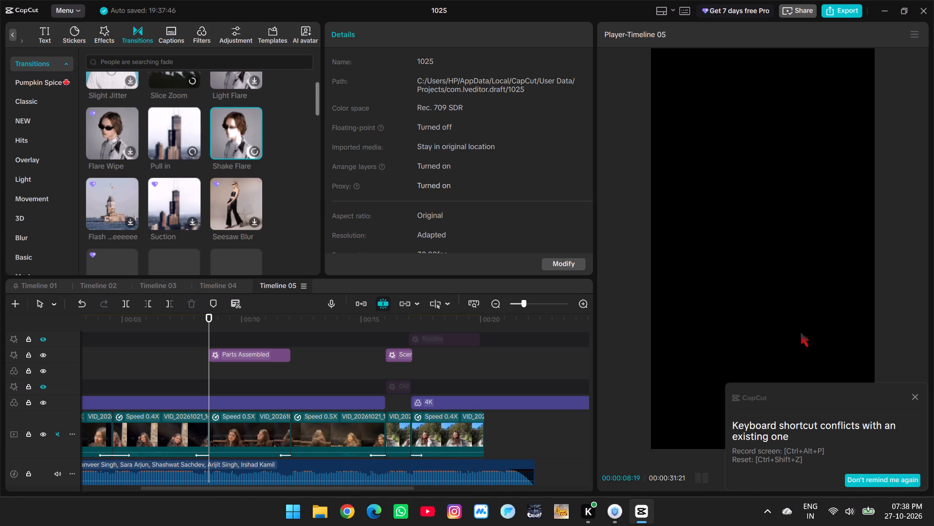
Dismiss the keyboard shortcut conflict notification.
left_click(913, 398)
left_click(852, 516)
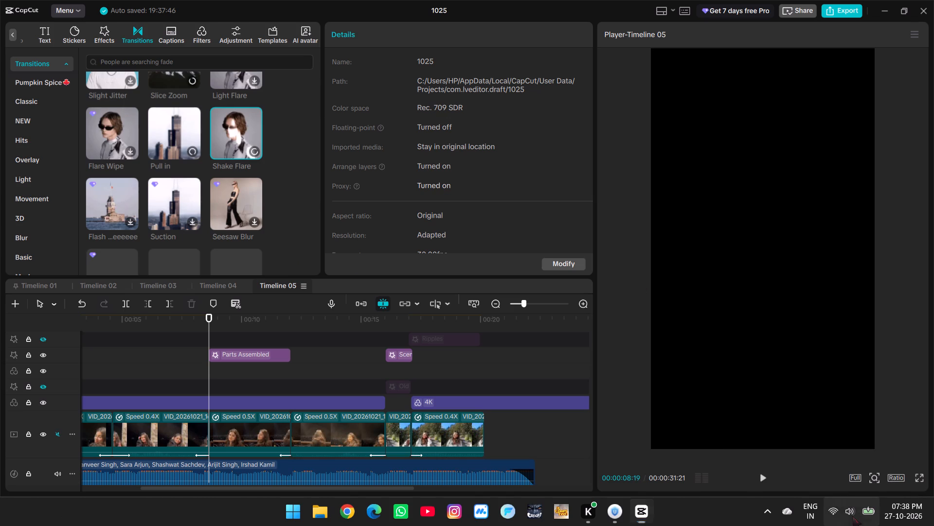
left_click(852, 516)
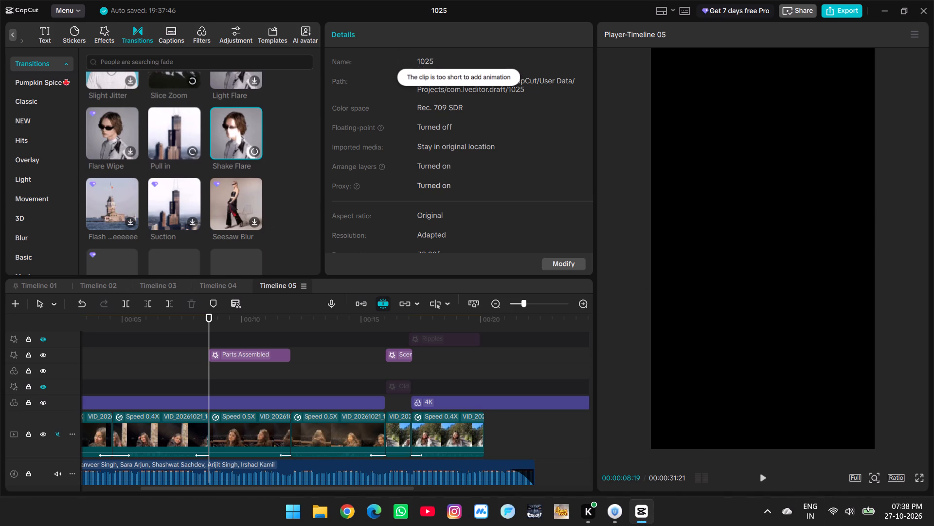
Preview the Pull in transition again.
scroll(230, 204, "up", 2)
left_click(187, 174)
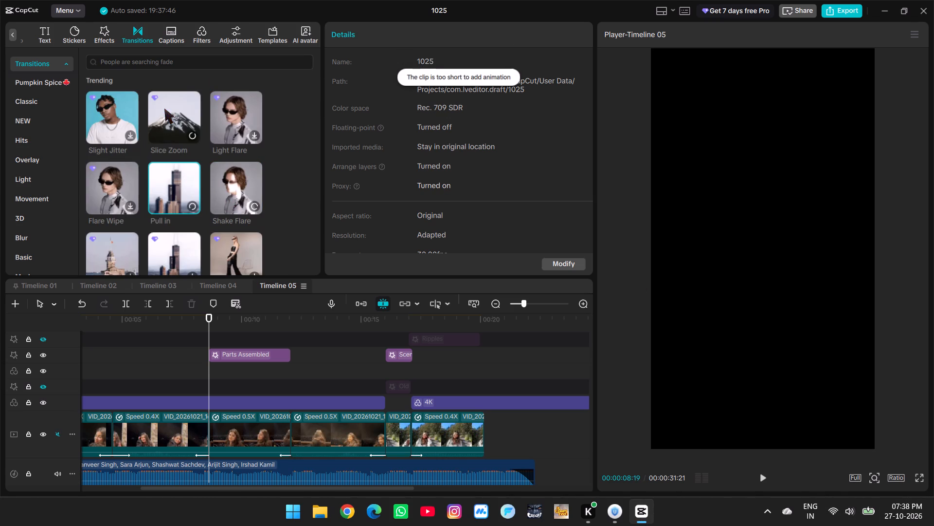
Bring the playhead to the end of the Parts Assembled effect at 00:00:12:02.
left_click(190, 392)
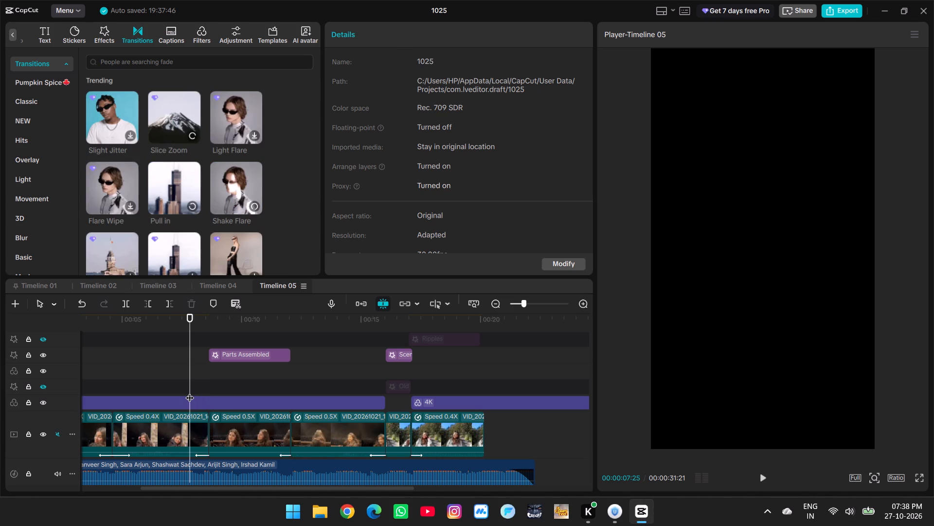
scroll(190, 392, "down", 12, "ctrl")
left_click(190, 386)
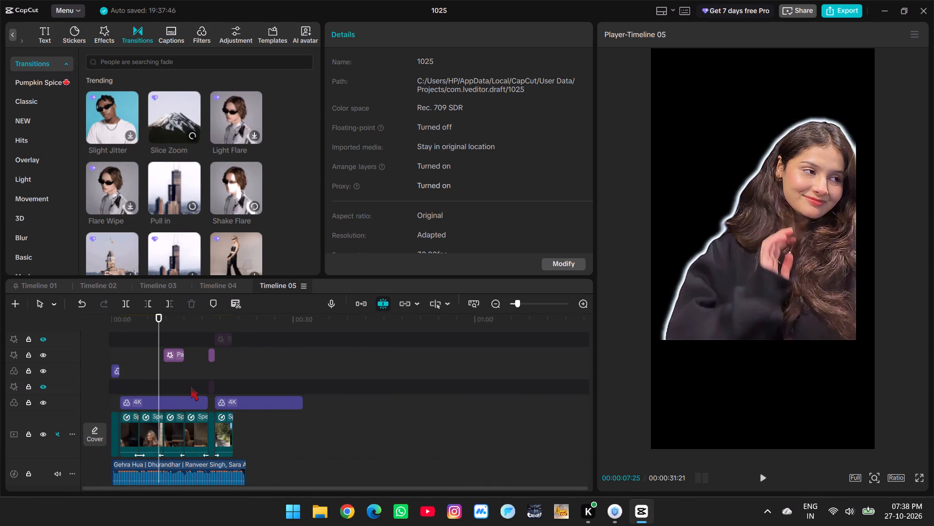
left_click_drag(190, 386, 185, 387)
scroll(187, 387, "up", 3, "ctrl")
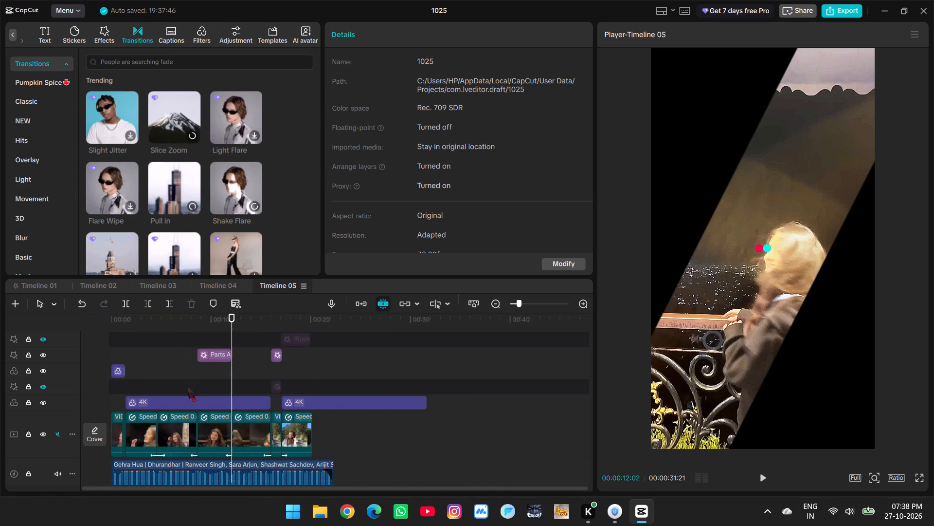
scroll(188, 387, "up", 9, "ctrl")
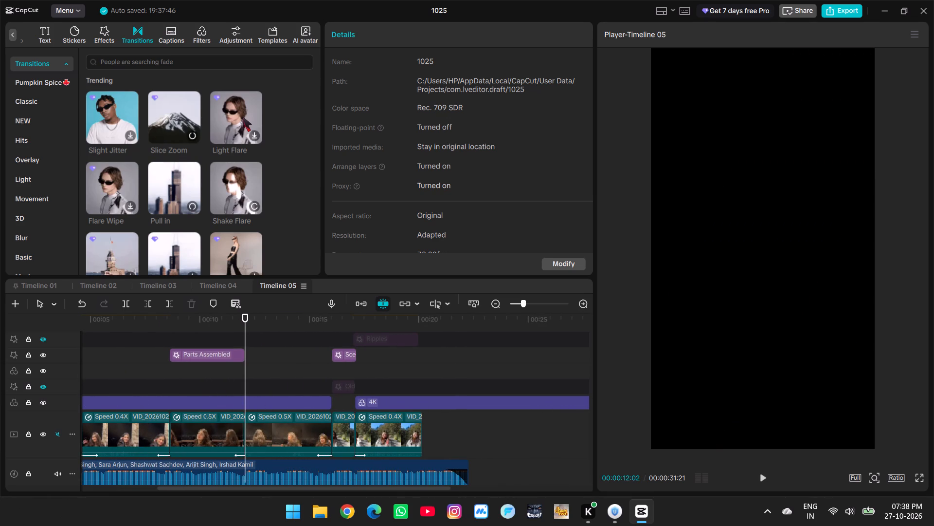
Preview the trending transitions Light Flare, Shake Flare, Pull in, Flare Wipe, Suction, Seesaw Blur and the Flash one beside Suction.
left_click(243, 116)
left_click(243, 174)
left_click(160, 186)
left_click(115, 185)
scroll(123, 203, "down", 1)
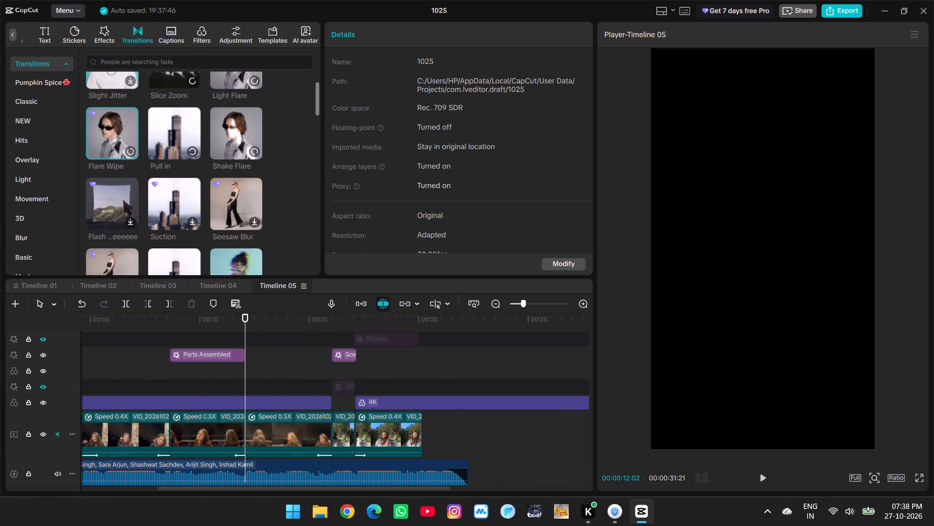
left_click(123, 200)
left_click(174, 202)
left_click(228, 201)
scroll(222, 200, "up", 1)
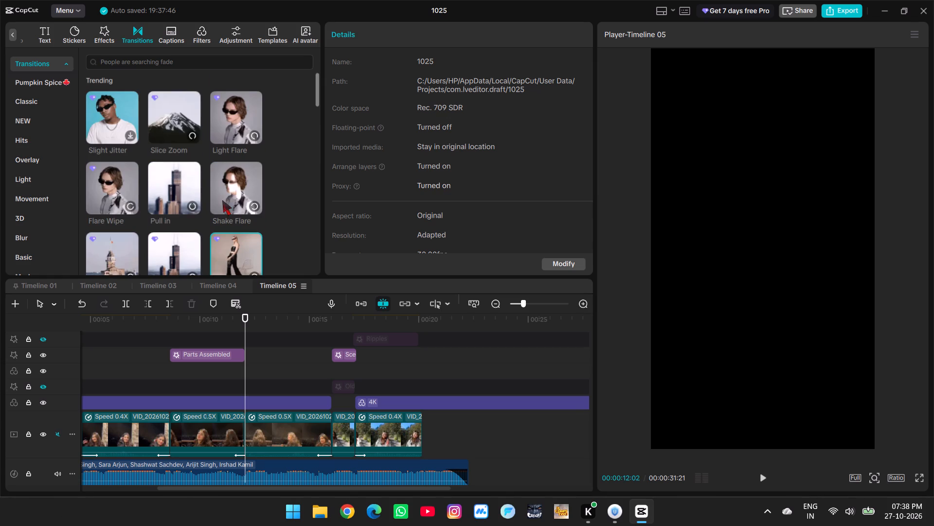
Apply the Bouncy Rush combo animation to the 0.5X clip that starts at 00:00:12:02.
left_click(307, 427)
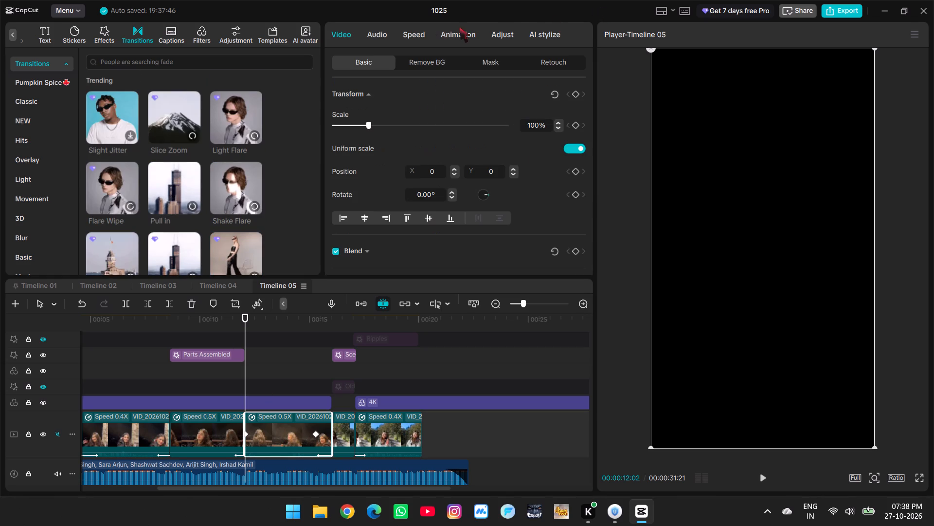
left_click(423, 27)
left_click(364, 38)
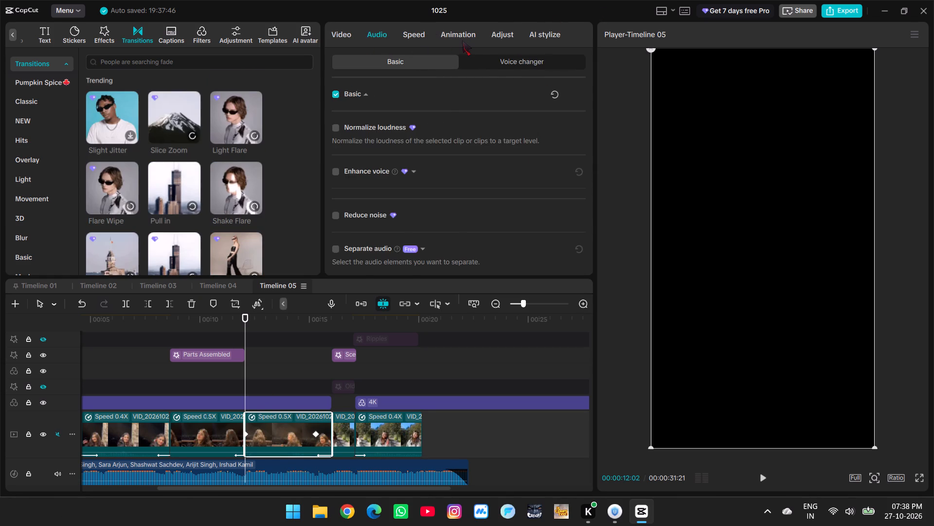
left_click(462, 40)
left_click(398, 153)
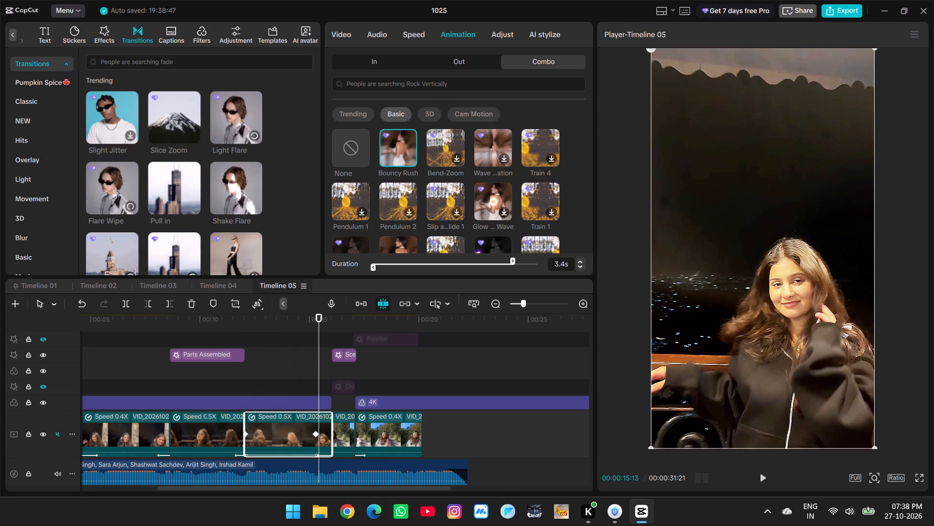
Review the second 0.5X clip's entrance animation, mask and speed settings, and play back its beginning.
left_click(377, 64)
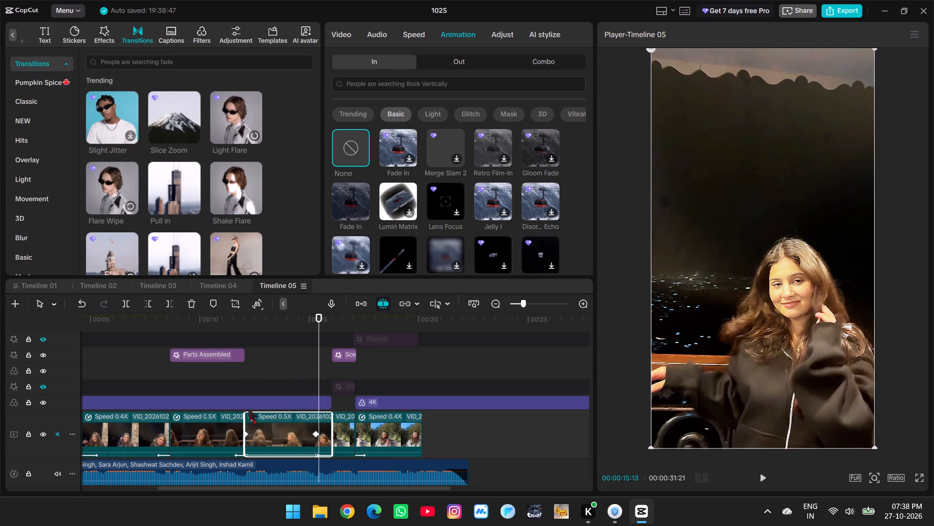
left_click(337, 32)
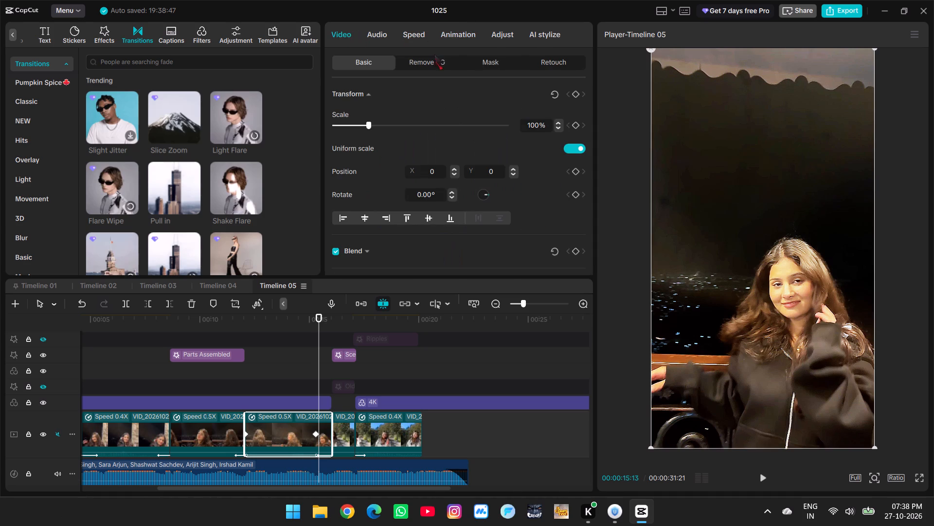
left_click(476, 62)
left_click(392, 109)
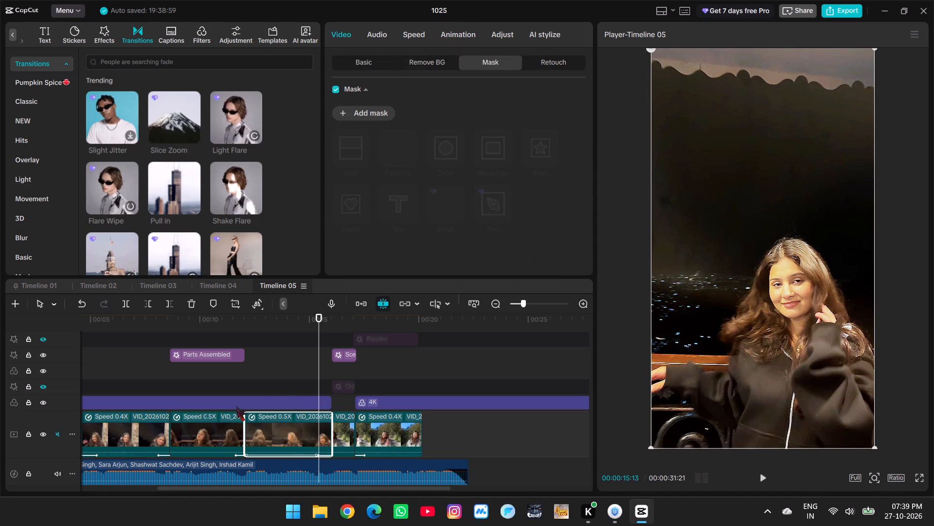
left_click(248, 376)
key("space")
key("space")
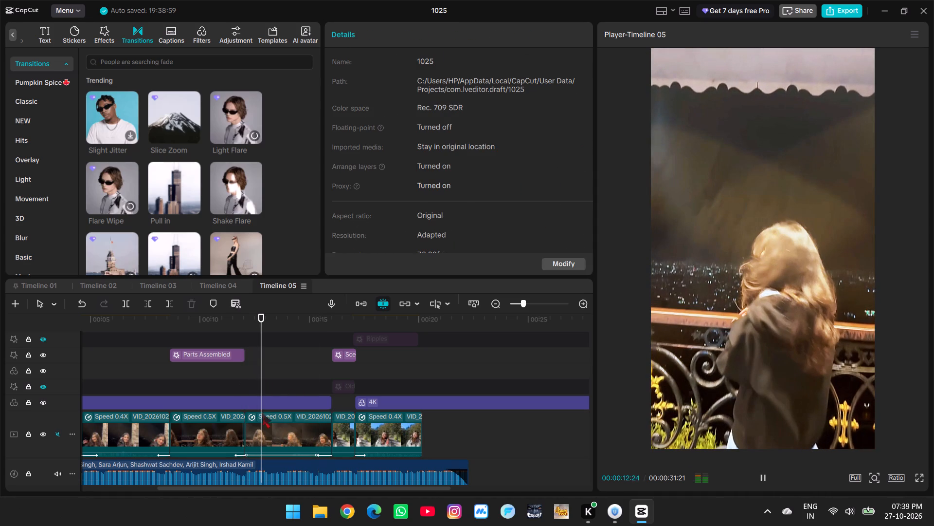
left_click(265, 427)
left_click(407, 35)
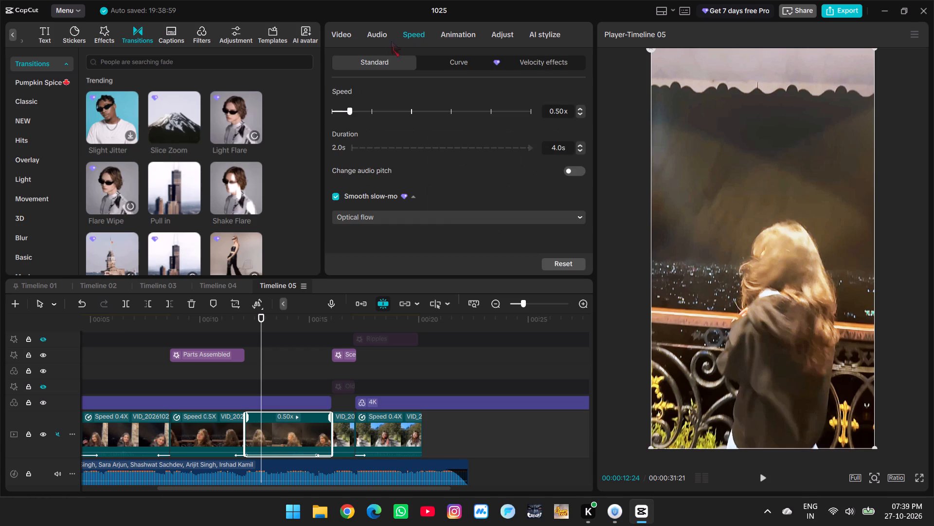
Add the Slice Zoom transition at the cut between the two 0.5X clips.
left_click(164, 116)
left_click_drag(171, 108, 259, 434)
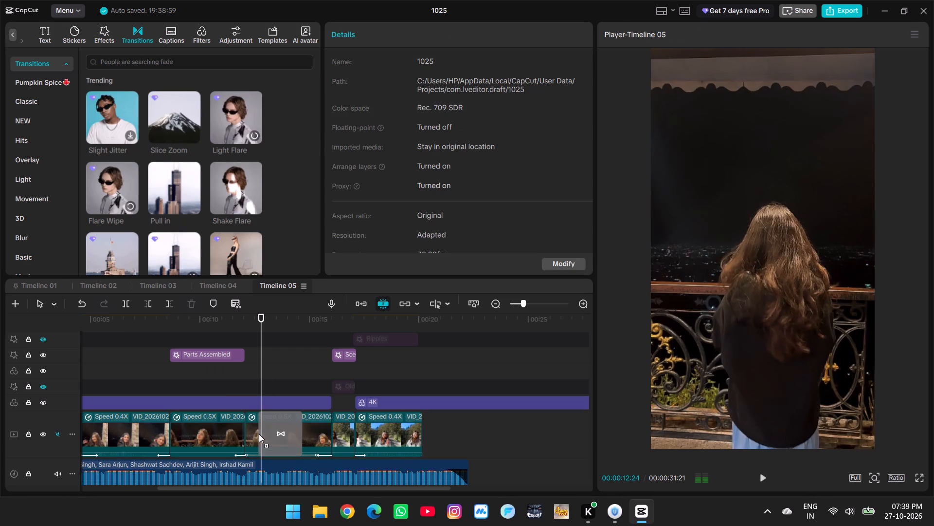
left_click_drag(259, 434, 238, 437)
Play back and scrub through the transition between the two 0.5X clips.
left_click(219, 394)
key("space")
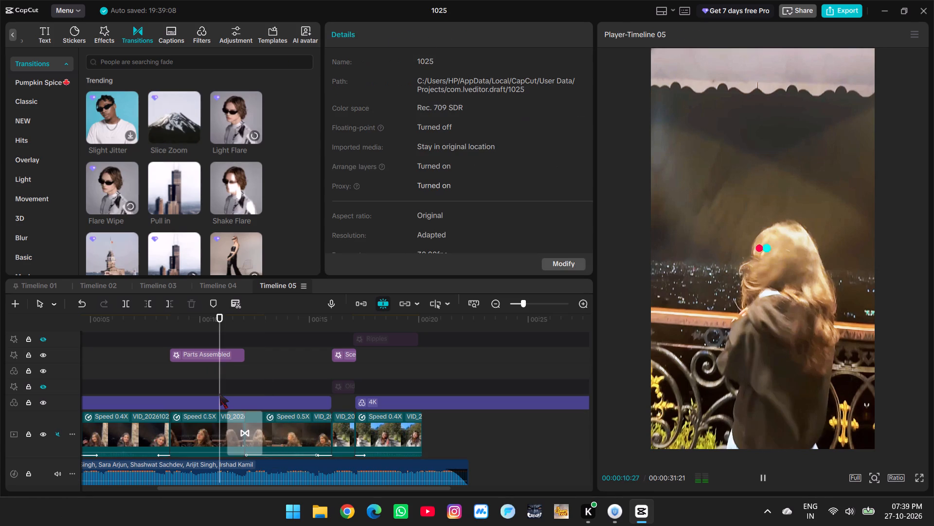
key("space")
key("space")
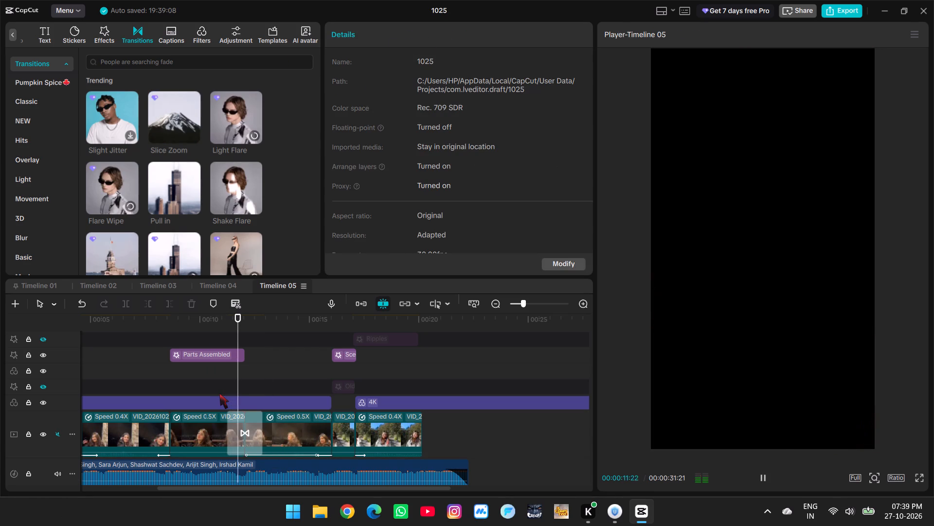
key("space")
left_click(238, 386)
left_click_drag(239, 386, 244, 386)
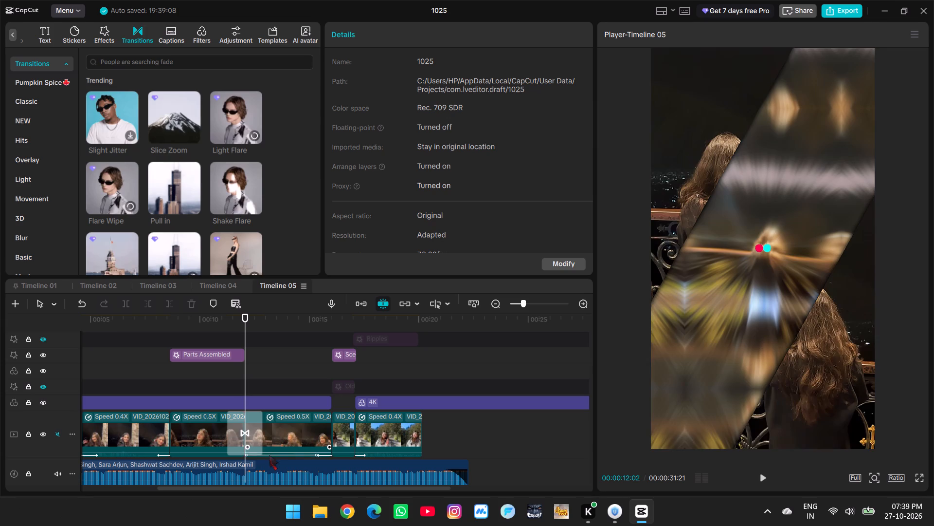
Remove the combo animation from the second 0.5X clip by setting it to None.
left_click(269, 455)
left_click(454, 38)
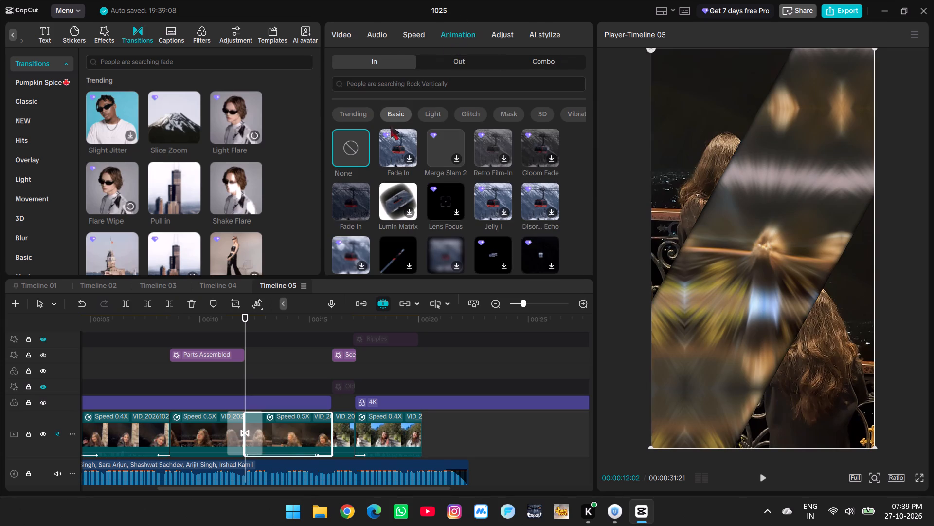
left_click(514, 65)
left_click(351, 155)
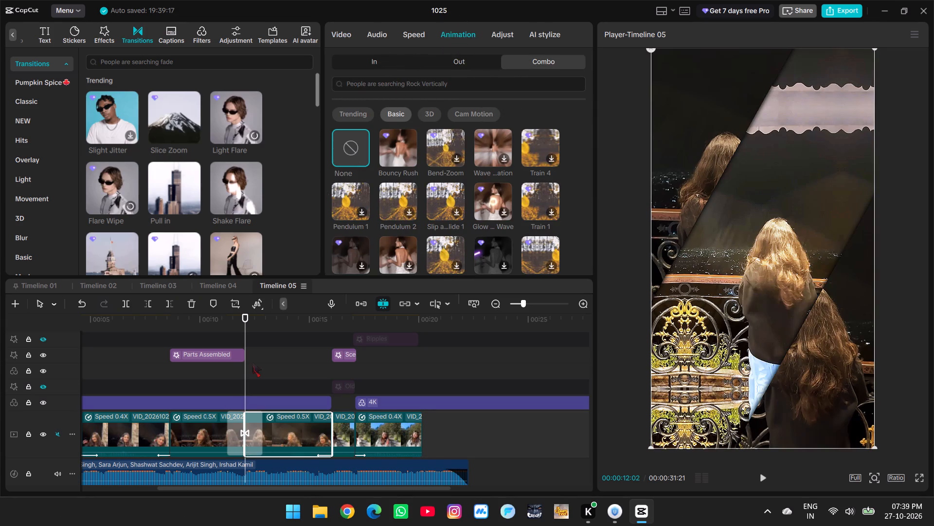
Replay the transition between the two 0.5X clips and inspect its midpoint at 00:00:12:02.
left_click(233, 376)
key("space")
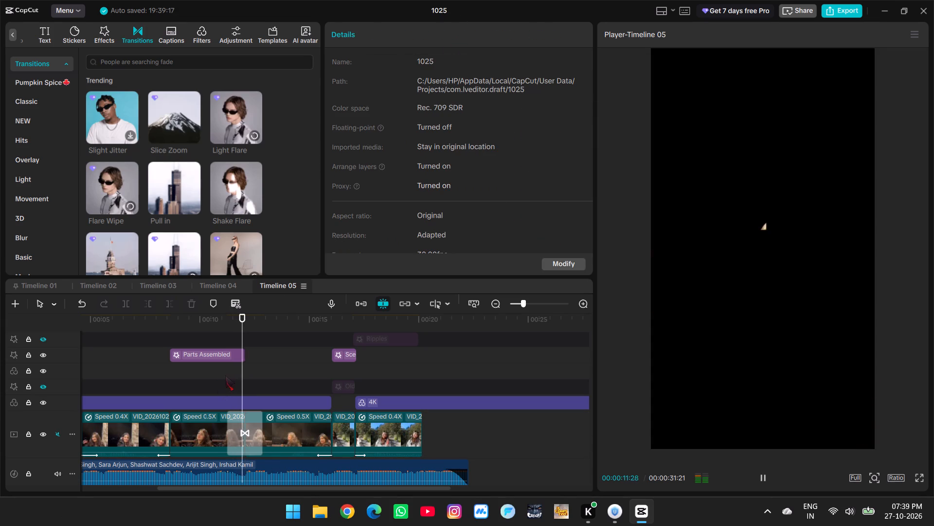
key("space")
left_click(227, 379)
key("space")
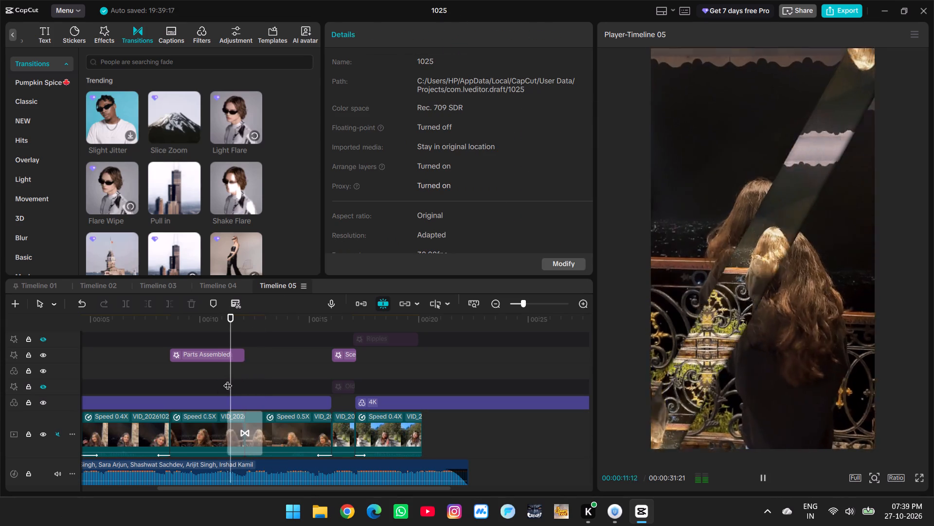
key("space")
left_click(240, 367)
left_click_drag(240, 367, 246, 368)
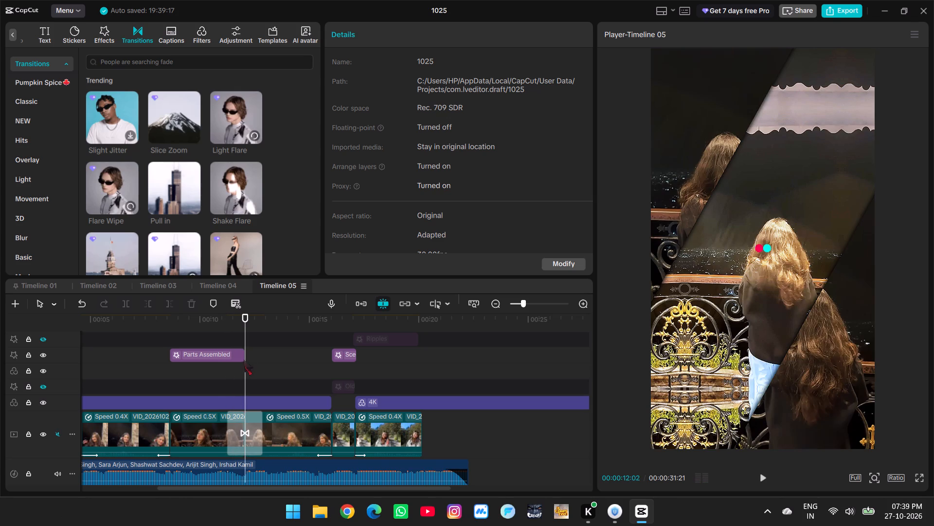
Move the Parts Assembled effect earlier so it ends about where the Slice Zoom transition begins.
left_click(241, 355)
left_click_drag(229, 354, 210, 355)
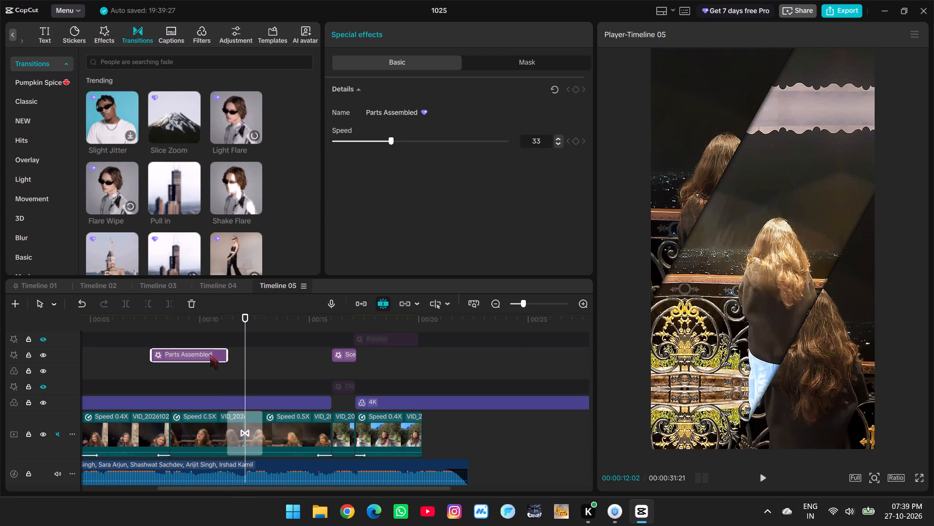
Play back the section covered by the moved Parts Assembled effect and the transition after it.
left_click(185, 381)
key("space")
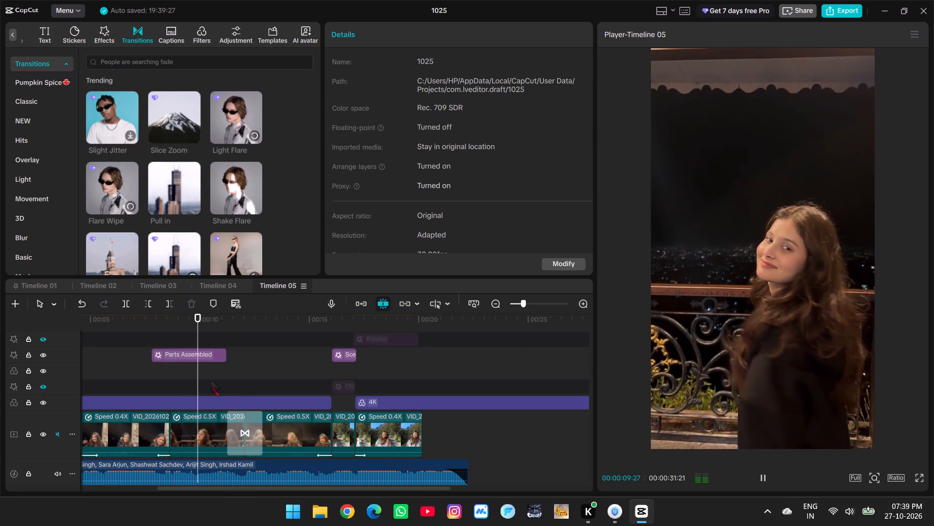
key("space")
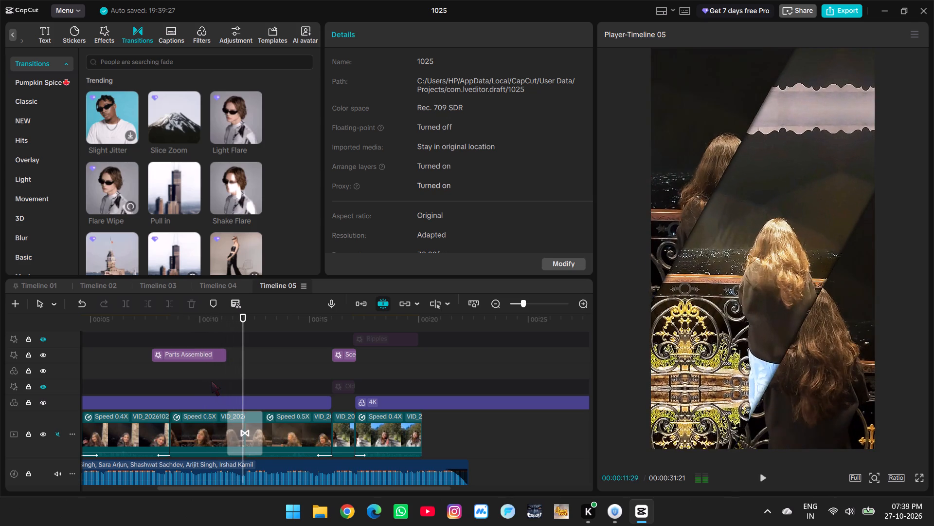
key("space")
key("space")
left_click(184, 381)
left_click_drag(184, 381, 156, 378)
key("space")
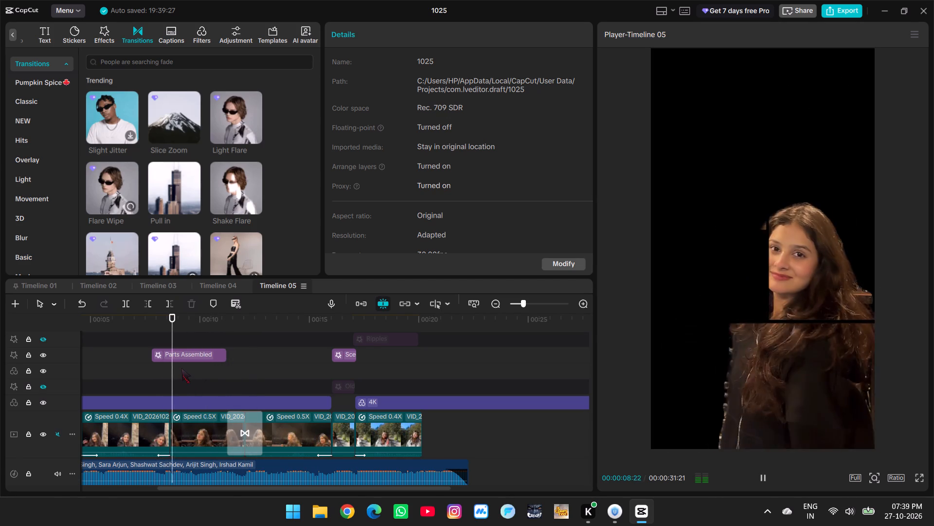
key("space")
key("space")
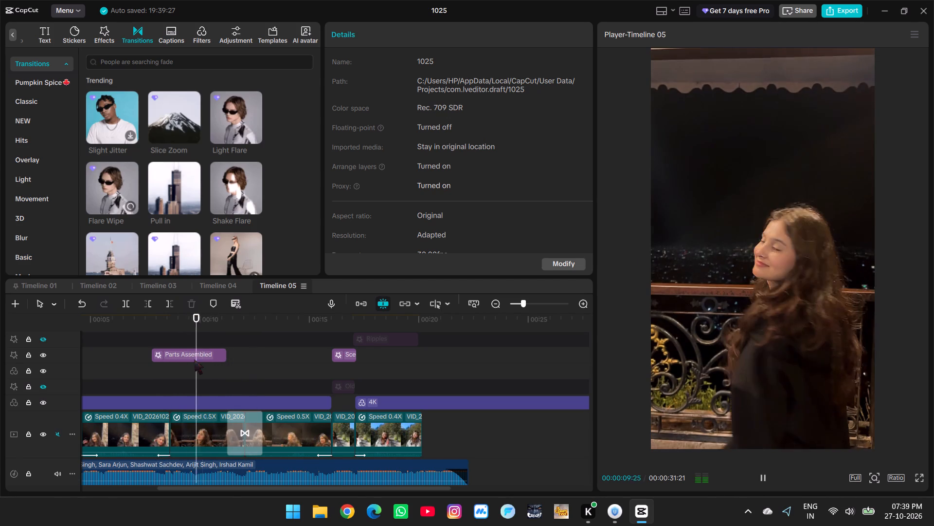
key("space")
Trim the end of the Parts Assembled effect back to the playhead at about 00:00:10 and play the result.
left_click(195, 358)
left_click(171, 302)
key("space")
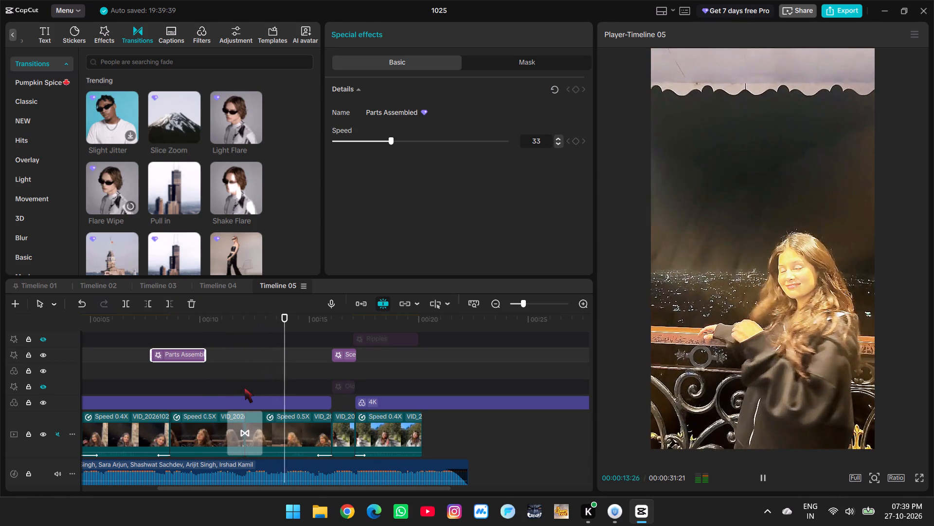
key("space")
Add a Default text clip to Timeline 05 at 00:00:14:26.
scroll(256, 403, "down", 6, "ctrl")
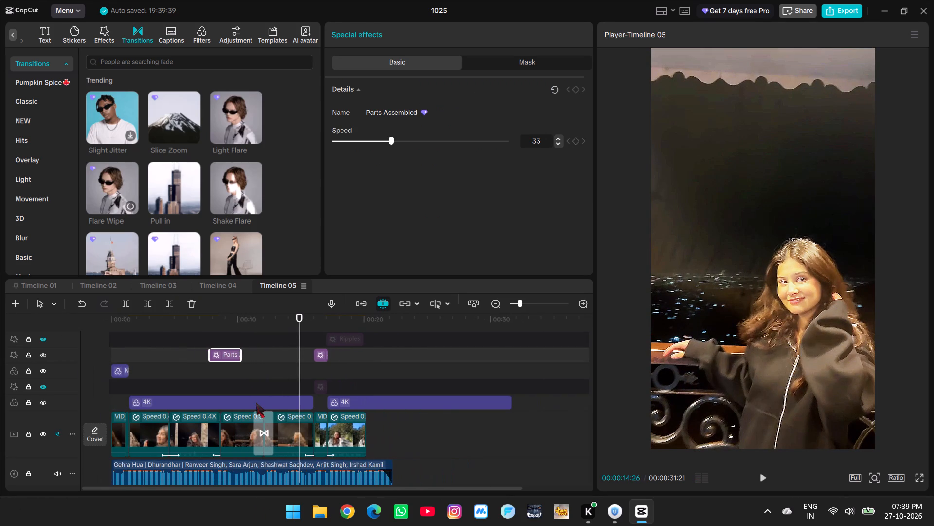
scroll(256, 403, "down", 3)
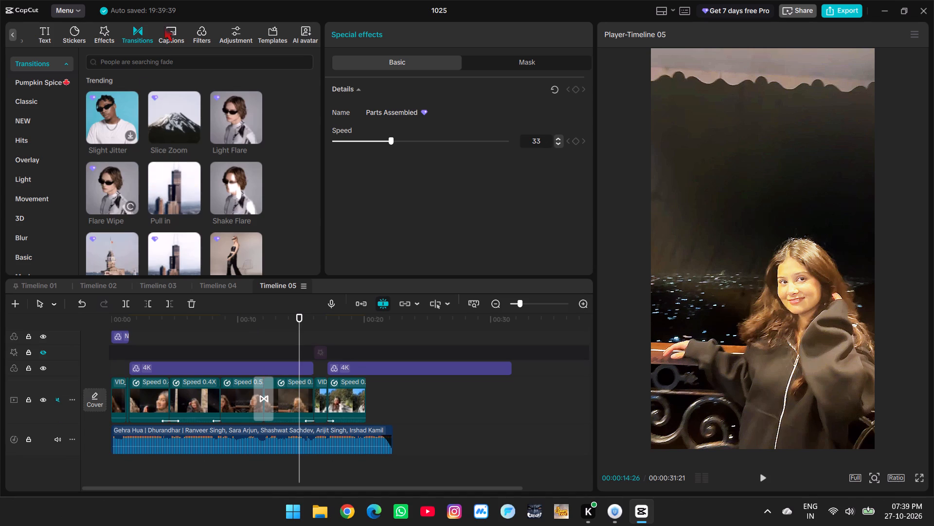
left_click(164, 26)
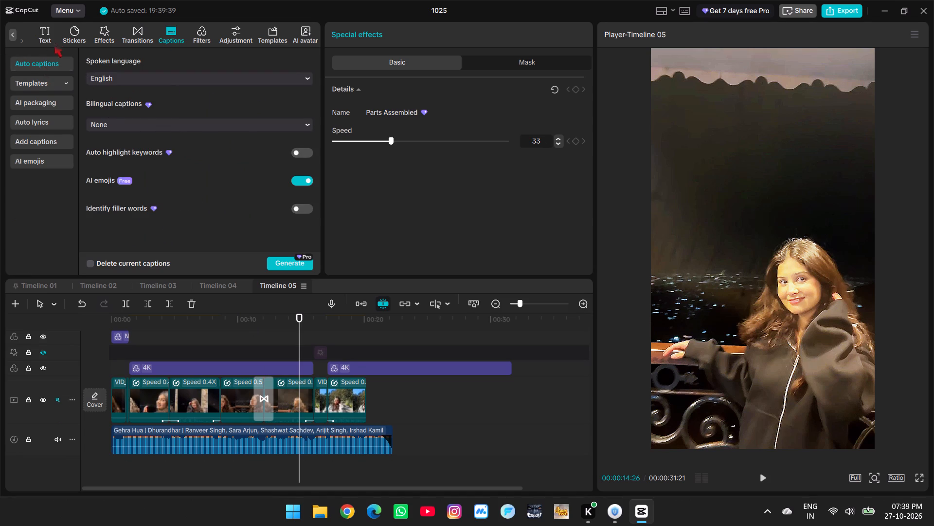
left_click(45, 37)
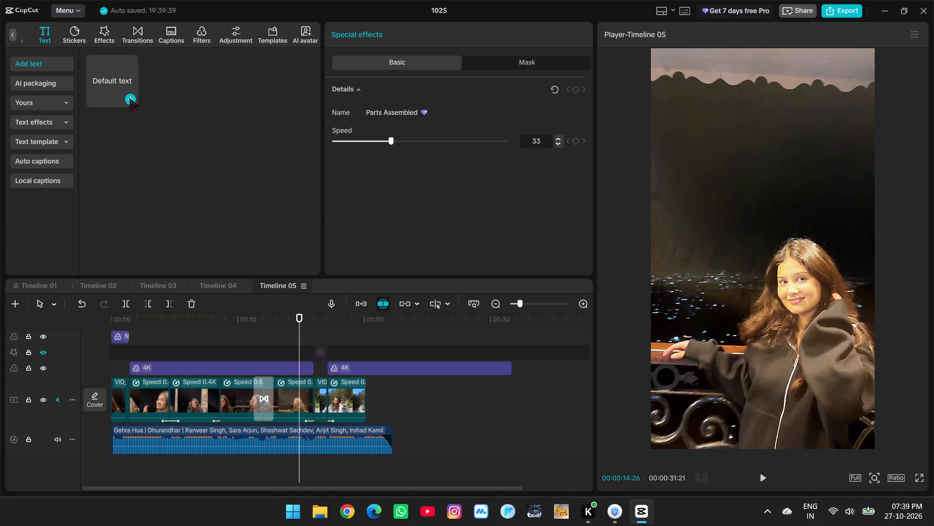
left_click(129, 98)
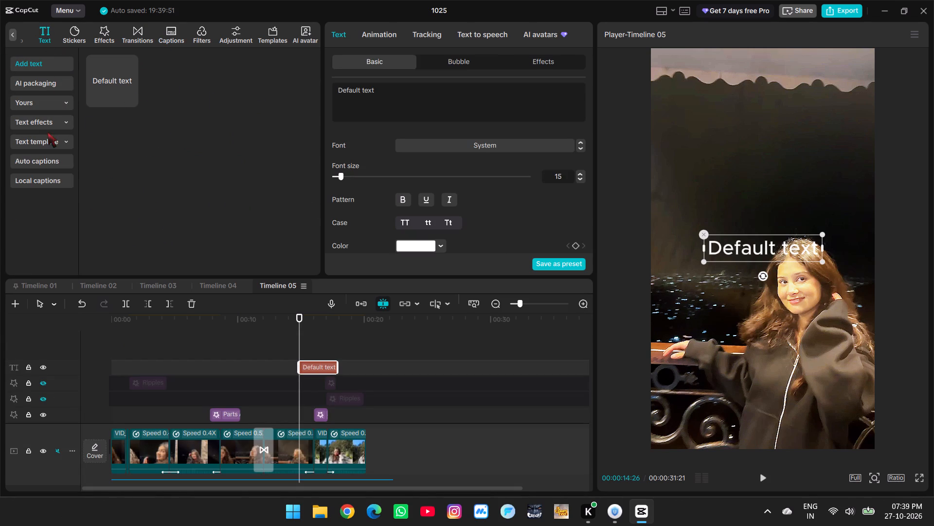
Set the spoken language for auto captions to Auto detect.
left_click(46, 155)
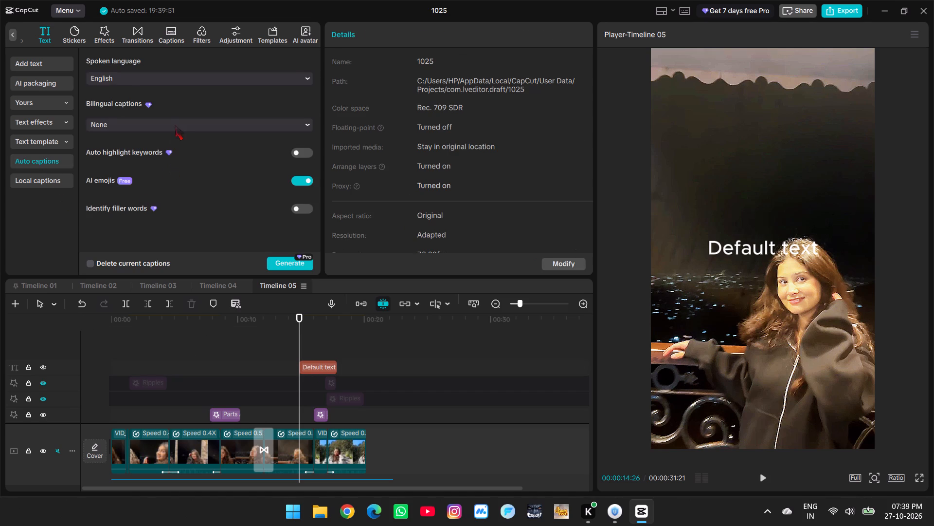
left_click(175, 132)
left_click(164, 78)
scroll(149, 158, "down", 2)
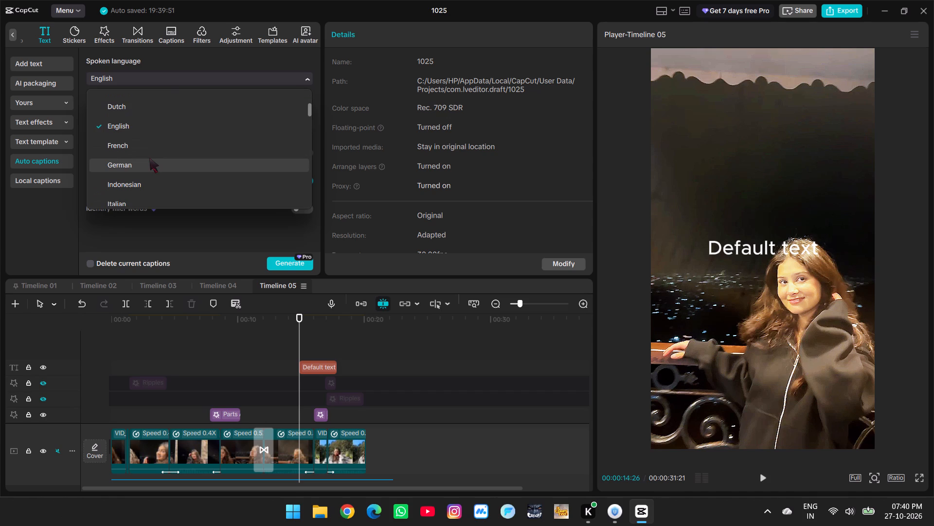
scroll(149, 158, "down", 10)
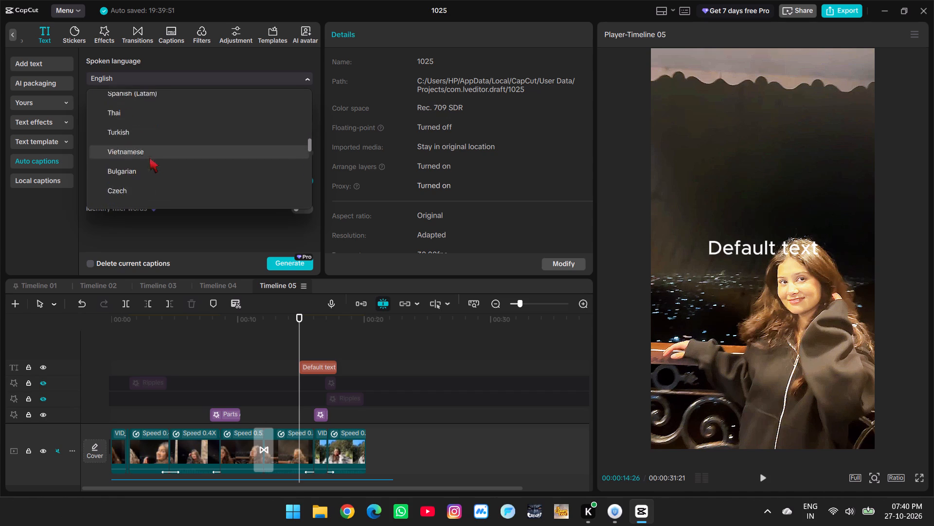
scroll(149, 158, "down", 16)
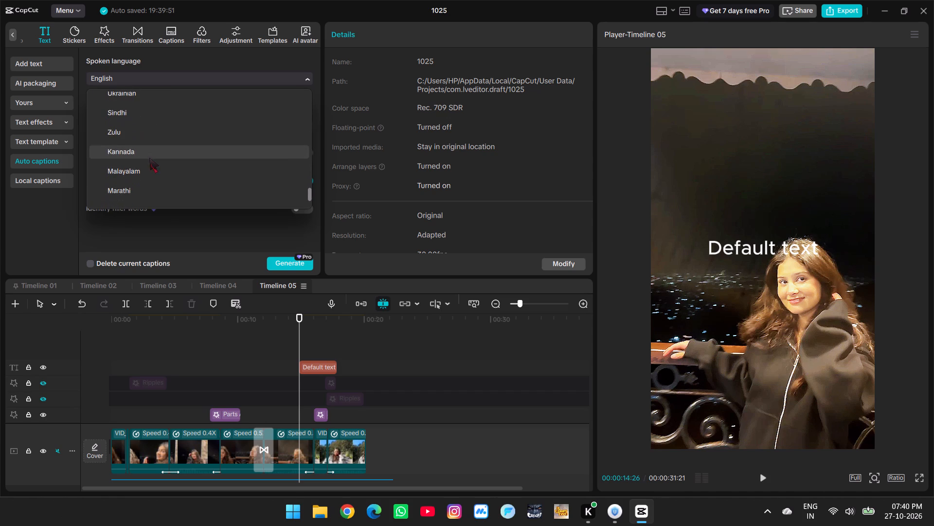
scroll(149, 158, "down", 5)
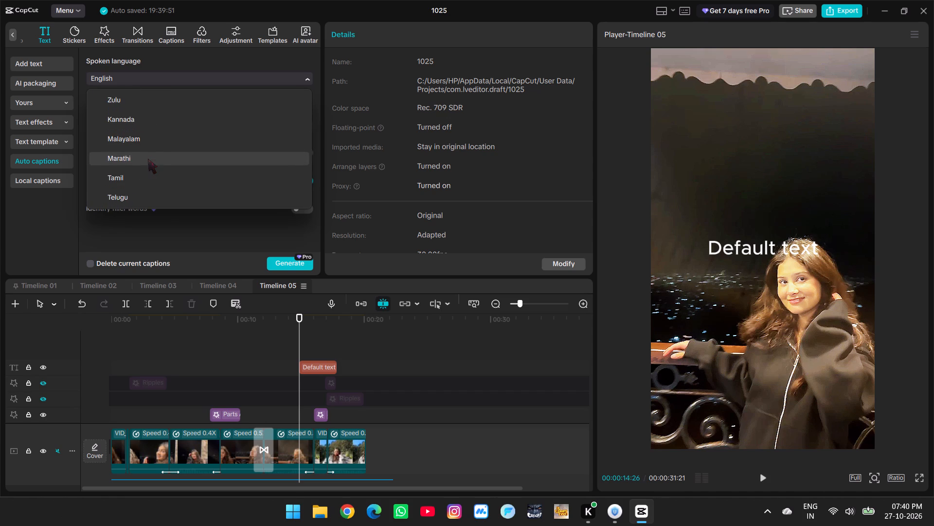
scroll(148, 159, "up", 6)
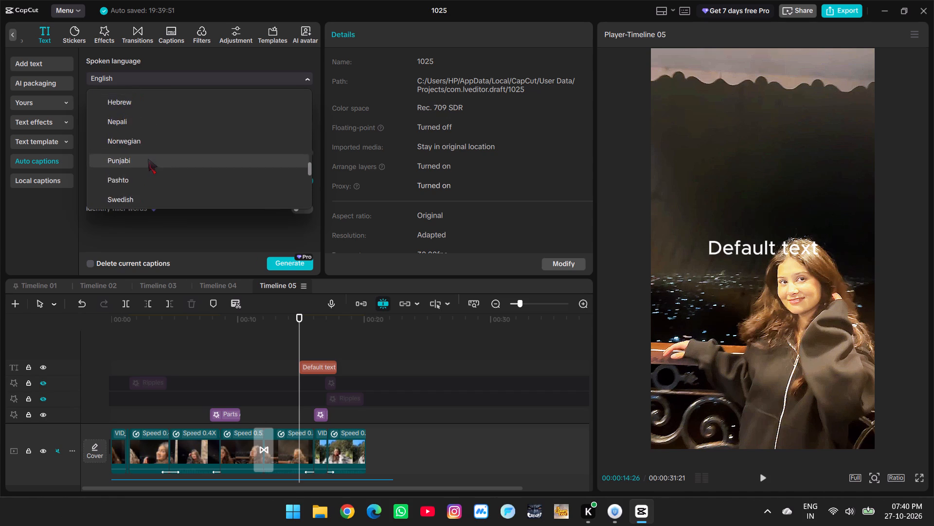
scroll(148, 159, "up", 9)
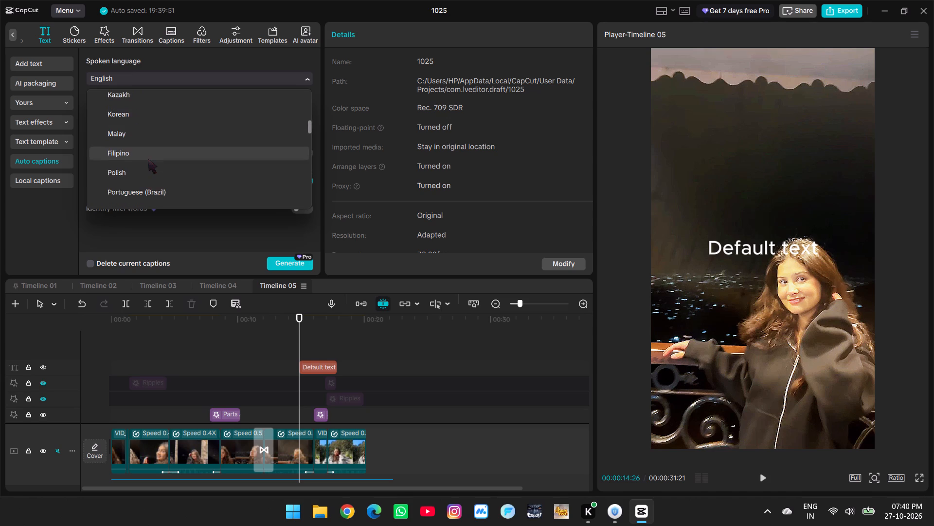
scroll(148, 159, "up", 5)
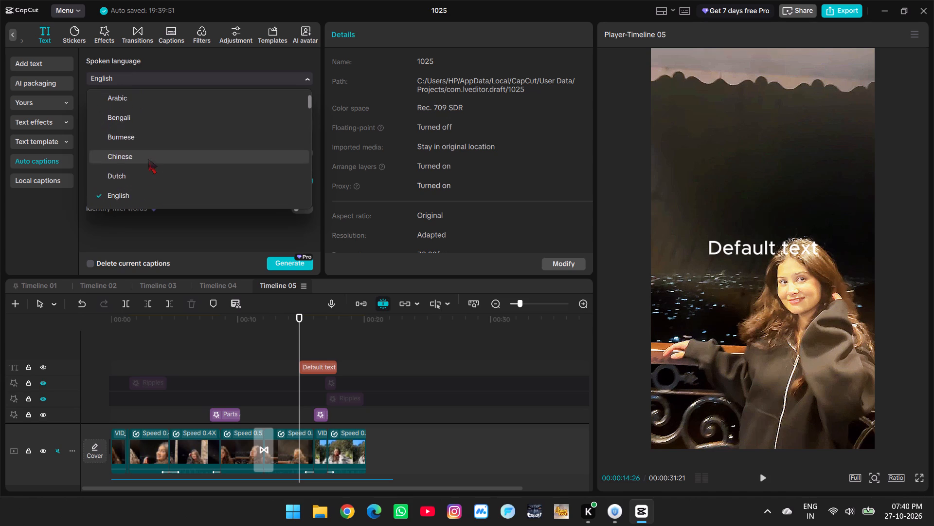
scroll(148, 159, "up", 5)
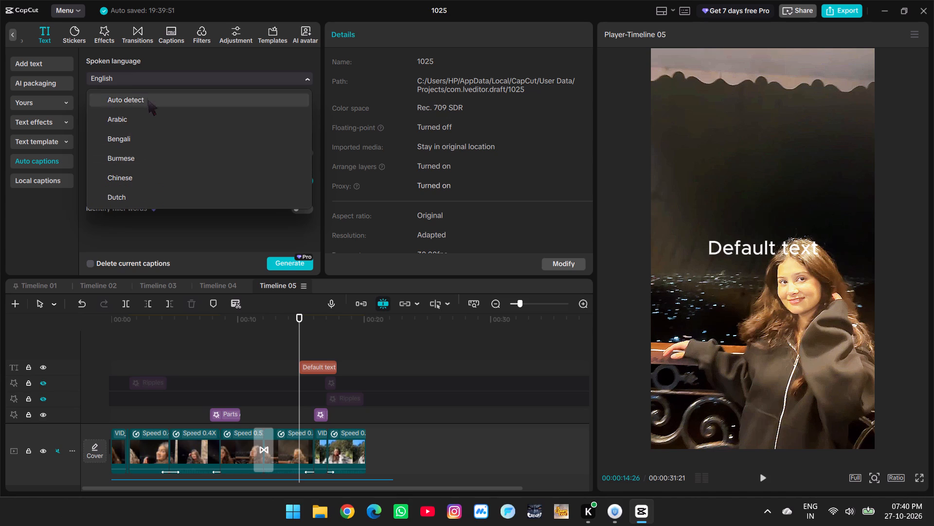
left_click(146, 96)
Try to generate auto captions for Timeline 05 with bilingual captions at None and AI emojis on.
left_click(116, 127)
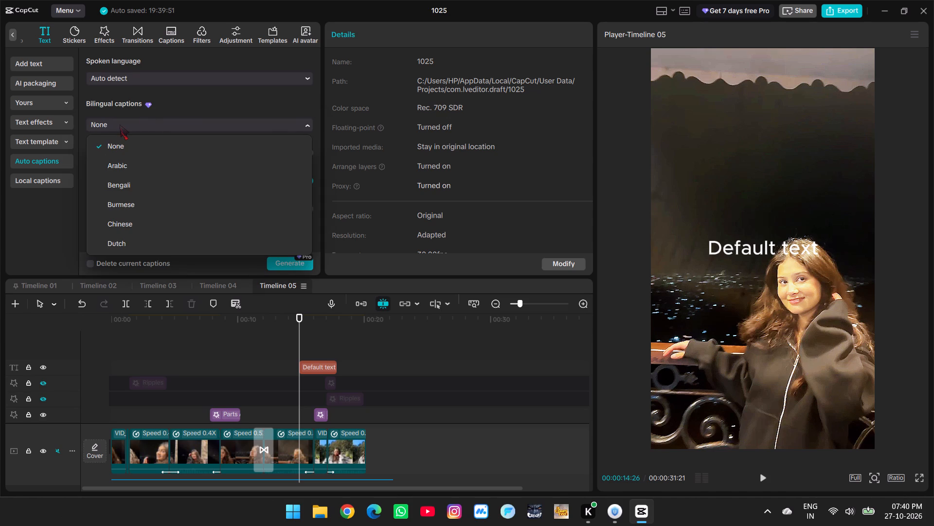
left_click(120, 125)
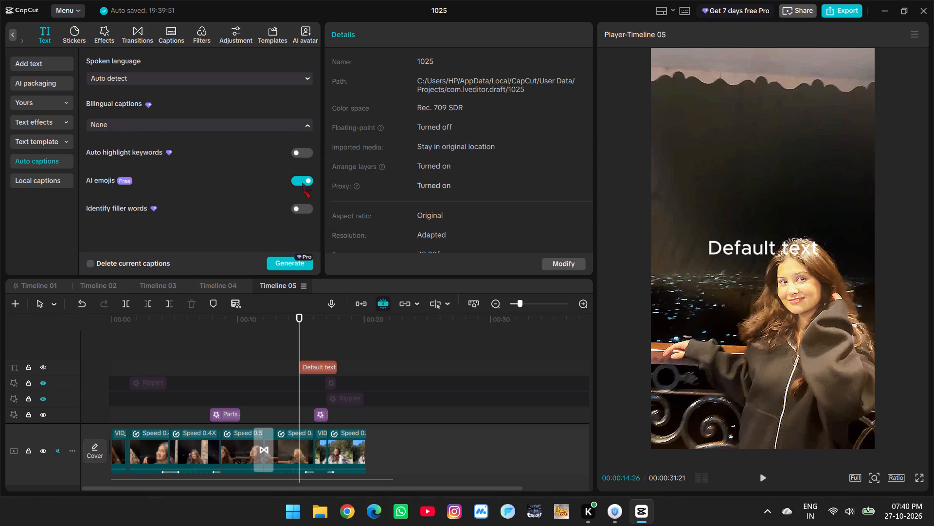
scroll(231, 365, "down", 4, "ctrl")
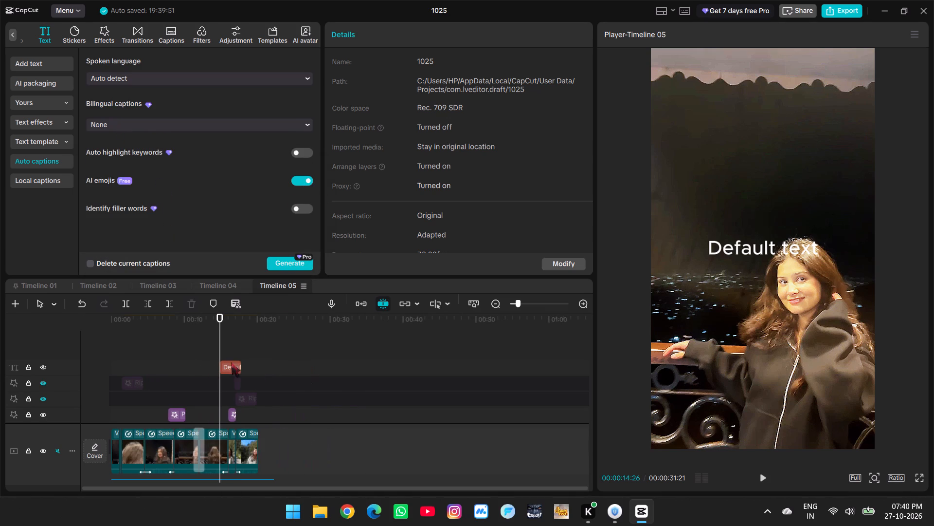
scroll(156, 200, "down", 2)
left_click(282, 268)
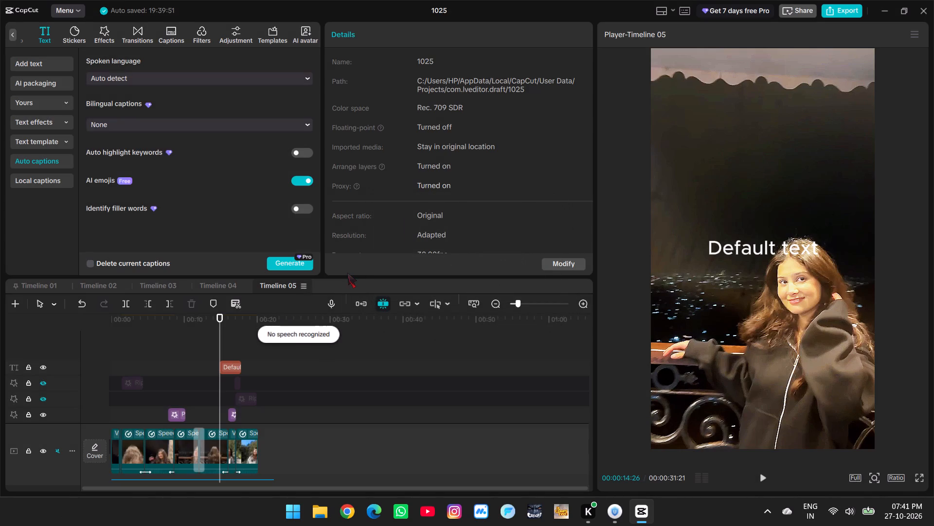
Play the section before the Default text clip and extend the clip's start back to about 00:00:12.
double_click(198, 346)
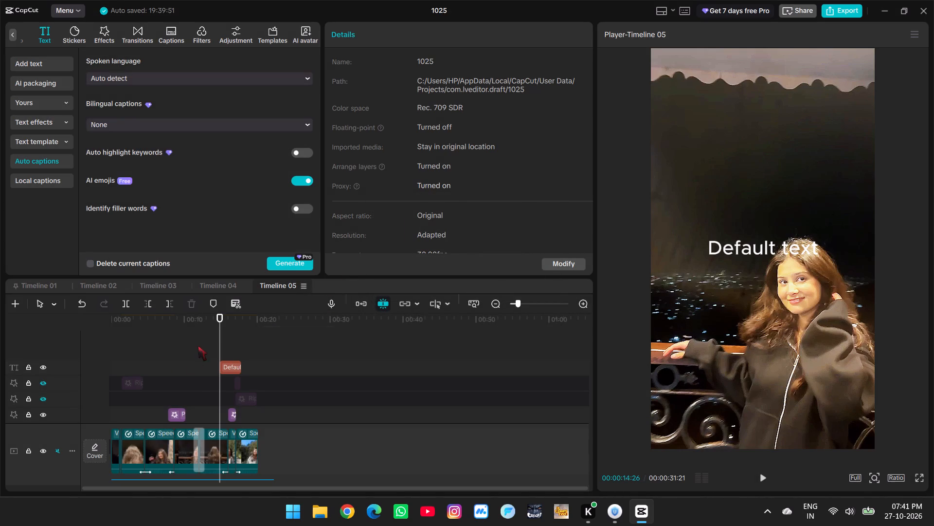
left_click(224, 360)
double_click(221, 351)
key("space")
double_click(205, 356)
left_click_drag(201, 357, 195, 358)
key("space")
scroll(199, 358, "down", 2)
key("space")
scroll(199, 358, "up", 3)
left_click_drag(223, 362, 201, 362)
Replace the default wording of the text clip with "ghera hwa".
left_click(395, 99)
key("ctrl+a")
type("gHERA H")
key("BackSpace")
key("BackSpace")
key("BackSpace")
key("BackSpace")
key("BackSpace")
key("BackSpace")
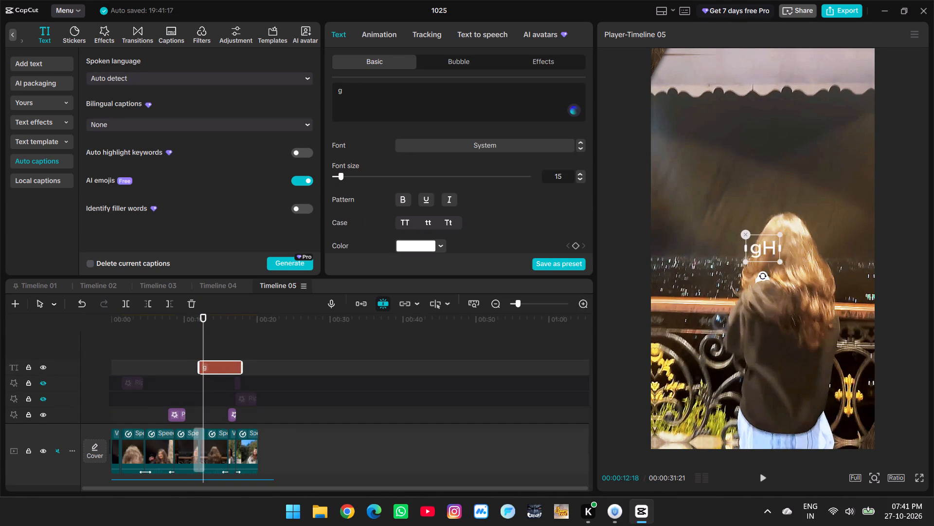
key("BackSpace")
type("gh")
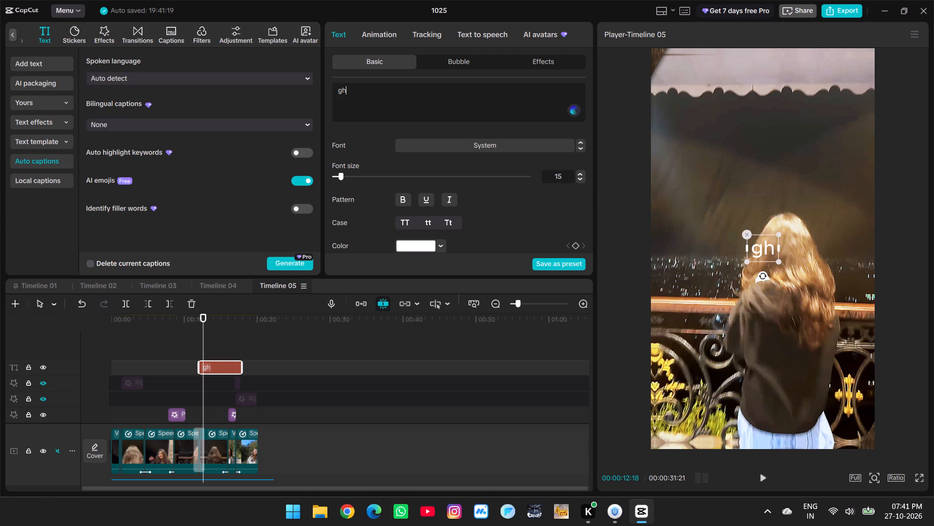
type("era hwa")
key("space")
Apply the preset style with white letters and a dark shadow, fifth in the first row, to the ghera hwa text.
scroll(425, 164, "down", 2)
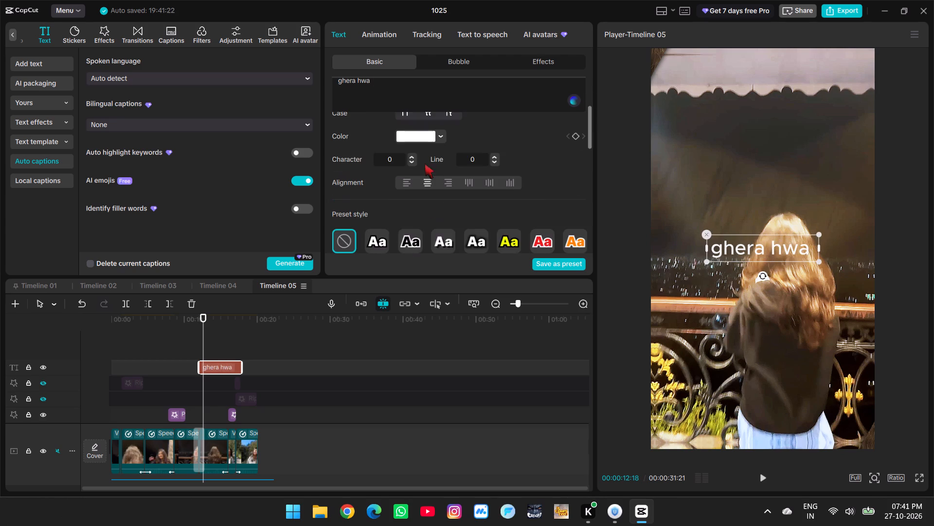
scroll(405, 208, "down", 2)
left_click(469, 132)
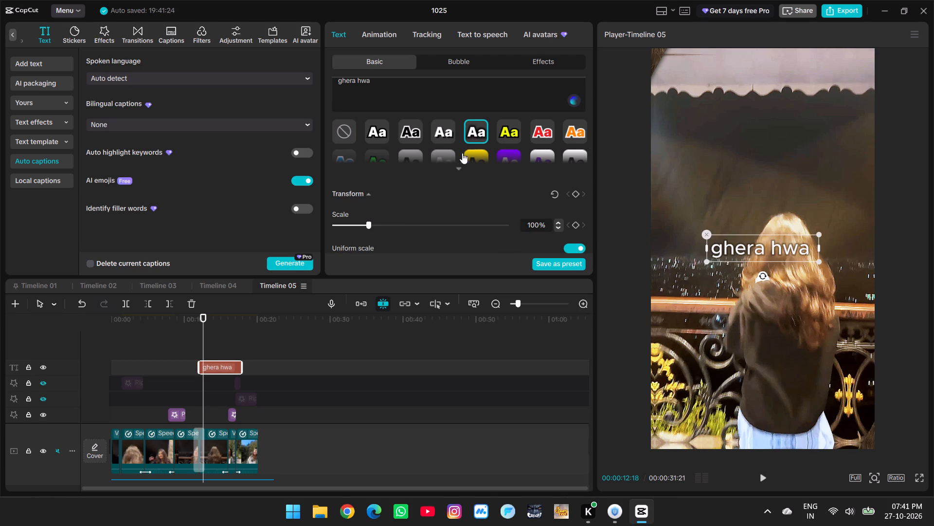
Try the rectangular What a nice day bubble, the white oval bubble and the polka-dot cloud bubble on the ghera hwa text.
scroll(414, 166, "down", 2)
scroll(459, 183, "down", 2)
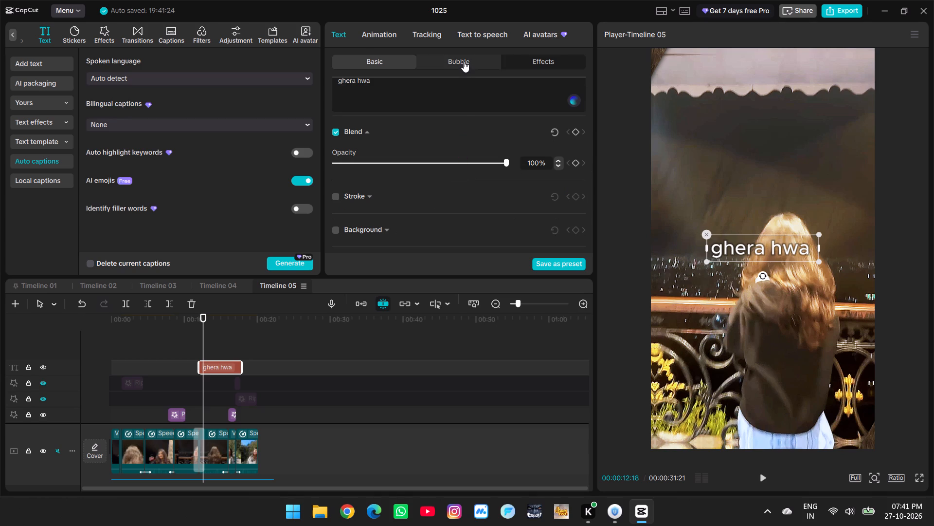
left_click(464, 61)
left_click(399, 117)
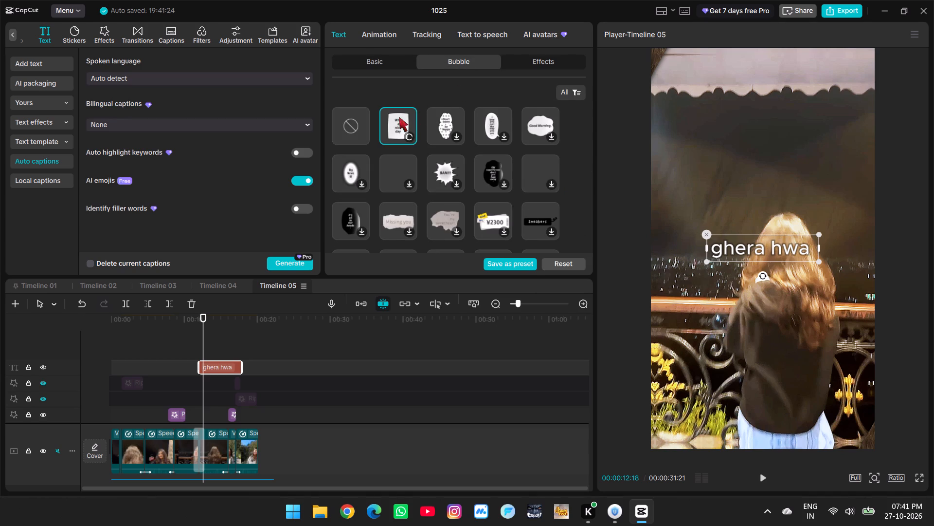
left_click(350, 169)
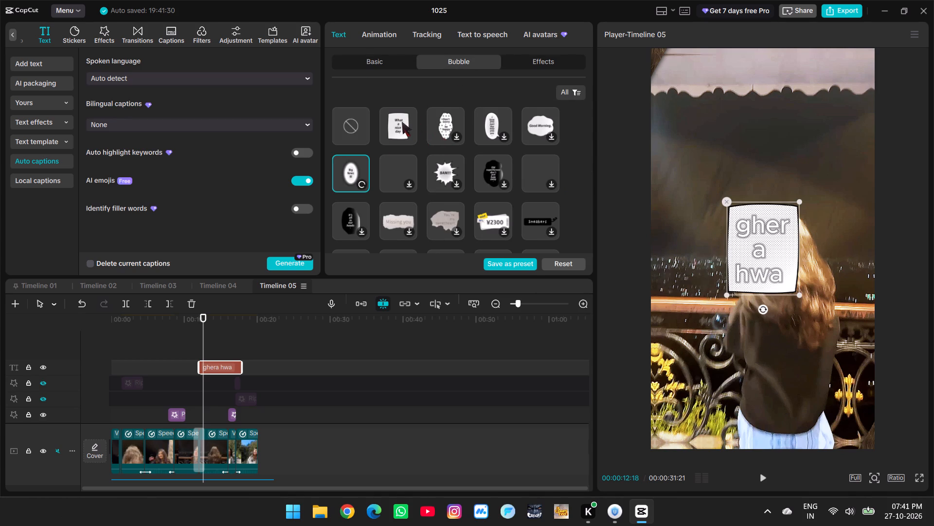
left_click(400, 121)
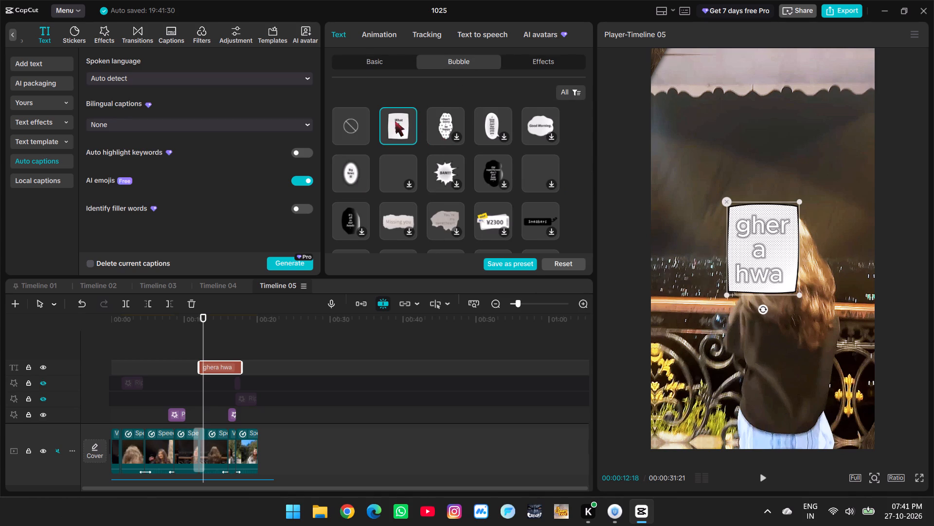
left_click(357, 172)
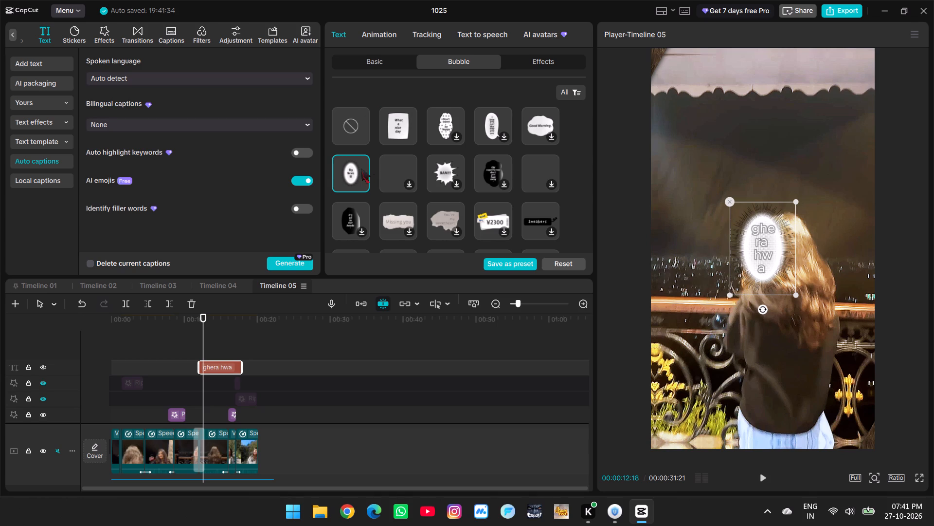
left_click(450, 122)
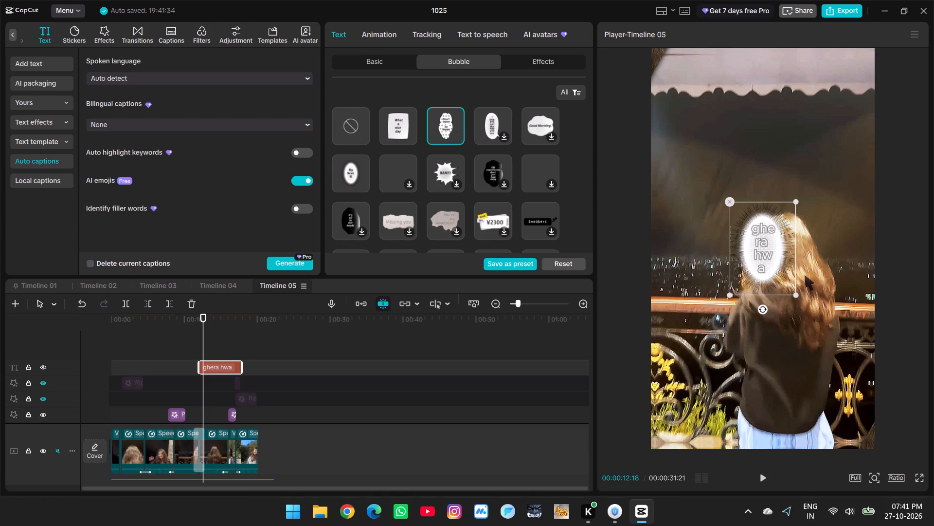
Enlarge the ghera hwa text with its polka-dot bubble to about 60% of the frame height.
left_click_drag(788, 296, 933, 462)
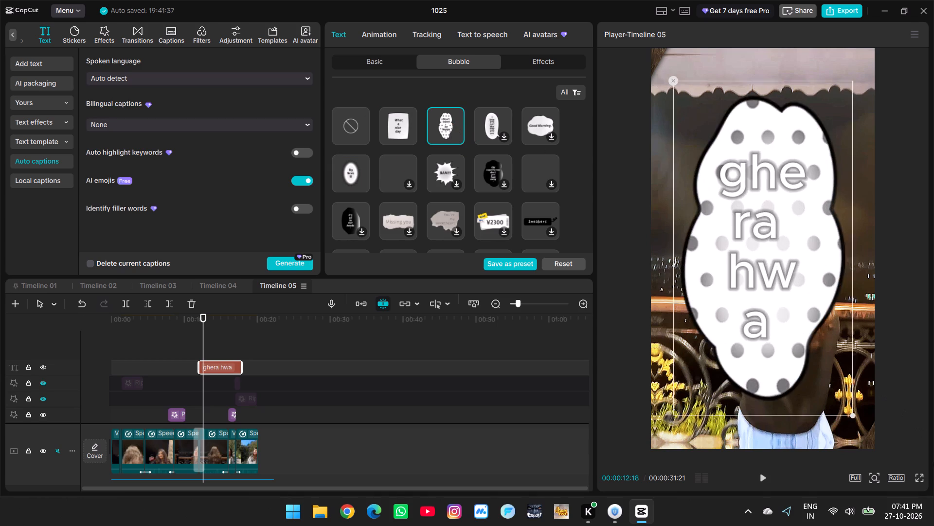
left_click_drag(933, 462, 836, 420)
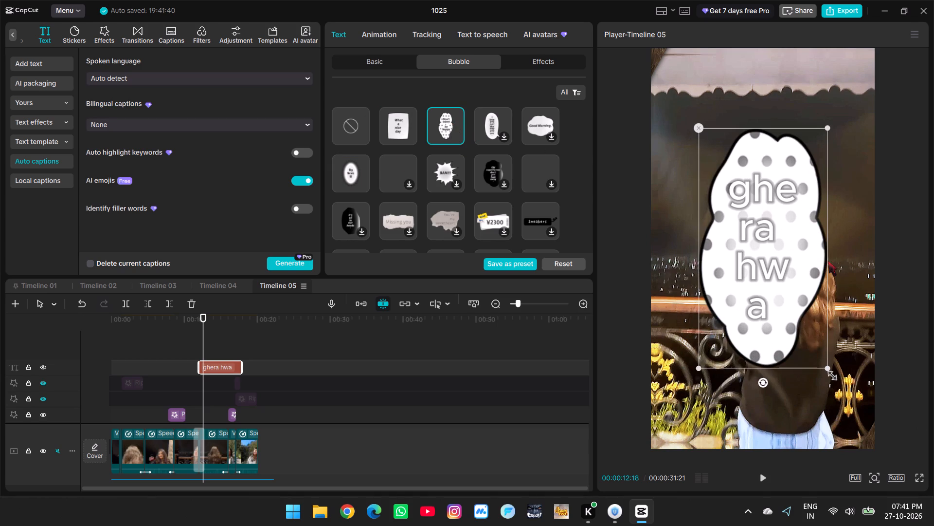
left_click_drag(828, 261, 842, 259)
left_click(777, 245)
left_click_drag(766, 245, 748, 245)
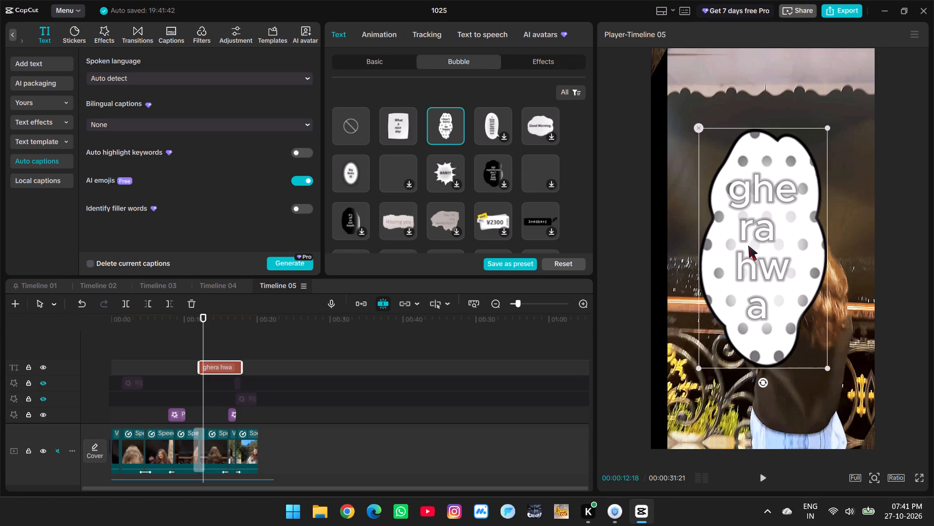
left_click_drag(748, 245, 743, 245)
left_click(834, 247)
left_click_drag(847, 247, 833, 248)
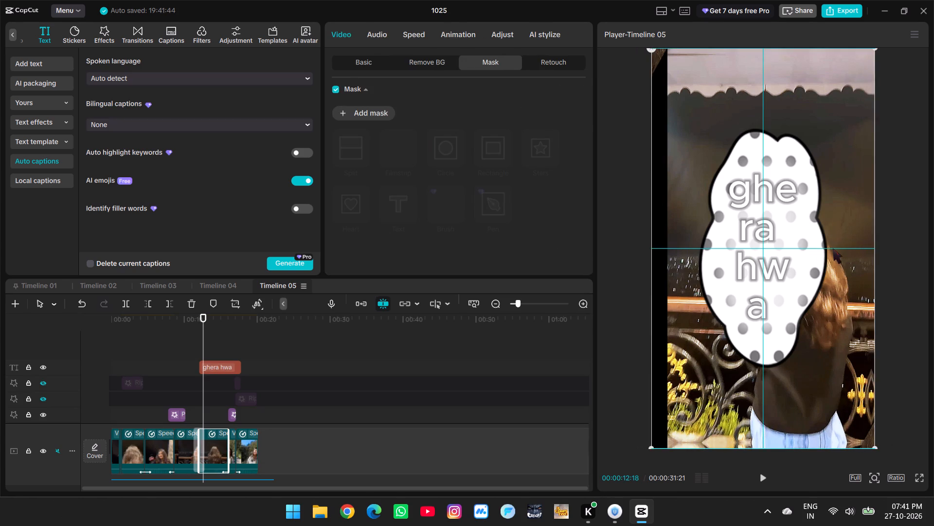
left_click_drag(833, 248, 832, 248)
Apply the Good Morning cloud bubble to the ghera hwa text and scale it down to fit well inside the frame.
left_click(760, 244)
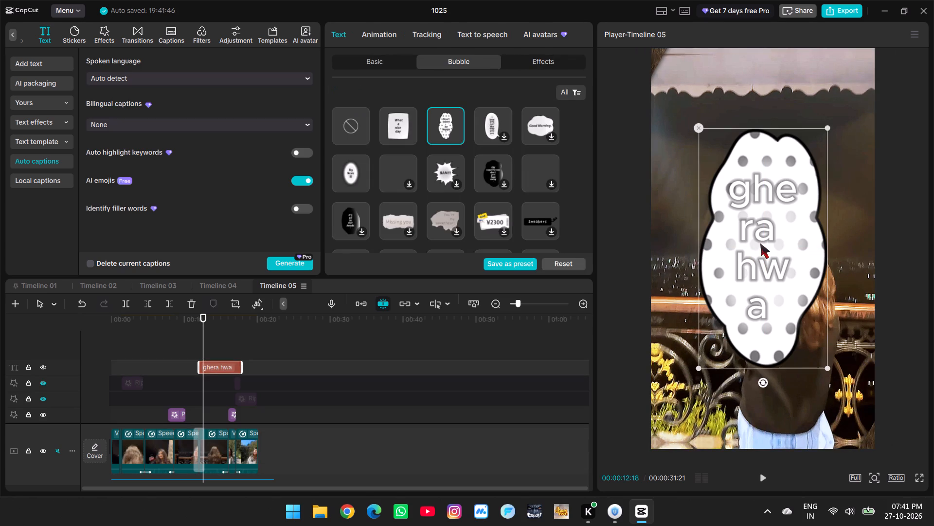
left_click(545, 119)
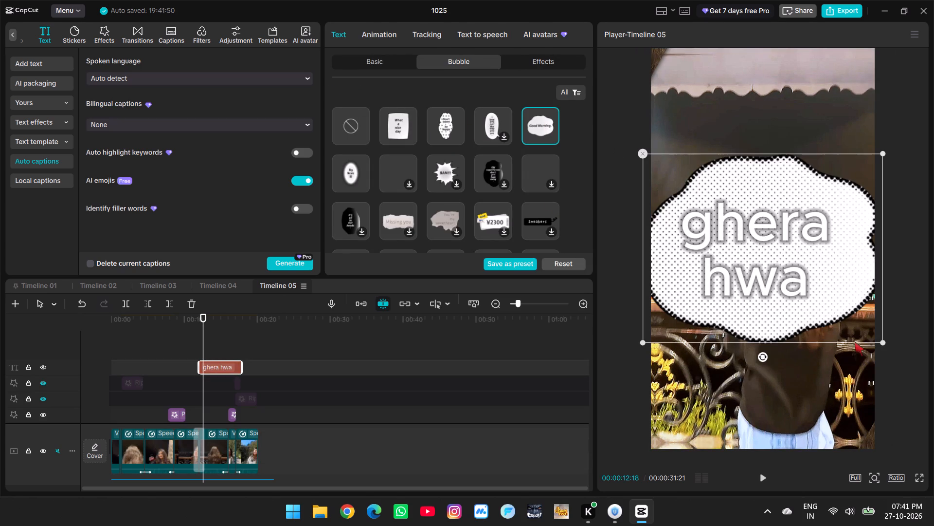
left_click_drag(882, 342, 802, 306)
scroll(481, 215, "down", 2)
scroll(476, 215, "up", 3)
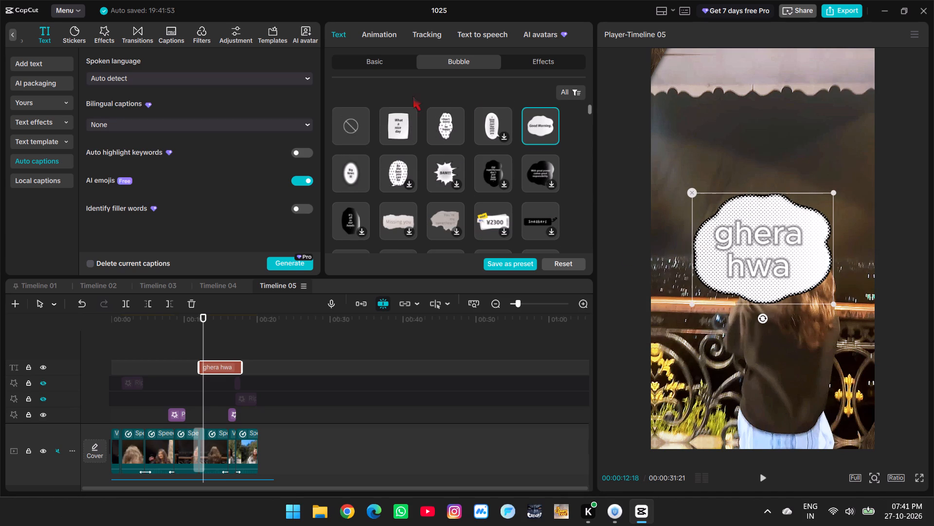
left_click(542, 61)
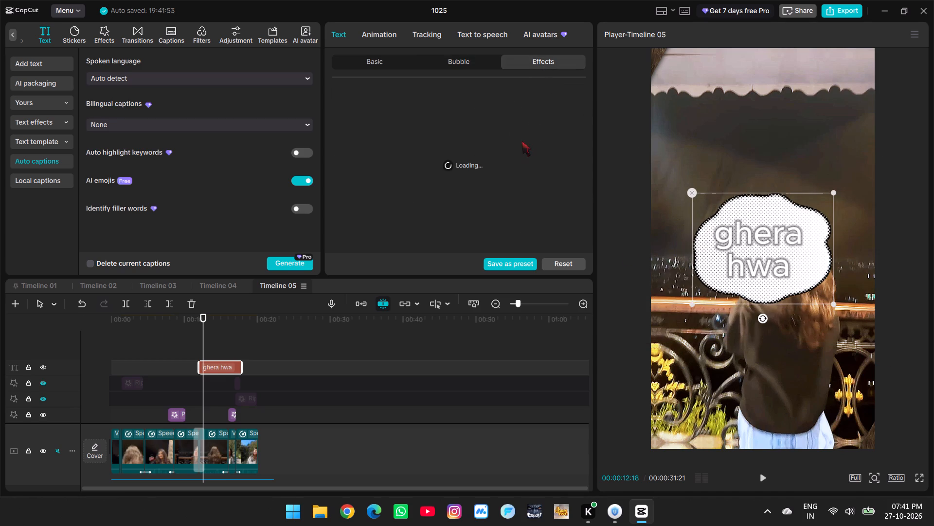
Move the ghera hwa bubble text up into the dark background above the woman's head, slightly left of the frame's centre.
left_click_drag(769, 244, 740, 115)
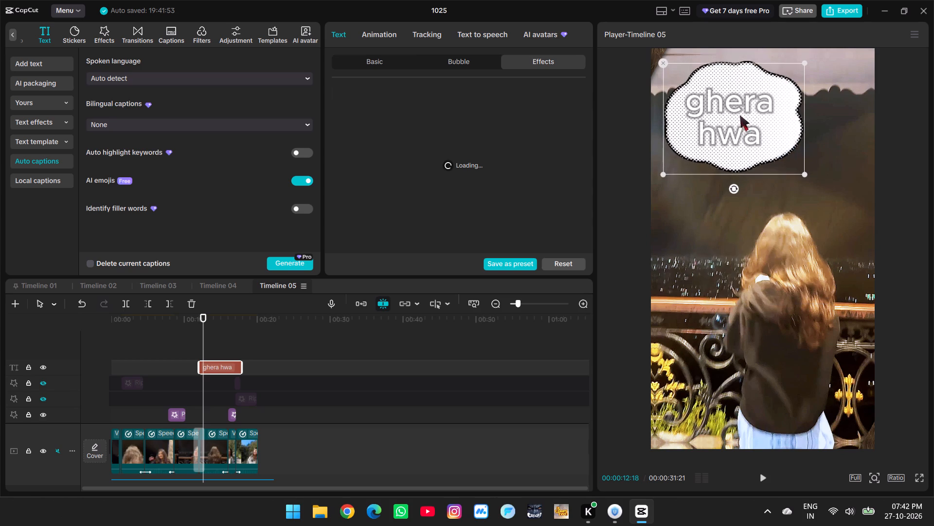
left_click_drag(740, 115, 744, 135)
Look through the text effects, text templates and trending caption templates, trying the cursive The quick brown fox caption style.
left_click(39, 144)
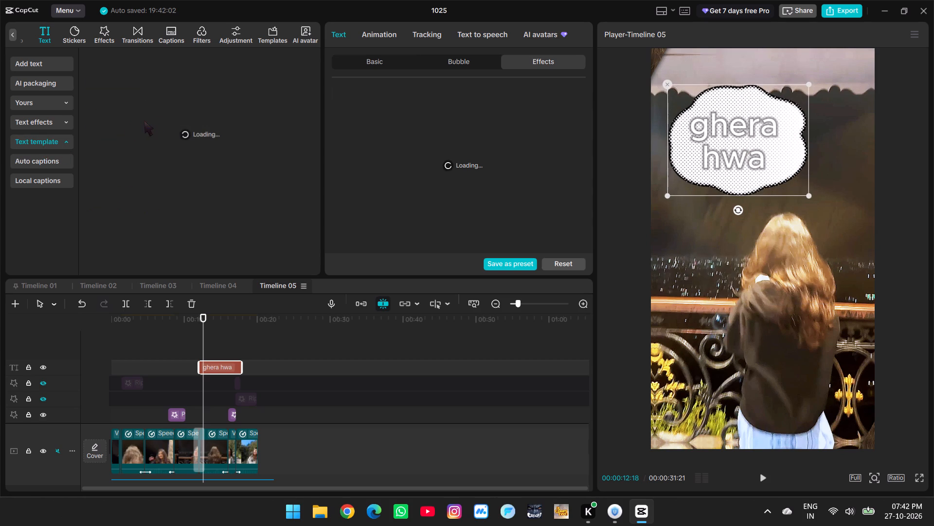
left_click(59, 121)
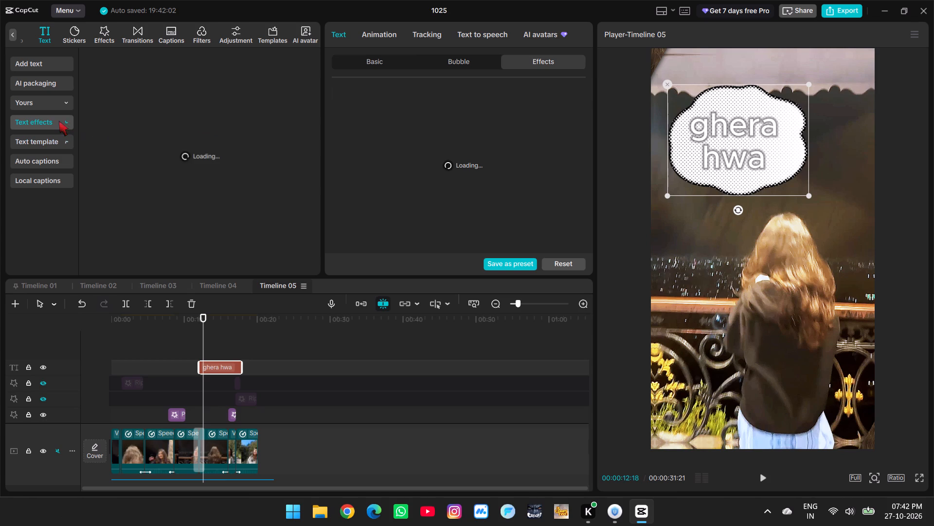
left_click(50, 138)
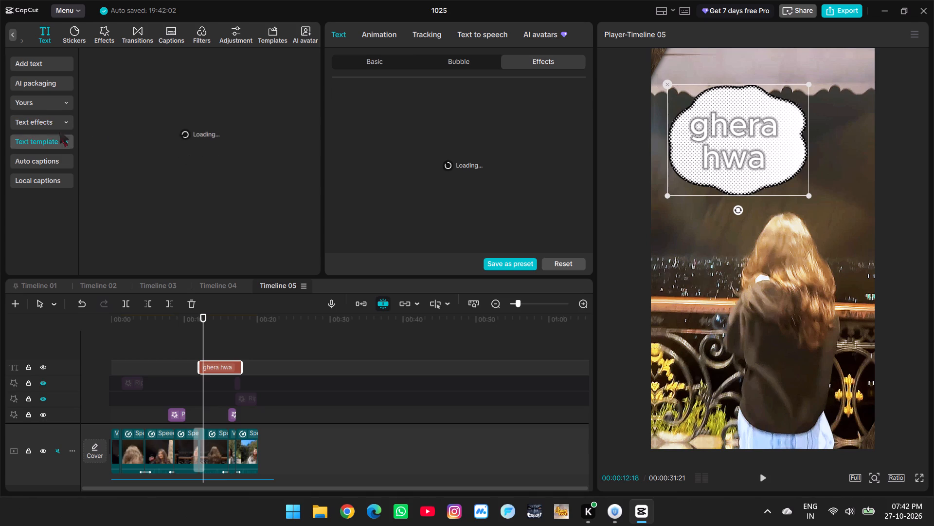
left_click(180, 32)
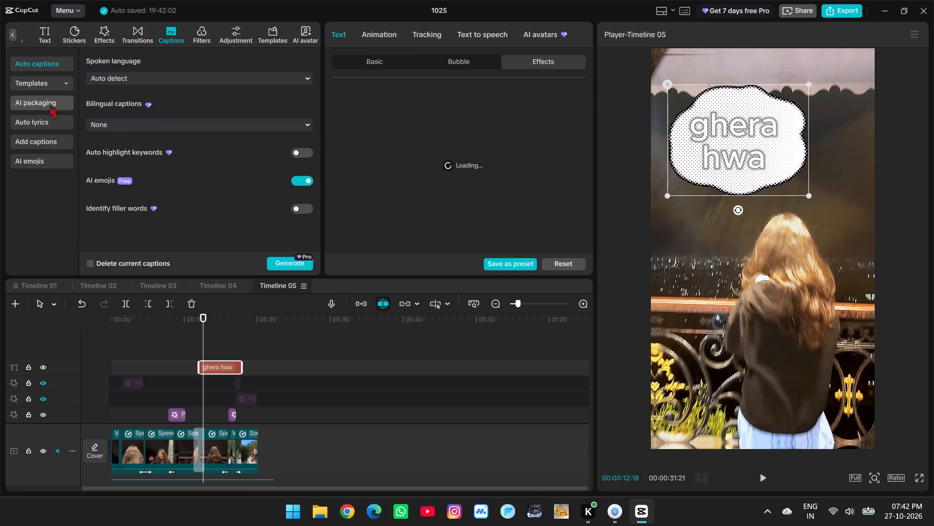
left_click(39, 85)
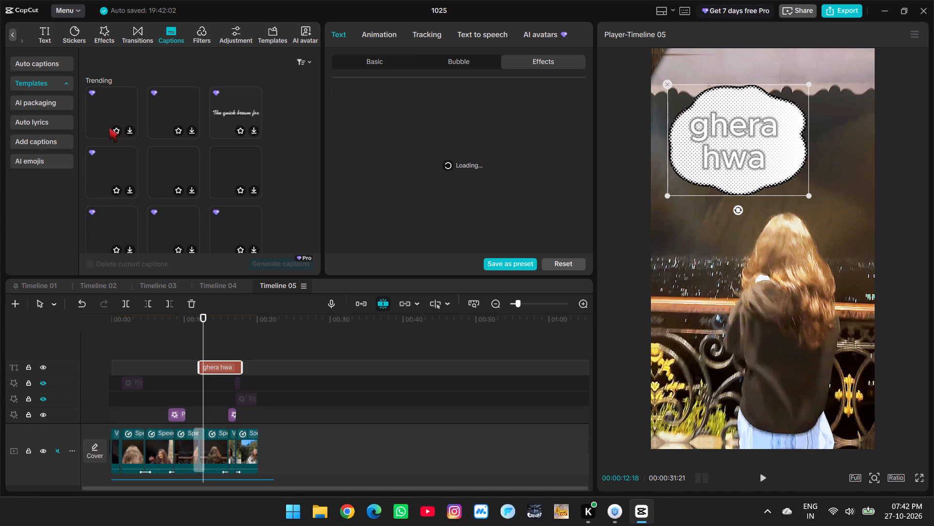
left_click(231, 110)
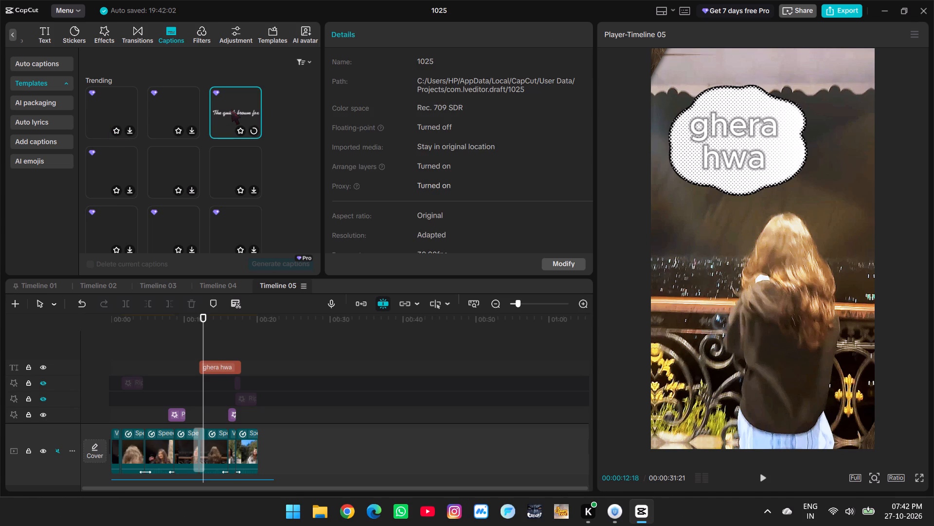
scroll(221, 169, "down", 11)
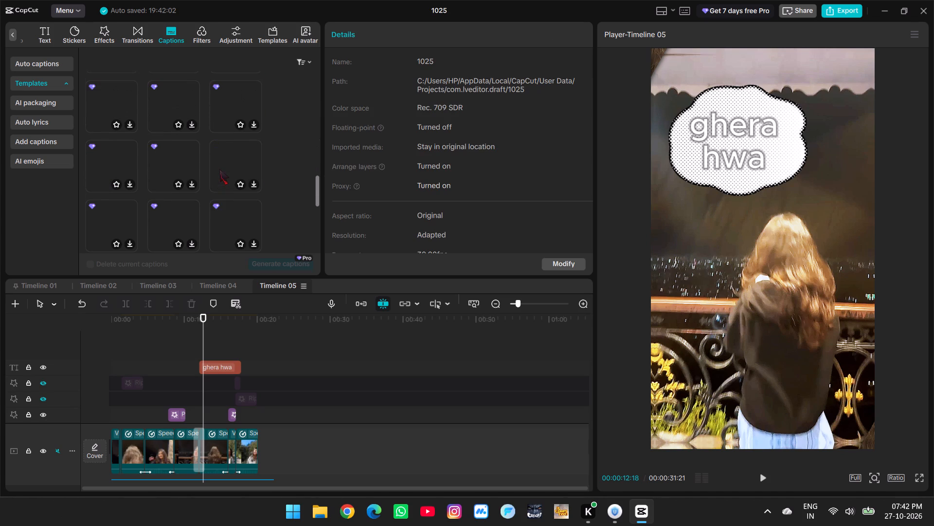
scroll(219, 169, "down", 9)
scroll(219, 169, "up", 14)
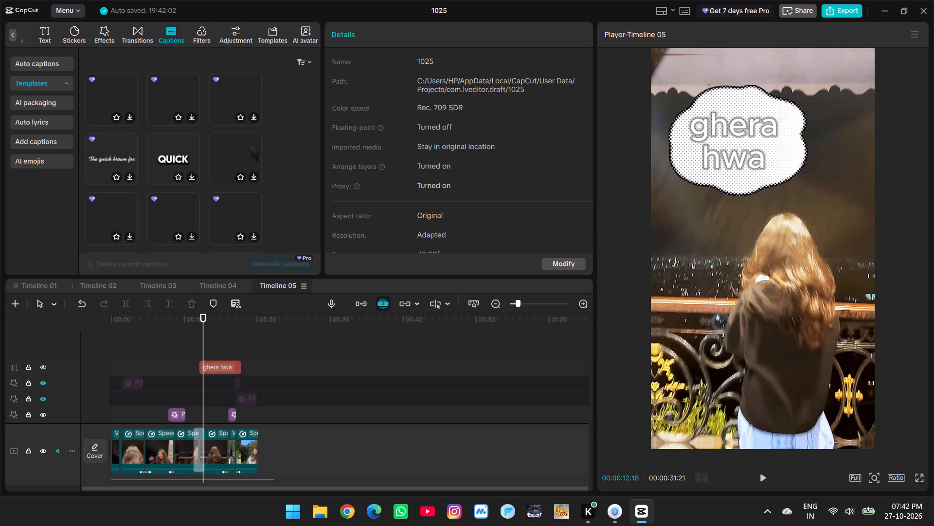
left_click(97, 163)
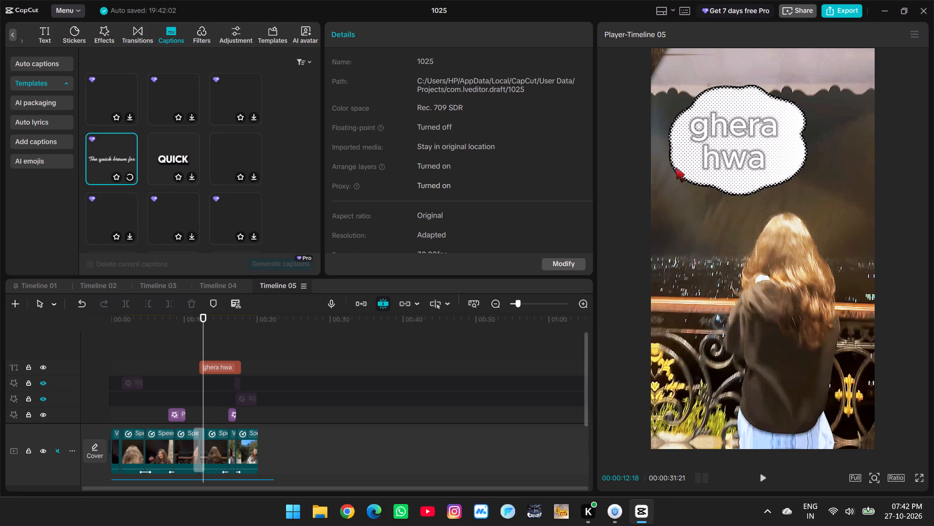
left_click(721, 131)
left_click(115, 164)
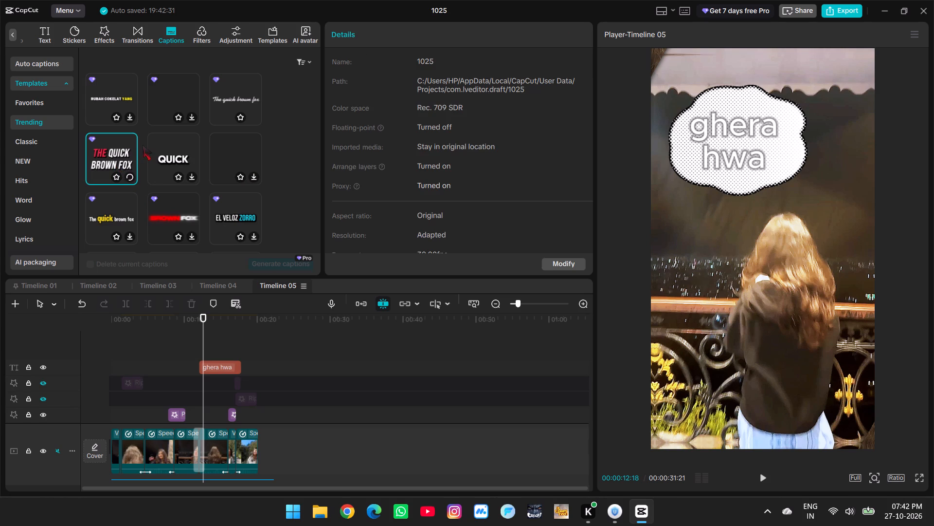
Add a default text at 00:00:12:02, where the ghera hwa text starts.
left_click(200, 339)
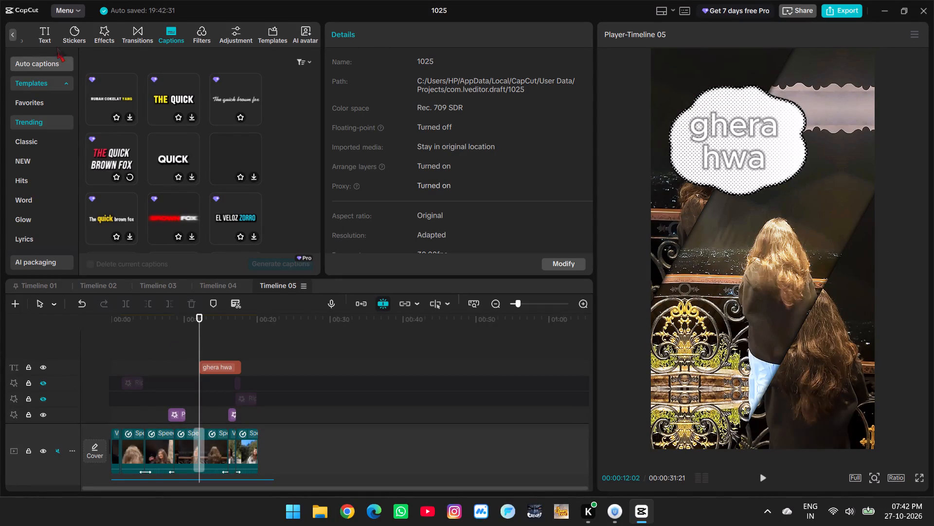
left_click(42, 33)
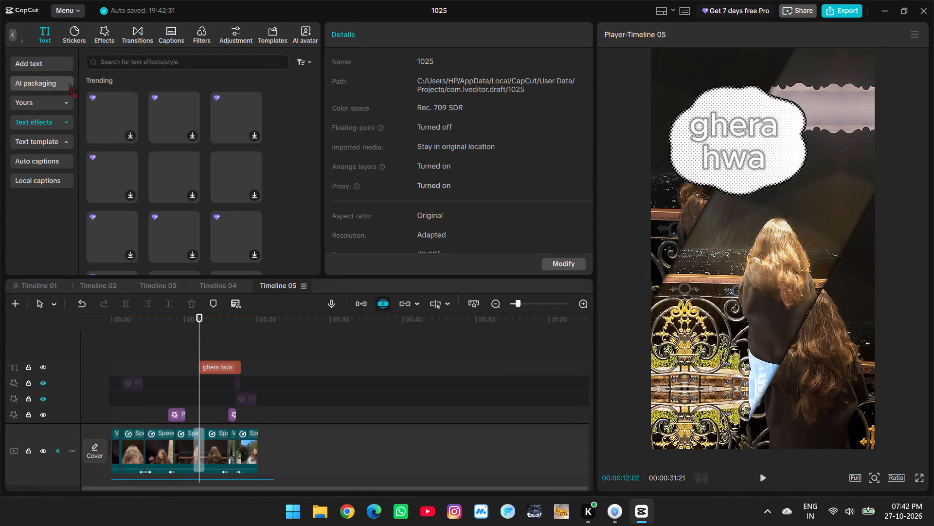
left_click(48, 58)
left_click(125, 94)
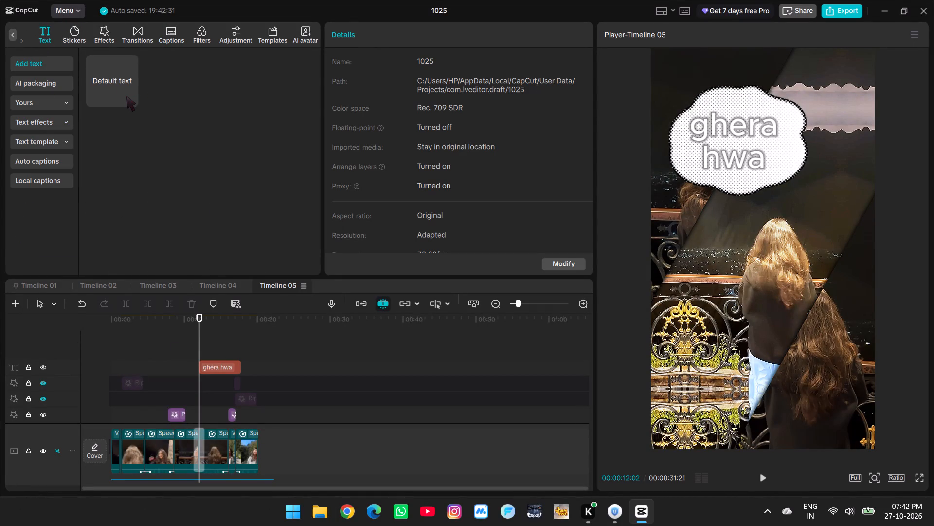
left_click(135, 101)
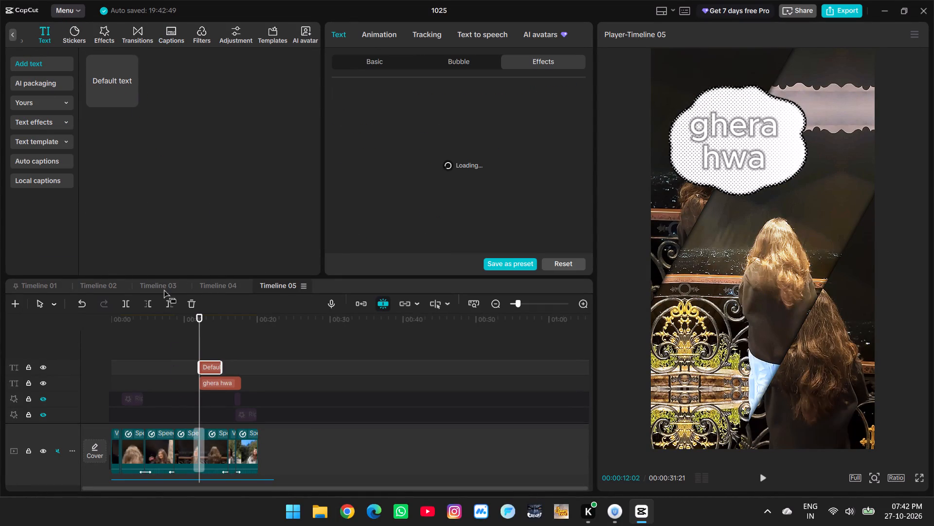
Change the wording of the new default text to "Base da da da da".
left_click(380, 67)
left_click(413, 99)
key("ctrl+a")
type("Bse")
key("space")
key("BackSpace")
key("BackSpace")
key("BackSpace")
type("ase da dad")
key("space")
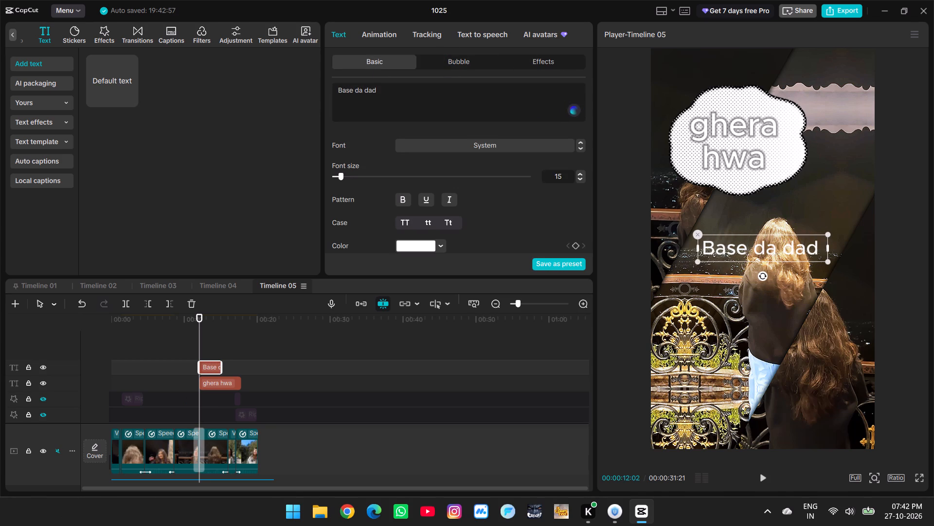
key("BackSpace")
key("BackSpace")
key("space")
type("da da")
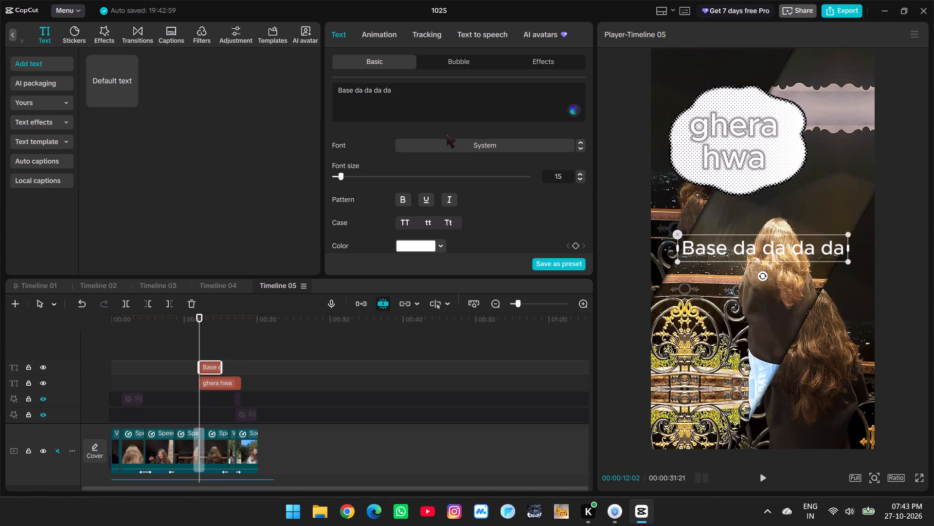
Set the font of the Base da da da da text to BebasNeue.
left_click(449, 148)
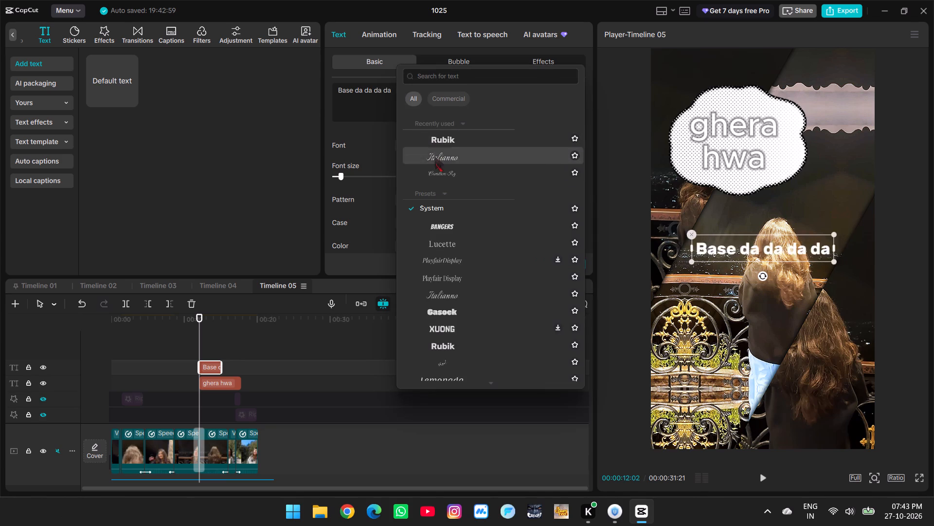
left_click(454, 227)
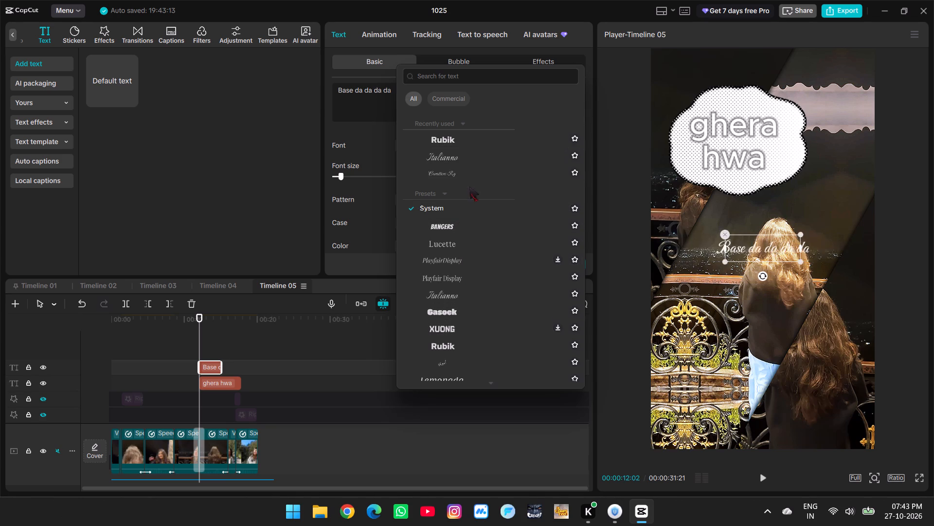
scroll(448, 162, "down", 2)
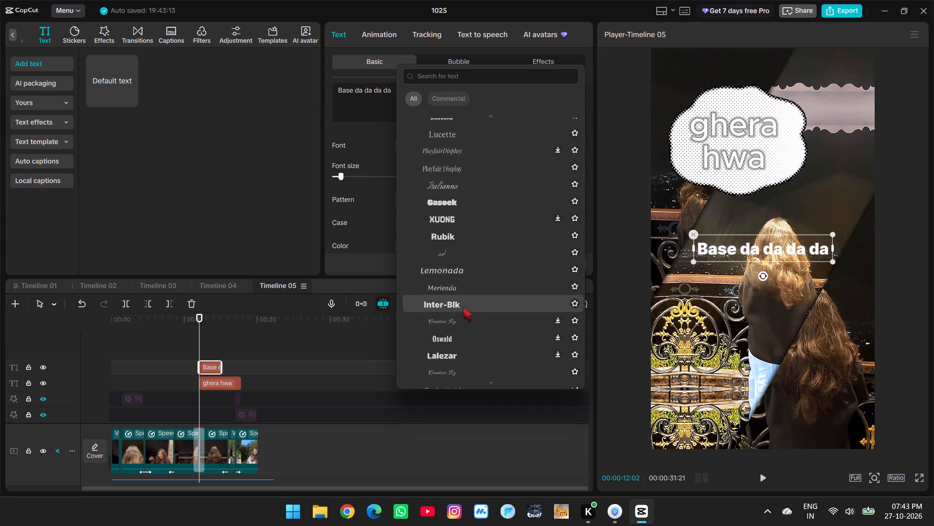
scroll(463, 307, "down", 3)
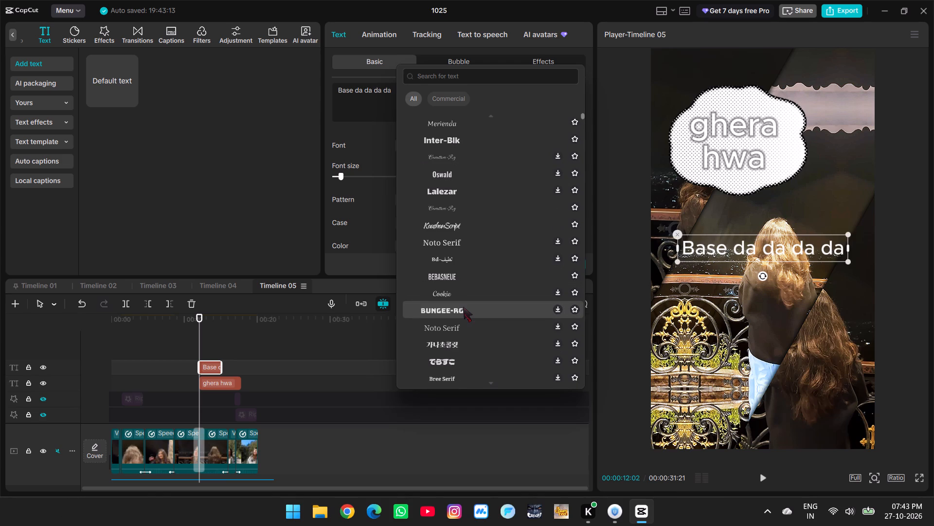
scroll(463, 307, "down", 1)
left_click(443, 222)
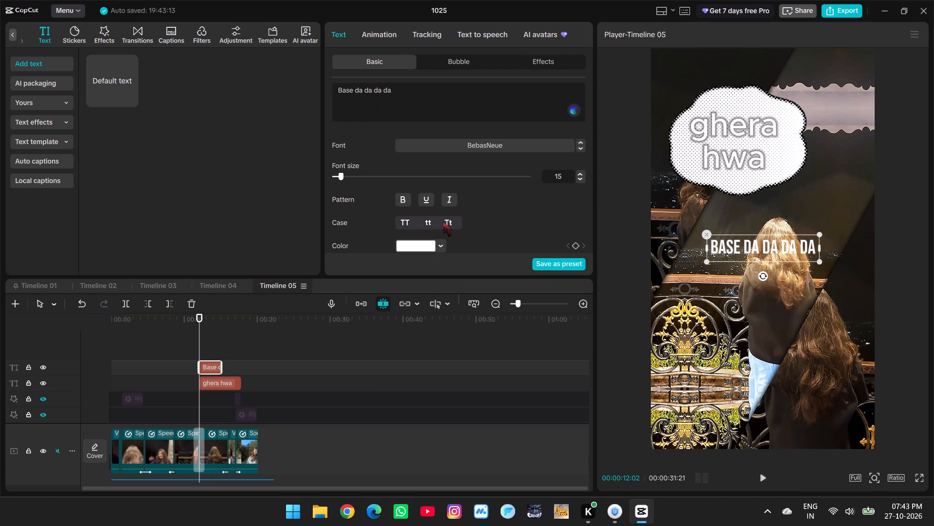
Enlarge the Base da da da da text to about 80% of the frame width.
left_click_drag(816, 261, 914, 387)
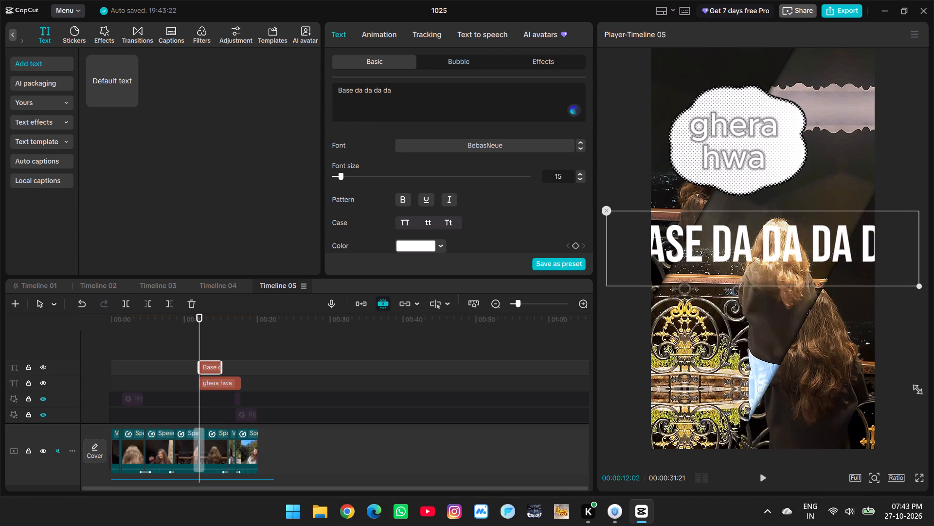
left_click_drag(914, 387, 826, 338)
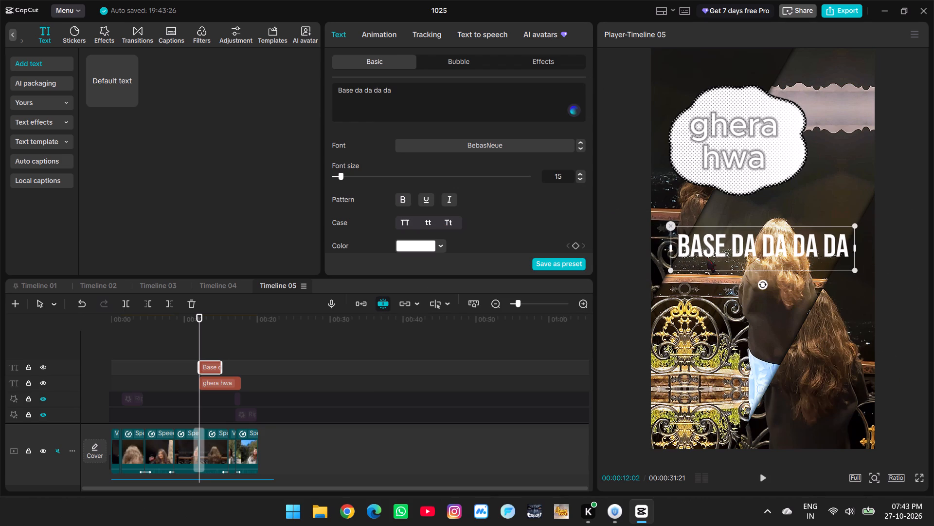
Look through the preset styles, bubbles and text effects for the Base da da da da text, with the preview around 00:00:12:27.
scroll(418, 195, "down", 3)
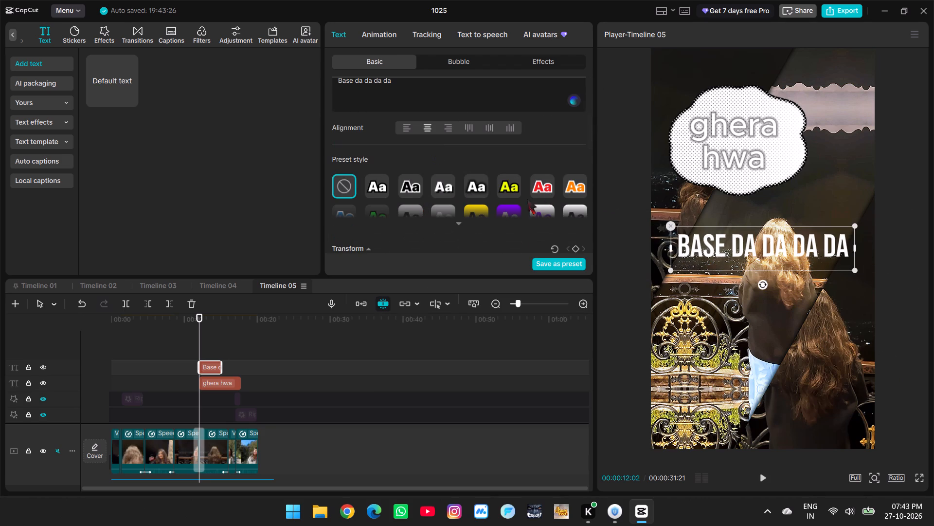
left_click(461, 221)
scroll(449, 189, "up", 1)
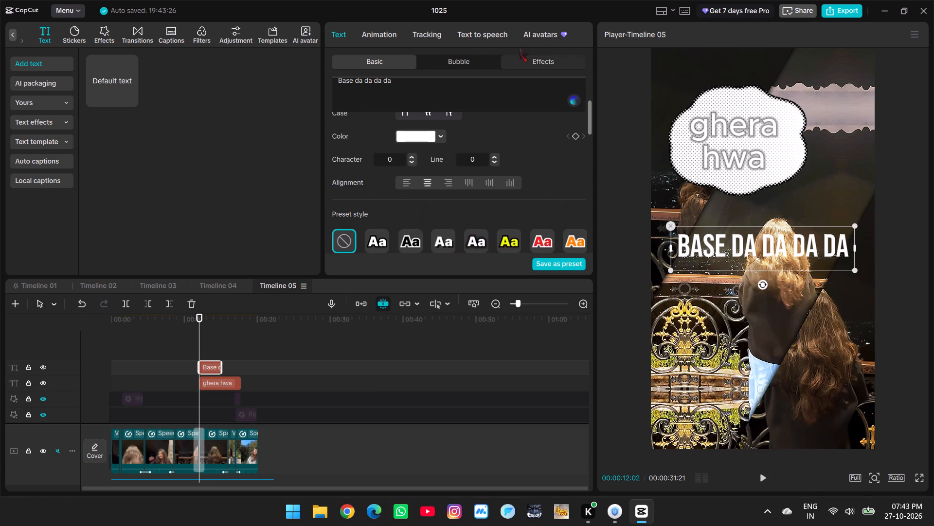
left_click(529, 61)
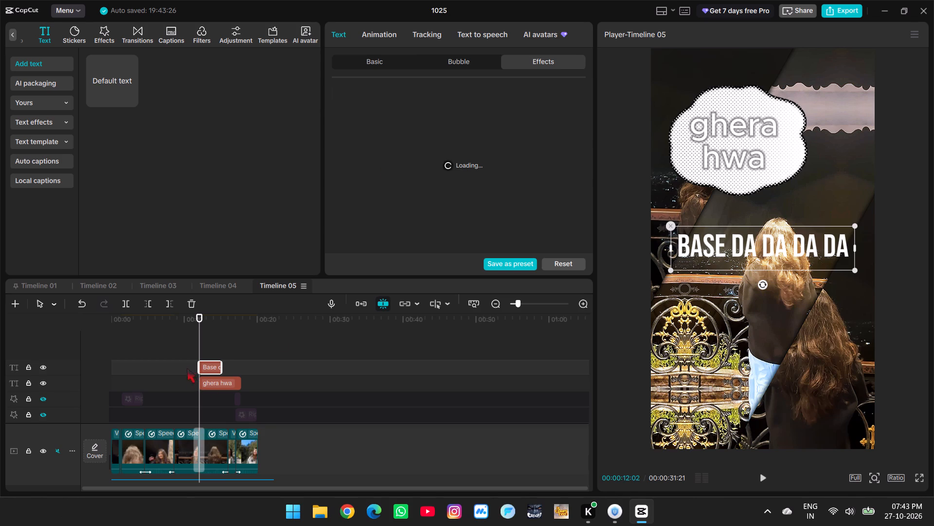
left_click_drag(203, 346, 207, 346)
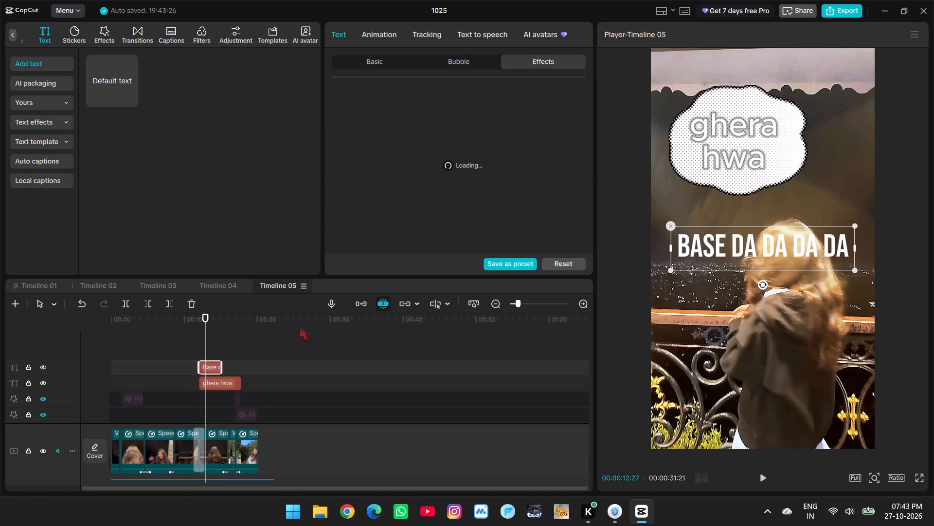
left_click(383, 59)
left_click(449, 66)
scroll(467, 191, "down", 2)
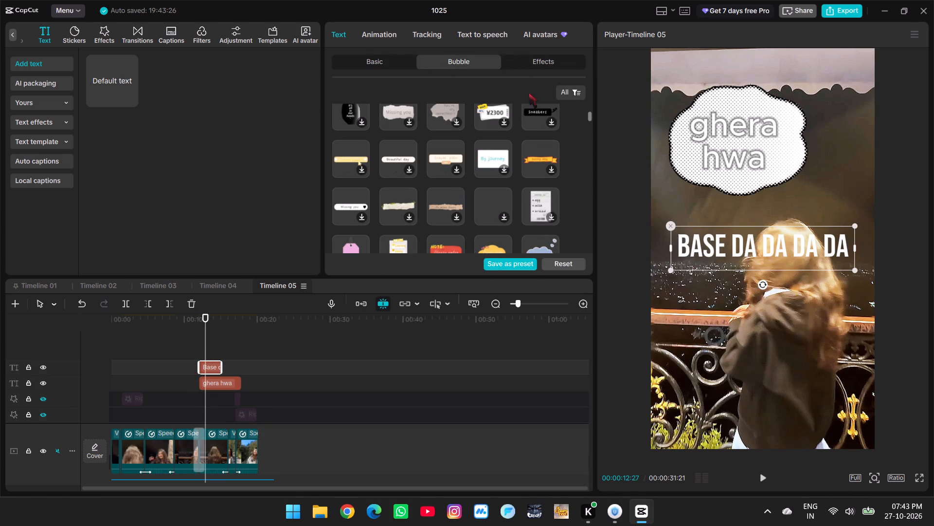
scroll(510, 206, "down", 2)
left_click(542, 61)
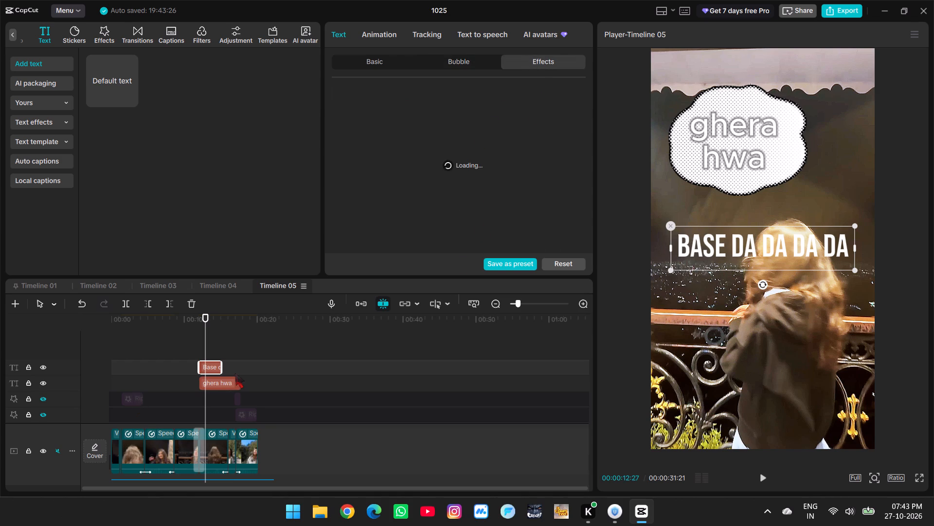
Extend the end of the Base da da da da text clip to line up with the end of the ghera hwa clip.
left_click_drag(223, 371, 237, 375)
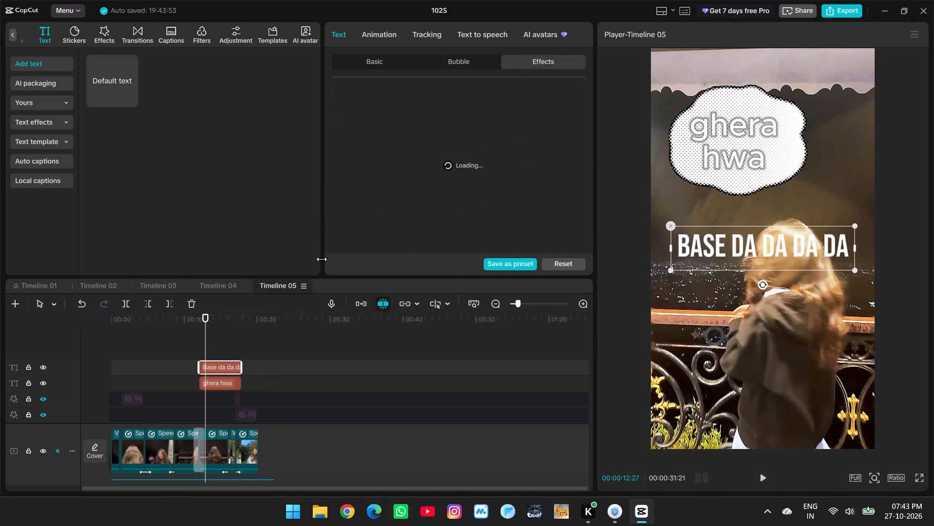
Set the Shadows color wheel of the main-track clip at 00:00:12:27 to red -0.20, green -0.23 and blue -0.16.
scroll(197, 418, "down", 3)
left_click(216, 444)
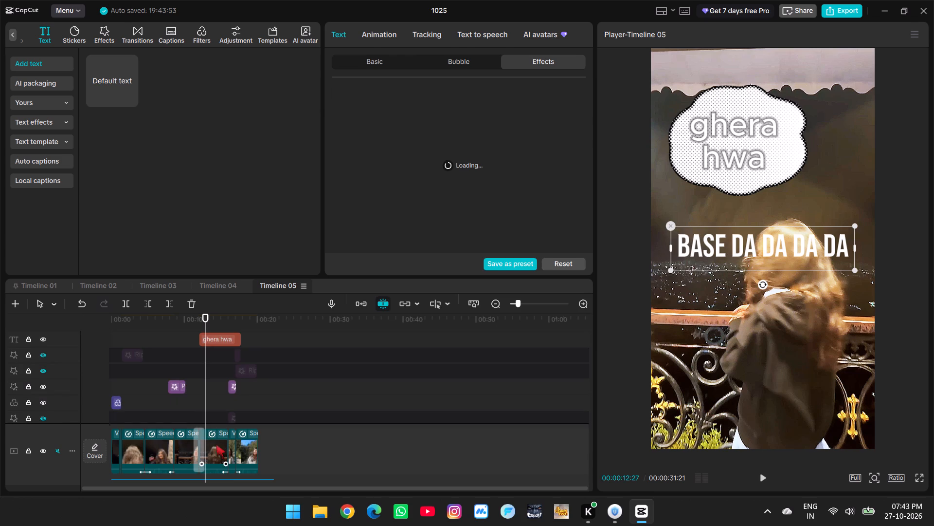
left_click(498, 44)
left_click(506, 37)
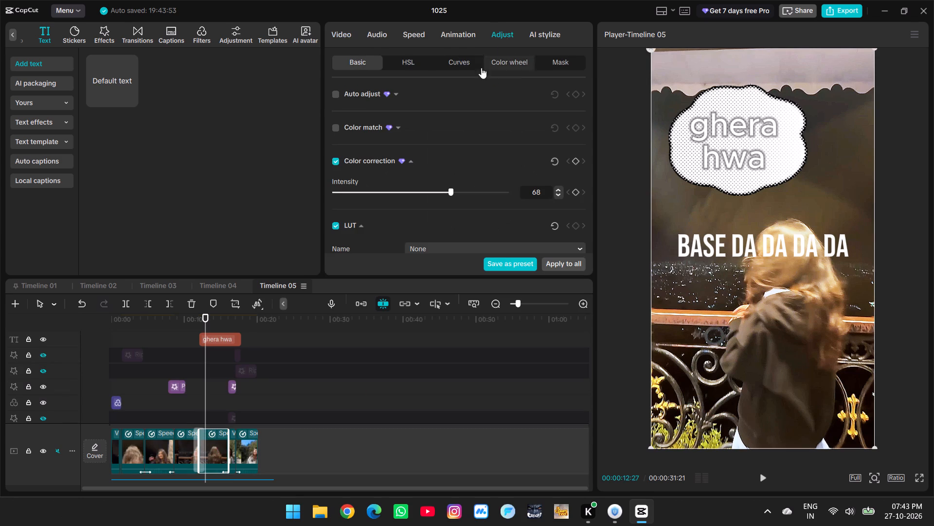
left_click(497, 63)
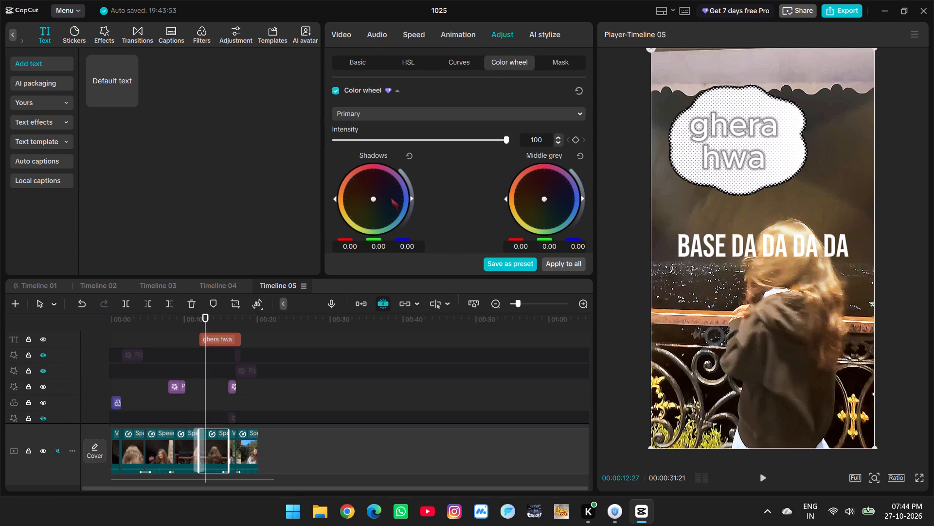
left_click_drag(374, 201, 389, 195)
left_click_drag(413, 198, 413, 201)
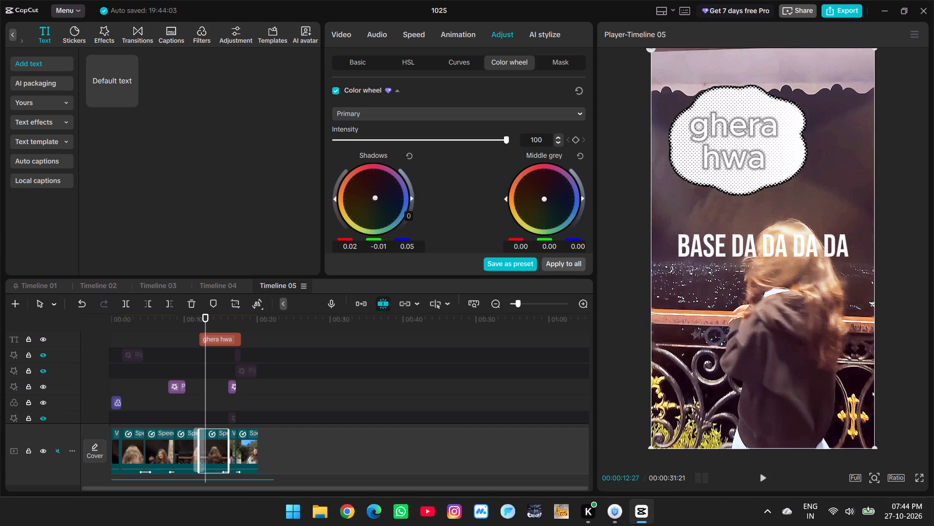
left_click_drag(413, 201, 404, 203)
scroll(405, 202, "down", 3)
scroll(404, 203, "up", 2)
left_click_drag(404, 203, 395, 202)
scroll(404, 203, "down", 2)
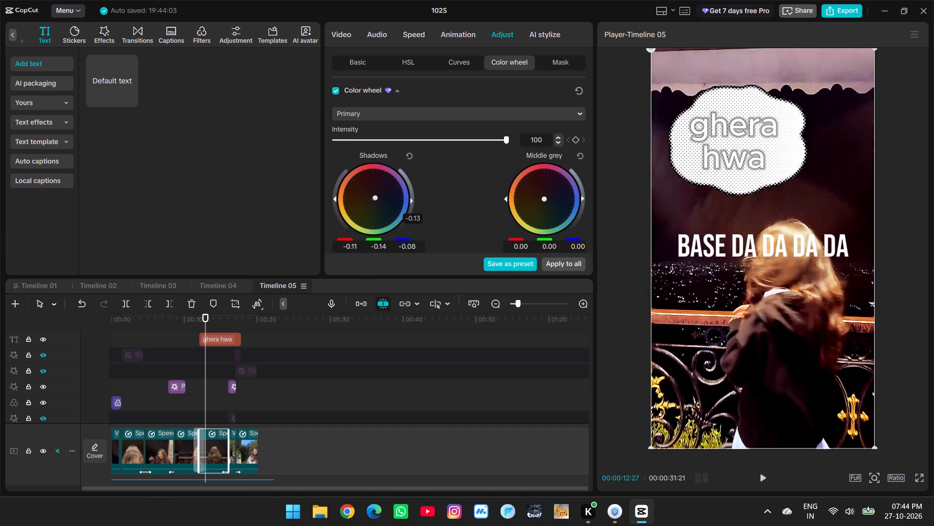
left_click_drag(395, 202, 395, 211)
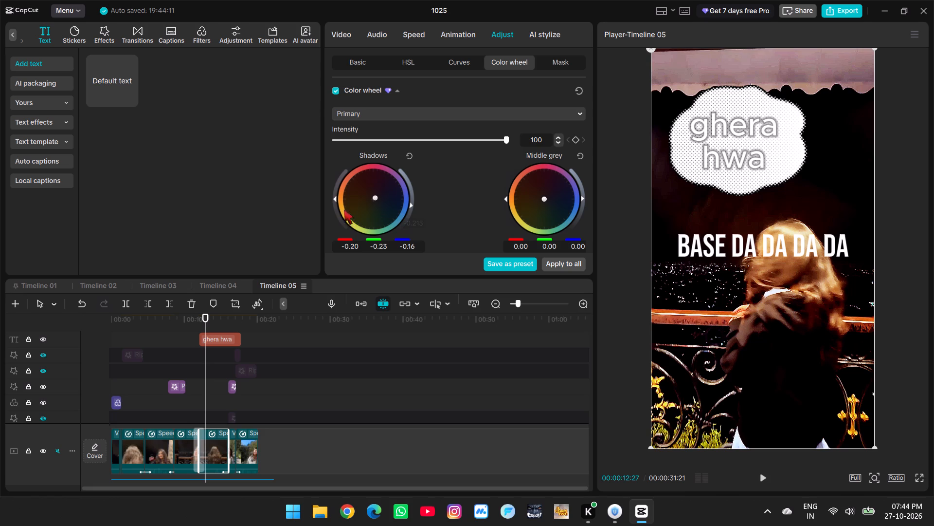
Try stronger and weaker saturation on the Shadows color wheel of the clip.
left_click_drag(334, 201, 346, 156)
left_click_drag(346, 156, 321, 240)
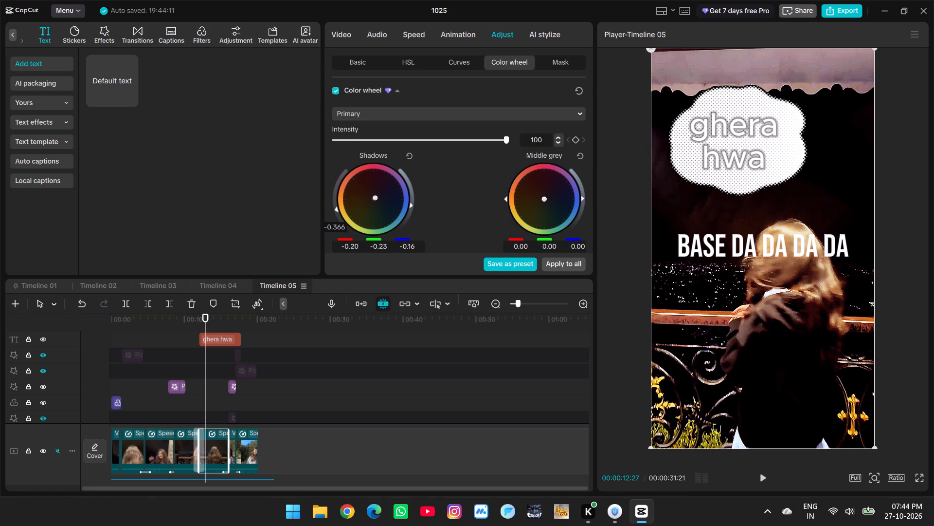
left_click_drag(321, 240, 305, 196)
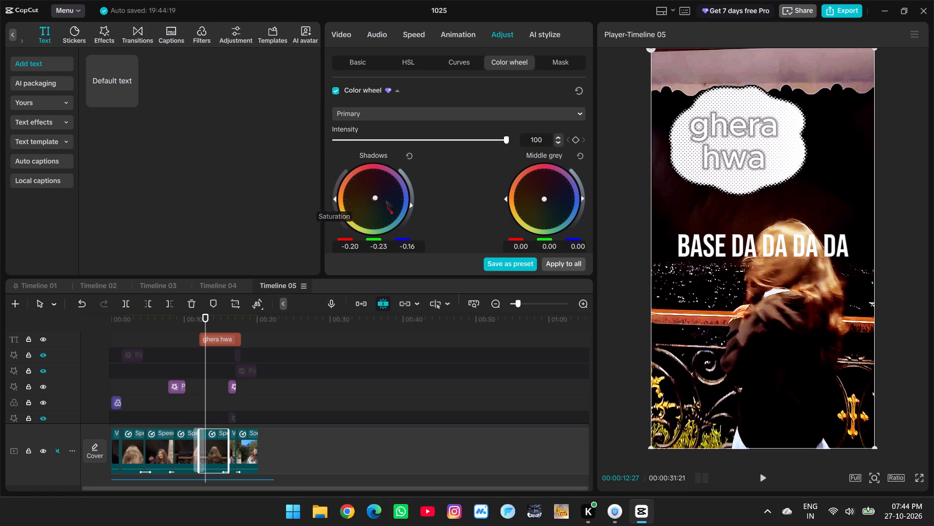
Set the clip's Middle grey color wheel to a brighter, bluish red 0.09, green 0.24 and blue 0.31.
left_click_drag(543, 200, 579, 223)
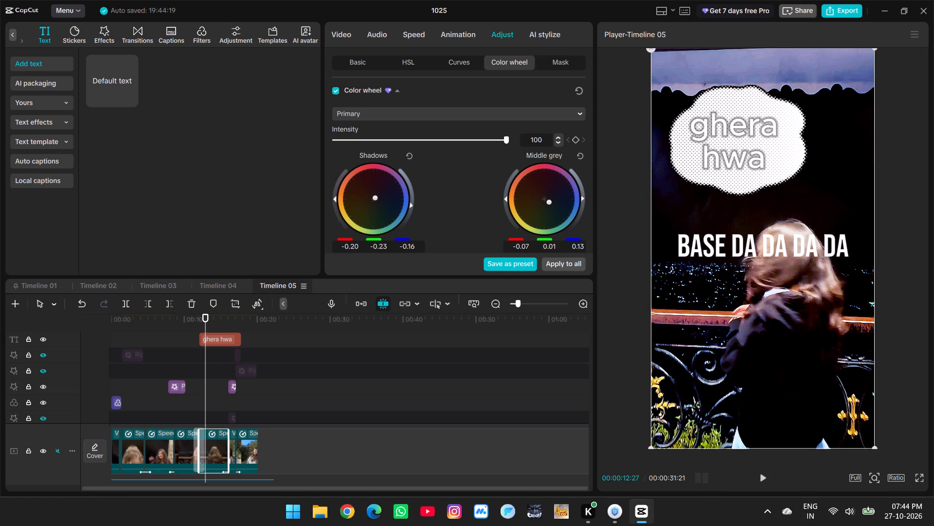
left_click_drag(579, 223, 570, 238)
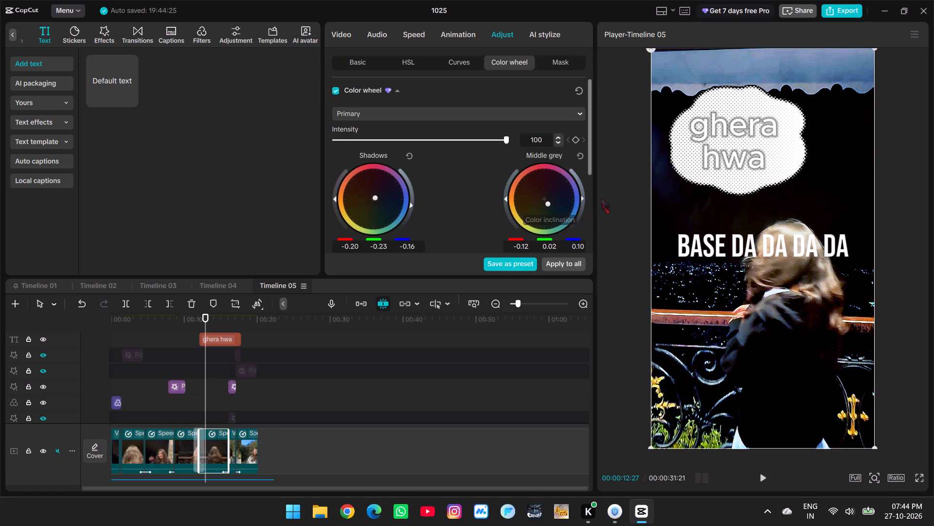
left_click_drag(585, 199, 585, 183)
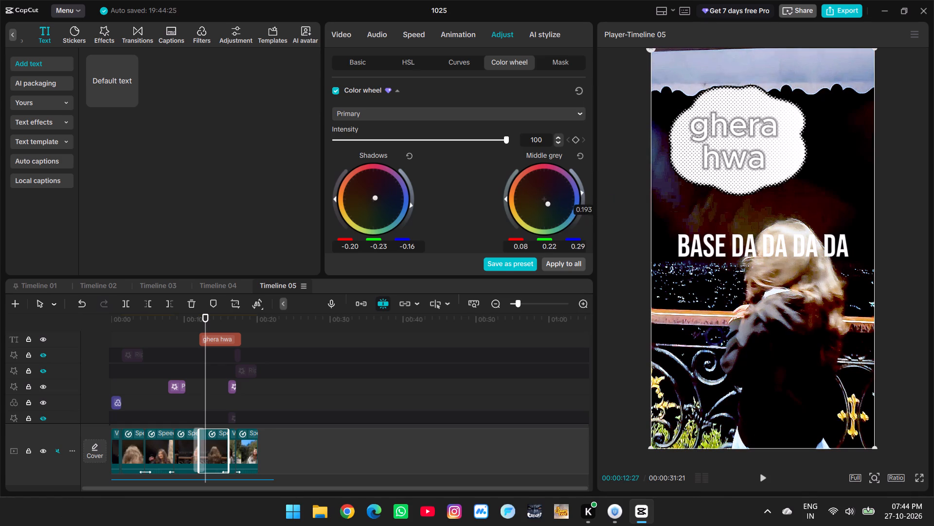
left_click_drag(585, 183, 585, 183)
Shift the clip's Tint color wheel toward blue-violet, at red 0.05, green -0.04 and blue 0.30.
scroll(583, 192, "down", 2)
scroll(394, 212, "down", 1)
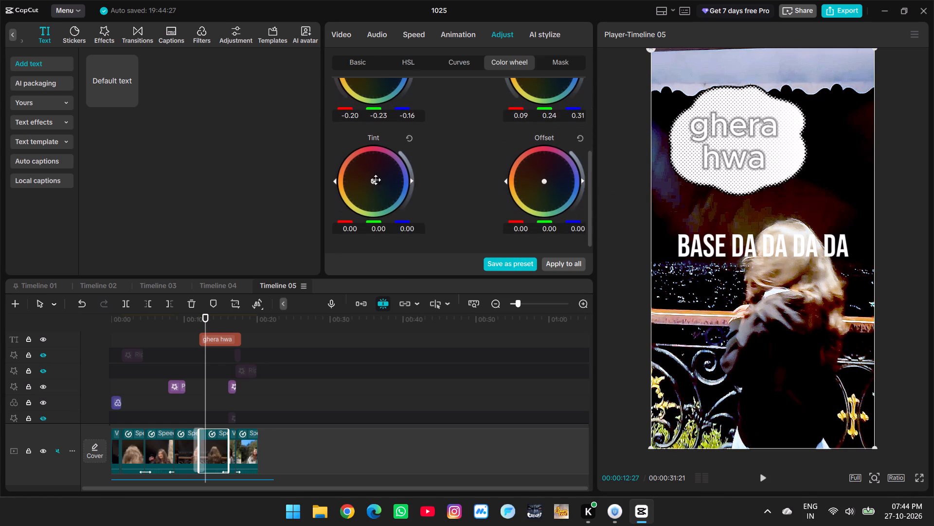
left_click_drag(375, 179, 377, 161)
left_click(375, 184)
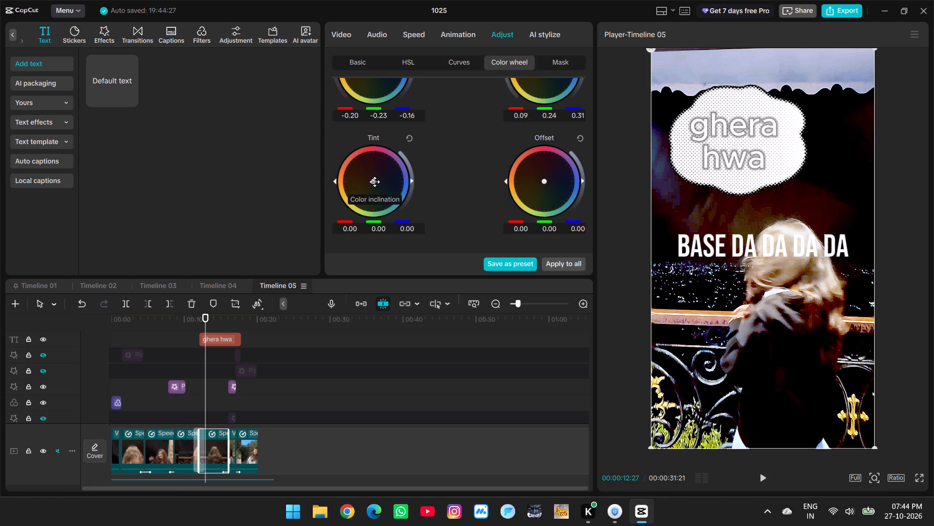
left_click_drag(375, 182, 388, 181)
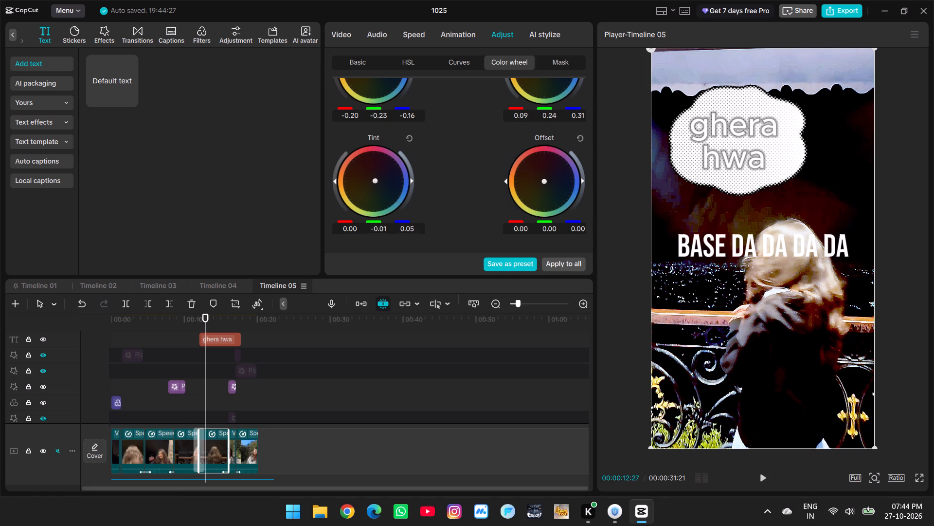
left_click_drag(388, 181, 437, 180)
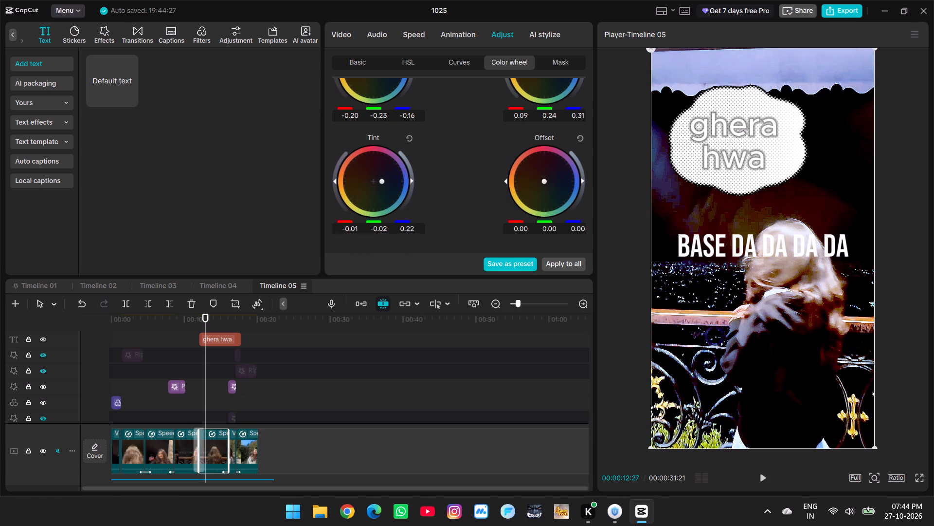
left_click_drag(437, 180, 198, 229)
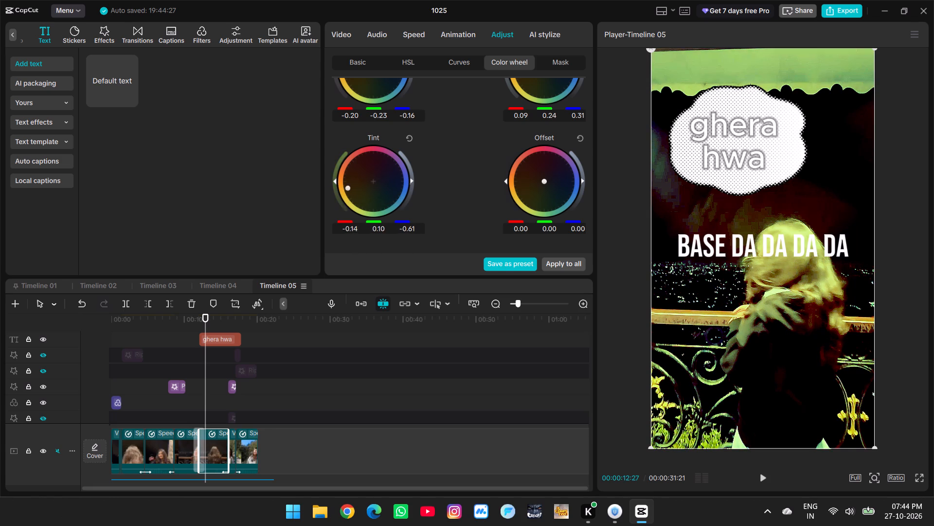
left_click_drag(198, 229, 457, 167)
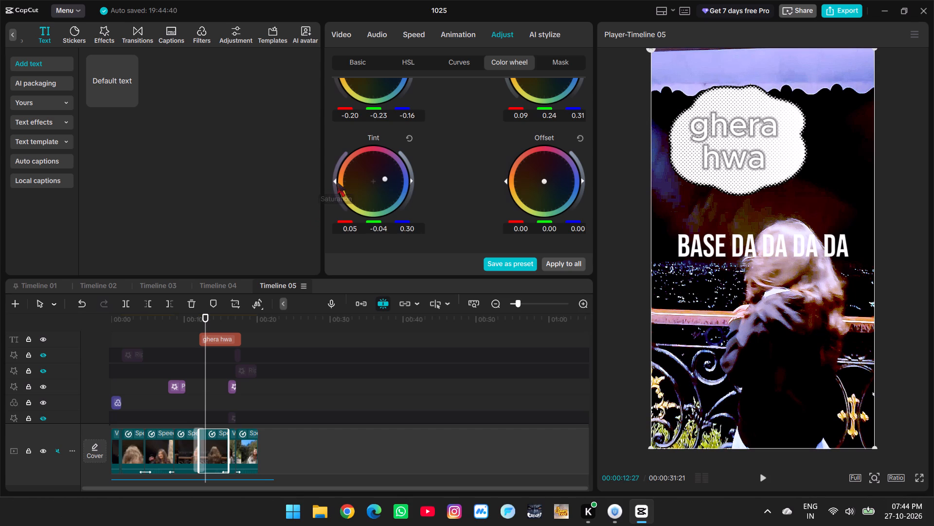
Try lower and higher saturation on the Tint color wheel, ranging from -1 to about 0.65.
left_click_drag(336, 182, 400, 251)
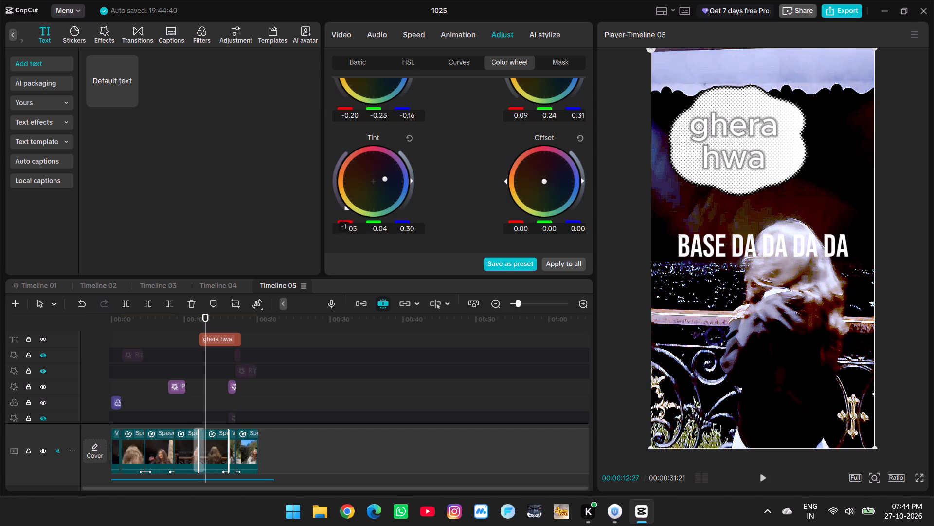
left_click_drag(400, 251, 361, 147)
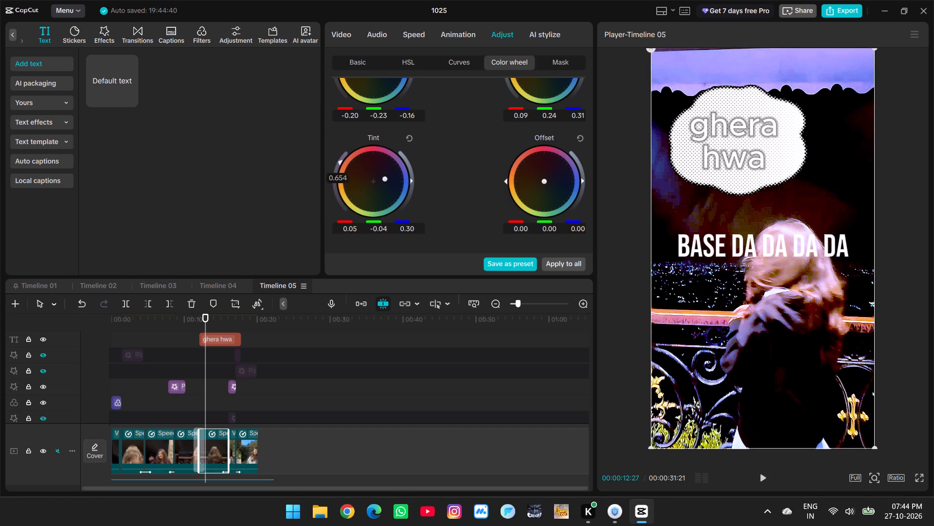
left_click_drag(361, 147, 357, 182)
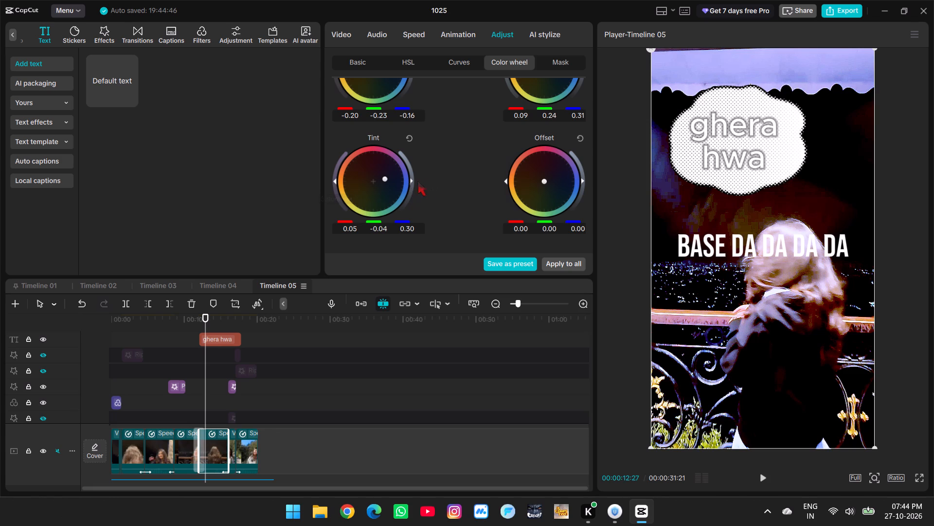
Lower the brightness of the clip's Tint color wheel to darken the image.
left_click_drag(412, 182, 403, 209)
scroll(543, 201, "down", 2)
scroll(443, 192, "up", 3)
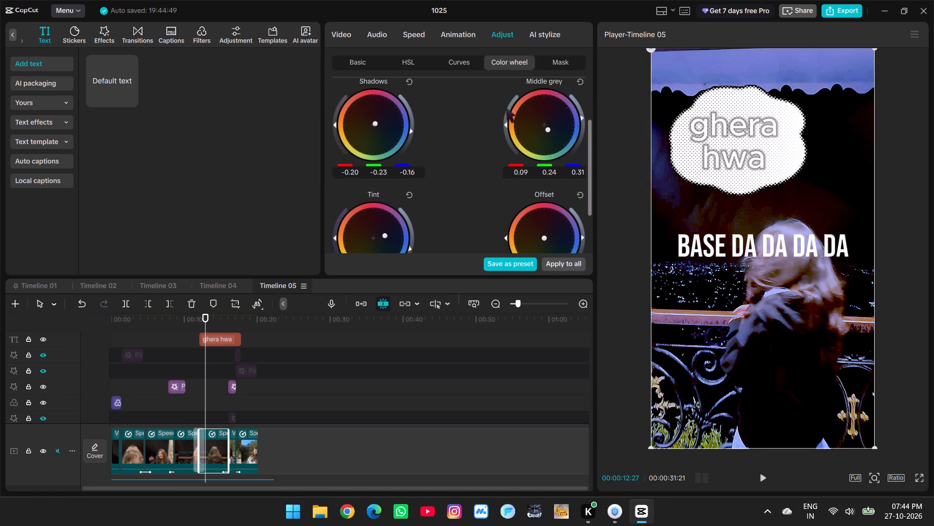
Lift the black point of the clip's white master curve by about a fifth of the graph height.
left_click(458, 63)
scroll(390, 187, "down", 3)
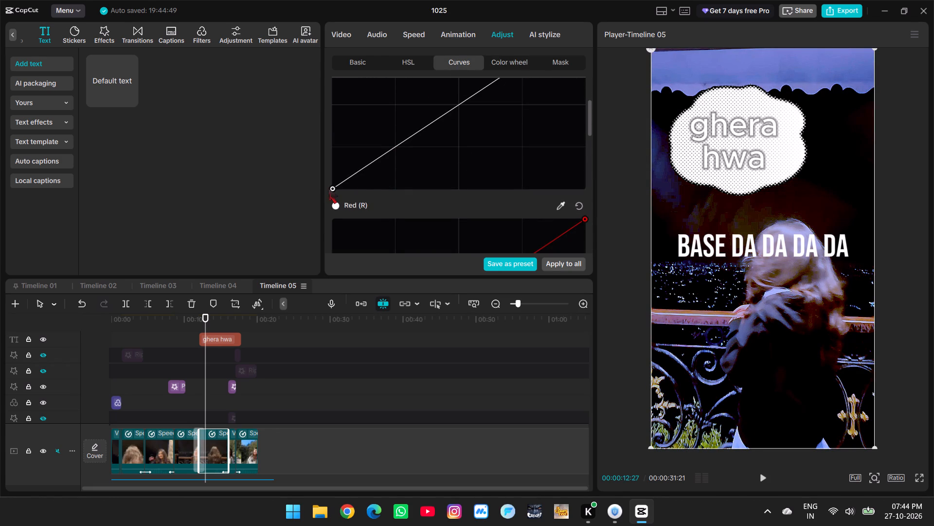
left_click_drag(330, 188, 334, 156)
Shape the clip's Red curve into a wave with four added points: raised shadows, a dip, a high midtone peak and a deep upper-midtone dip.
scroll(332, 159, "down", 1)
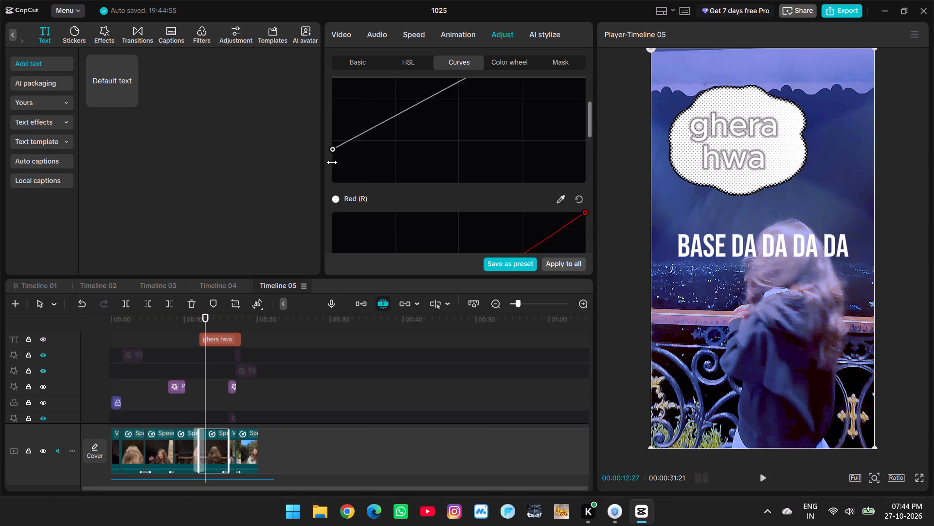
scroll(332, 162, "down", 3)
left_click(332, 228)
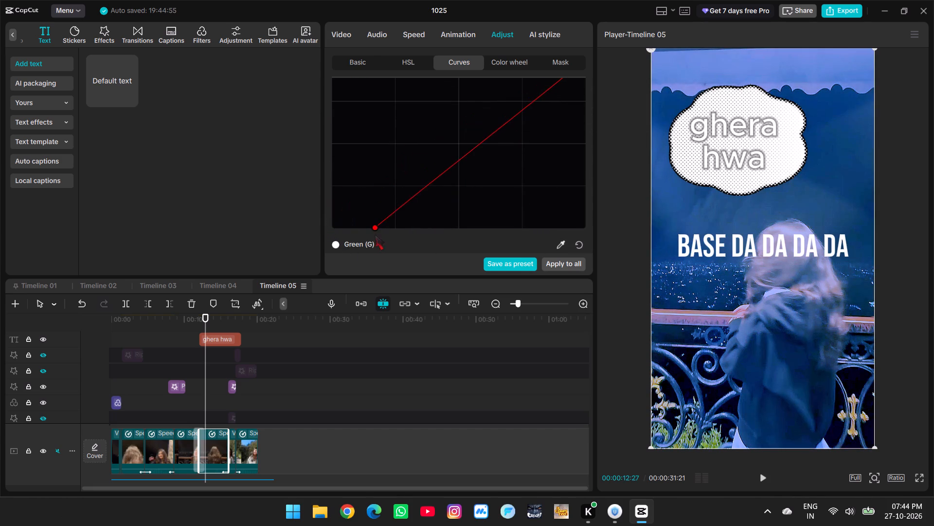
left_click(470, 140)
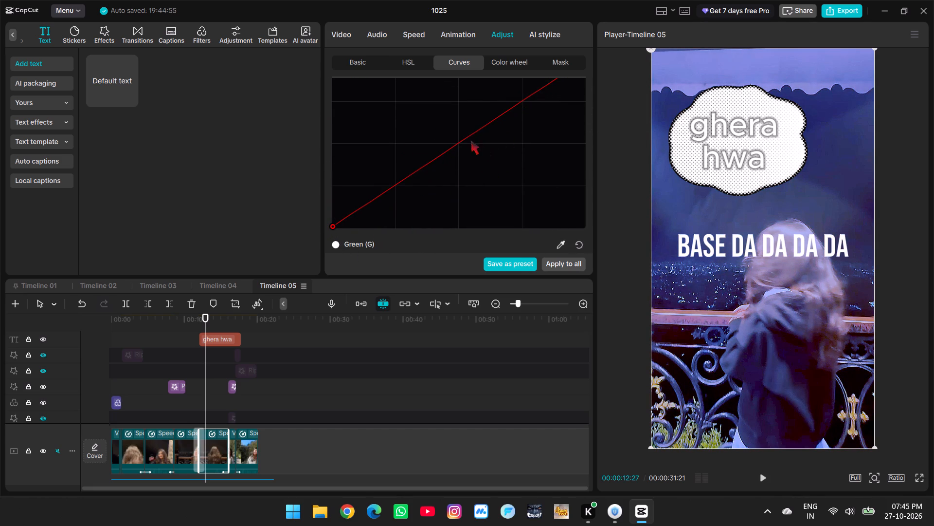
left_click_drag(467, 139, 432, 114)
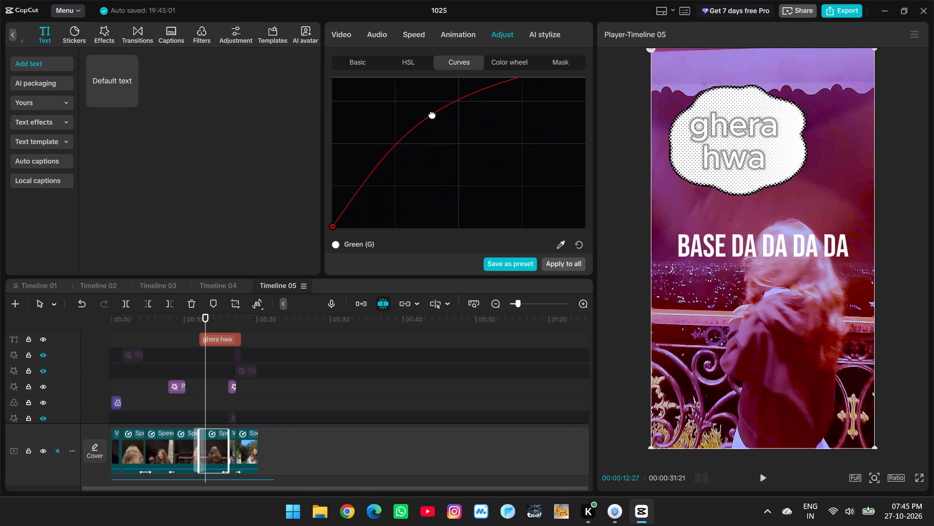
left_click_drag(432, 114, 421, 153)
left_click_drag(378, 186, 368, 182)
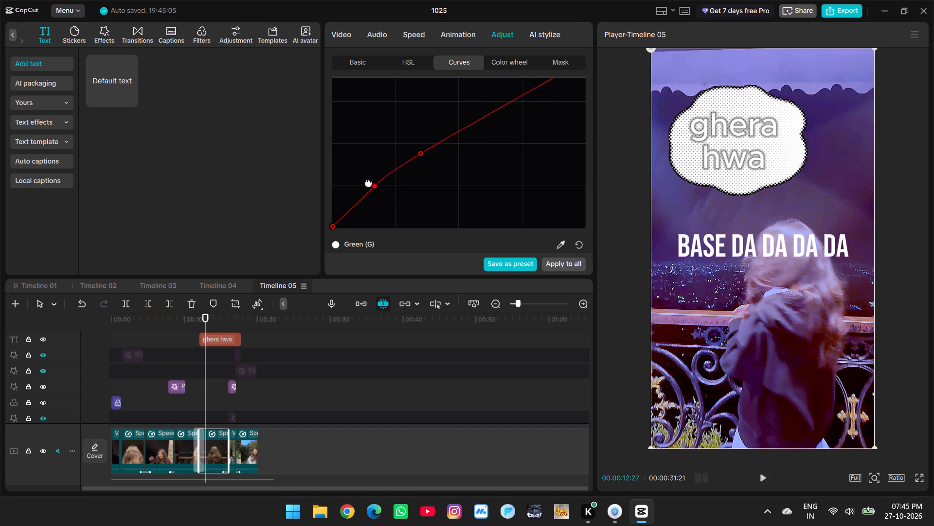
left_click_drag(368, 182, 361, 157)
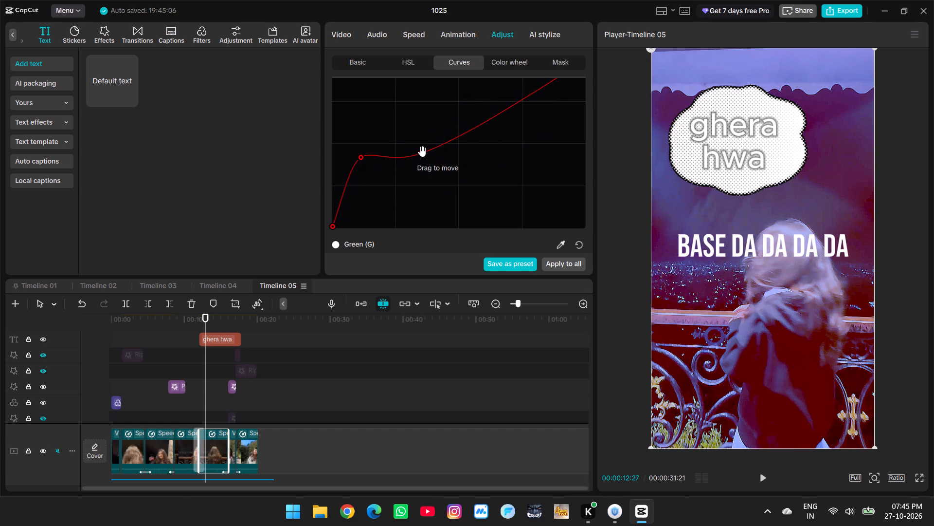
left_click_drag(422, 151, 403, 186)
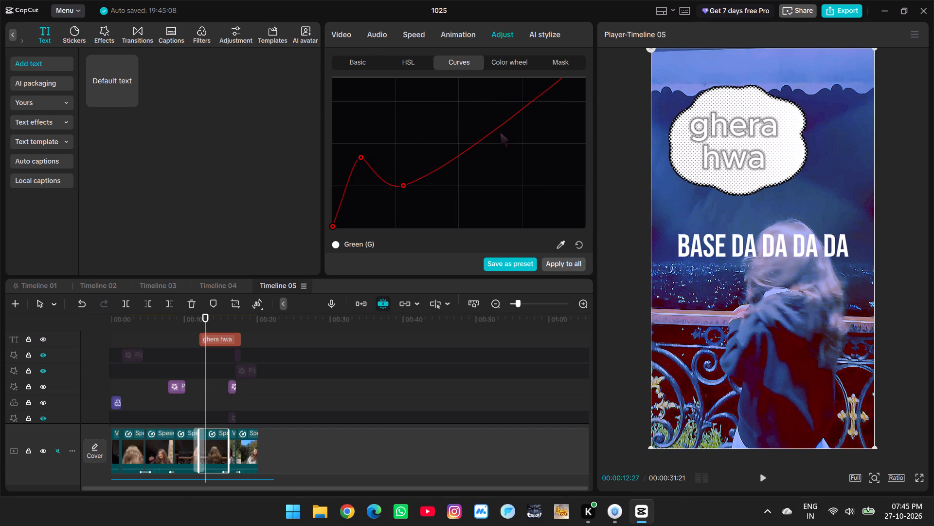
left_click_drag(499, 126, 451, 90)
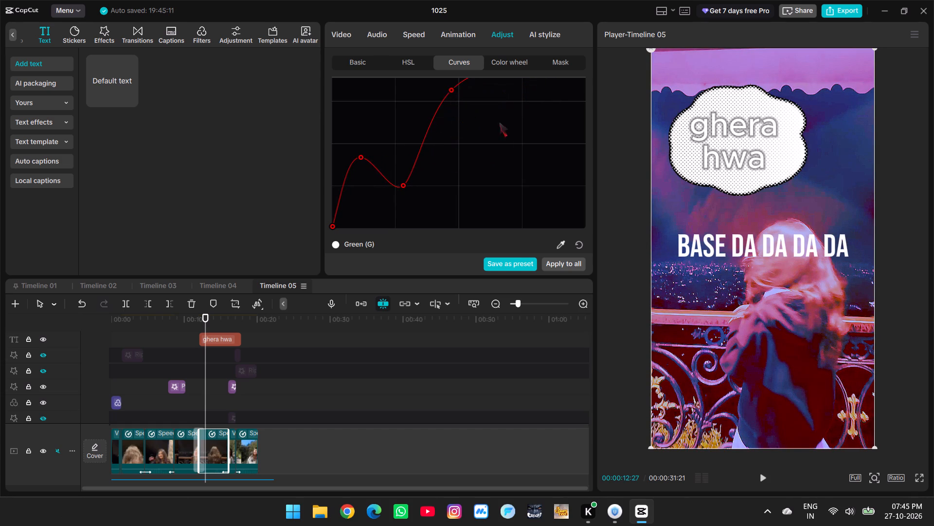
scroll(503, 130, "up", 3)
left_click_drag(488, 169, 483, 180)
scroll(483, 180, "down", 3)
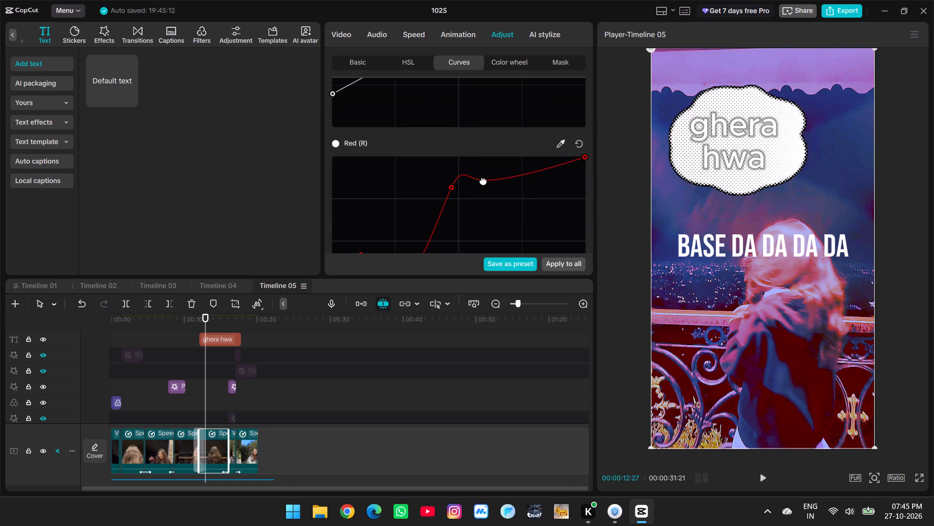
left_click_drag(483, 180, 501, 300)
Shape the clip's Green curve with two added points: strongly raised shadows and a deep dip in the highlights.
scroll(497, 288, "down", 4)
scroll(481, 208, "down", 5)
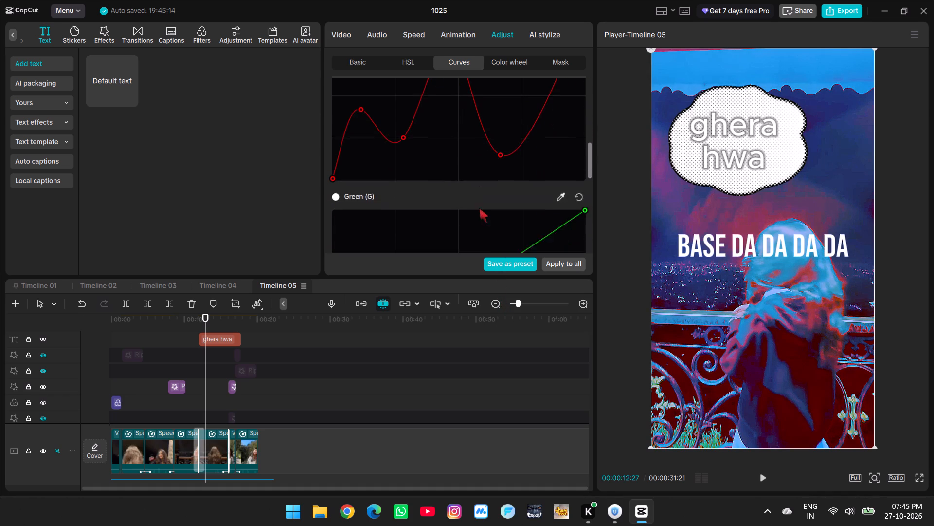
scroll(479, 208, "down", 3)
left_click_drag(384, 231, 374, 207)
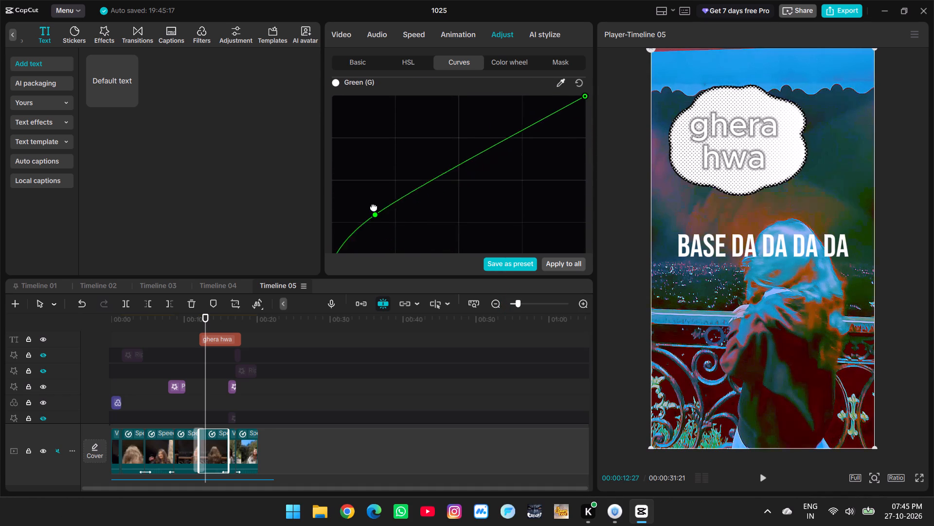
left_click_drag(374, 207, 368, 155)
left_click_drag(518, 114, 518, 115)
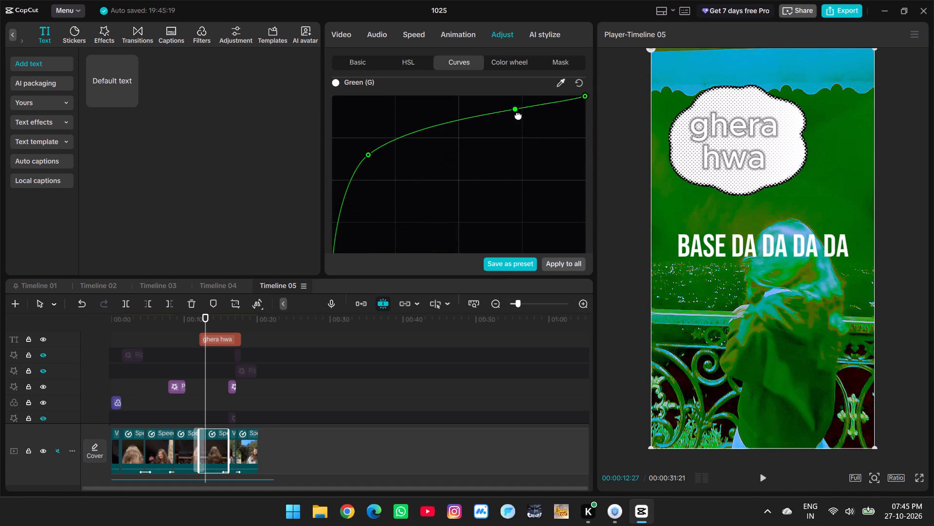
left_click_drag(518, 115, 552, 222)
Bend the clip's Blue curve into an arch with a high midtone peak and the white point lowered to about a fifth of the height.
scroll(543, 213, "down", 4)
scroll(481, 202, "down", 2)
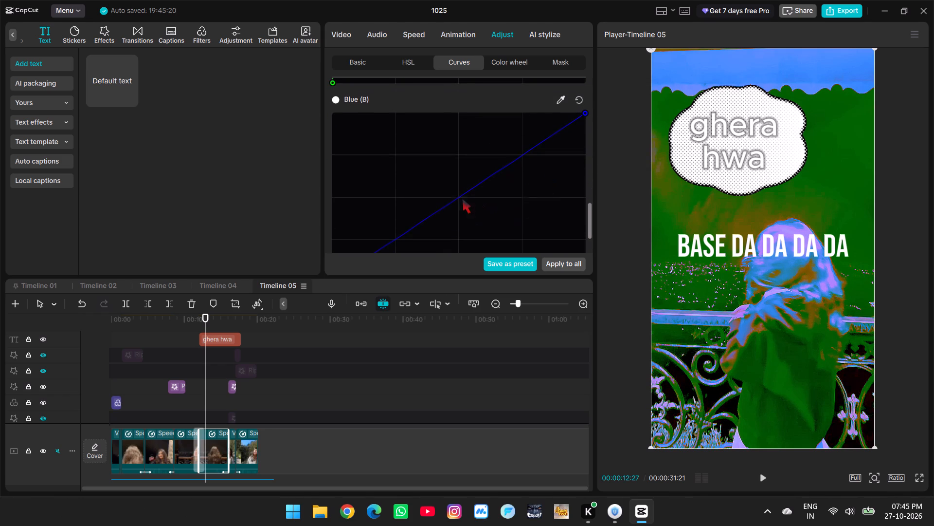
left_click_drag(410, 229, 381, 215)
left_click_drag(586, 113, 577, 224)
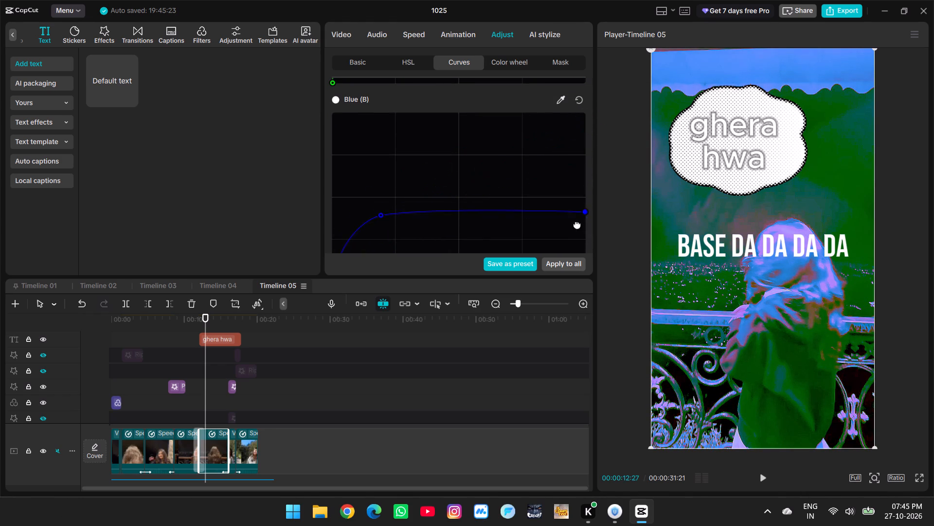
left_click_drag(577, 224, 565, 244)
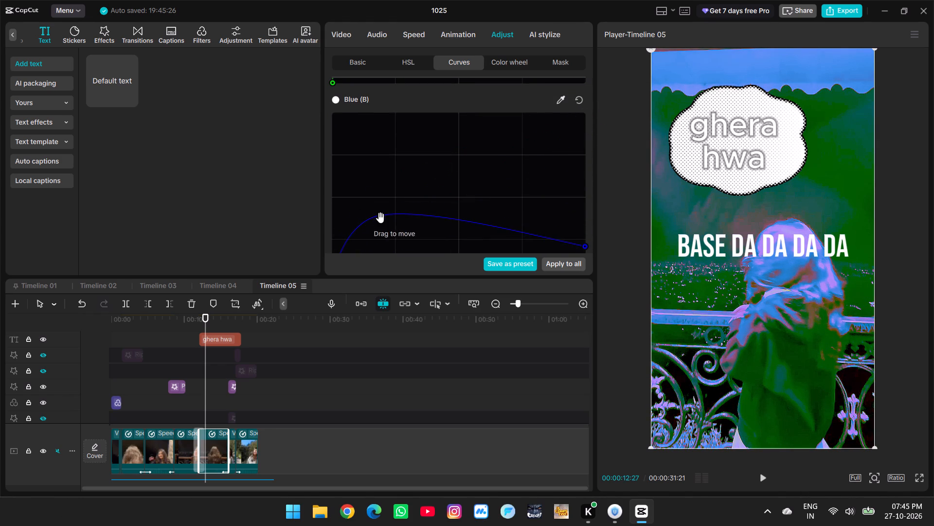
left_click_drag(380, 218, 446, 142)
scroll(445, 145, "up", 2)
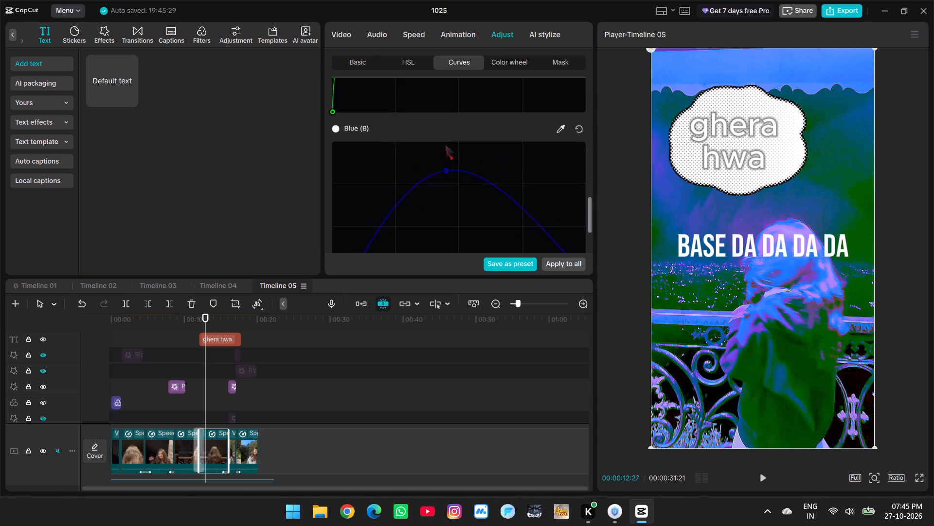
scroll(445, 145, "down", 11)
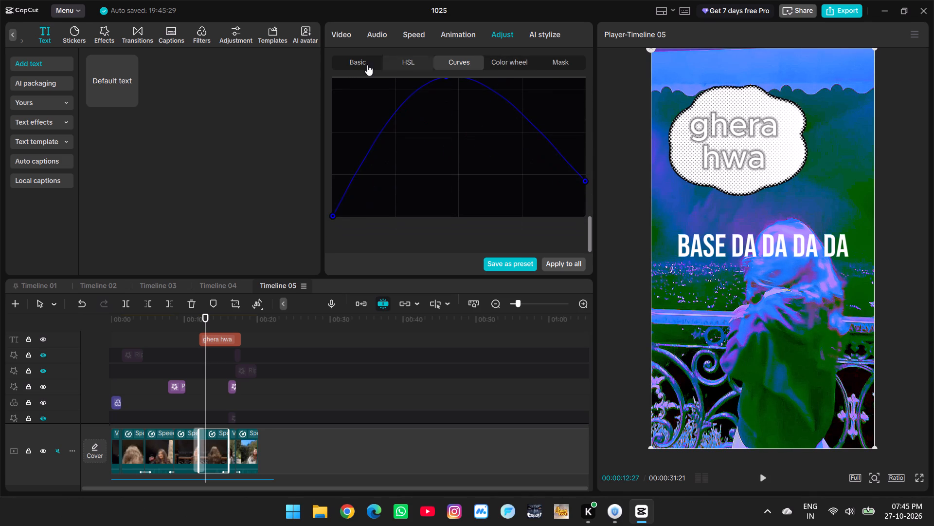
Sample the woman's facial skin tone as a custom HSL color on the 0.5X clip before the transition.
left_click(409, 60)
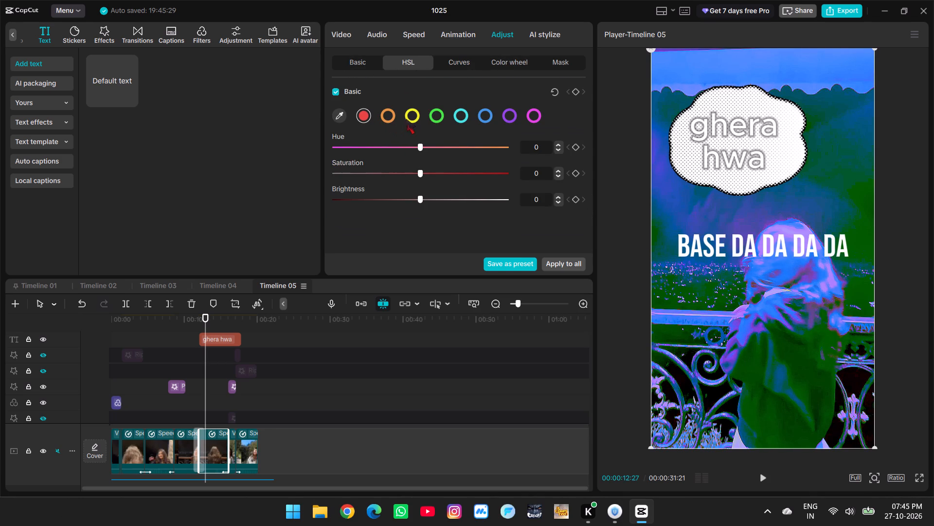
left_click_drag(209, 393, 189, 389)
scroll(190, 387, "up", 15, "ctrl")
scroll(225, 361, "up", 3)
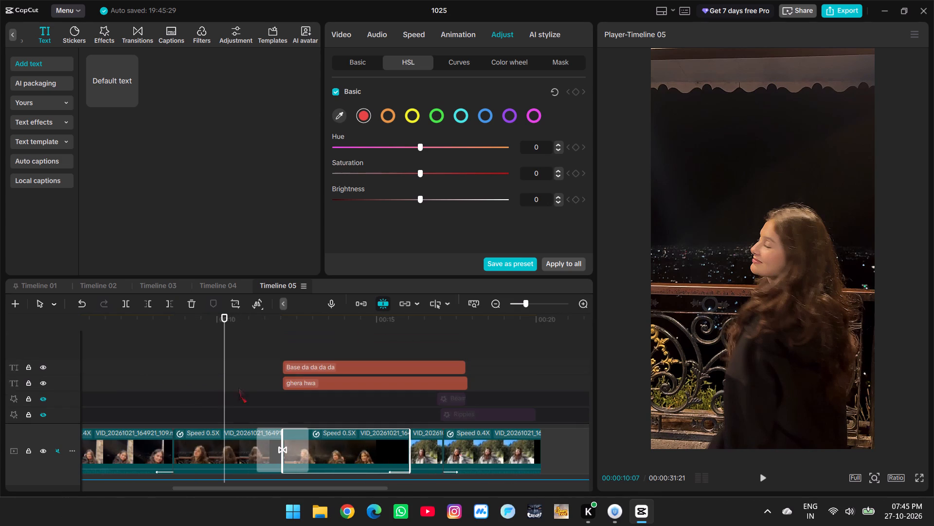
scroll(238, 388, "up", 2)
scroll(237, 429, "down", 4)
left_click(222, 447)
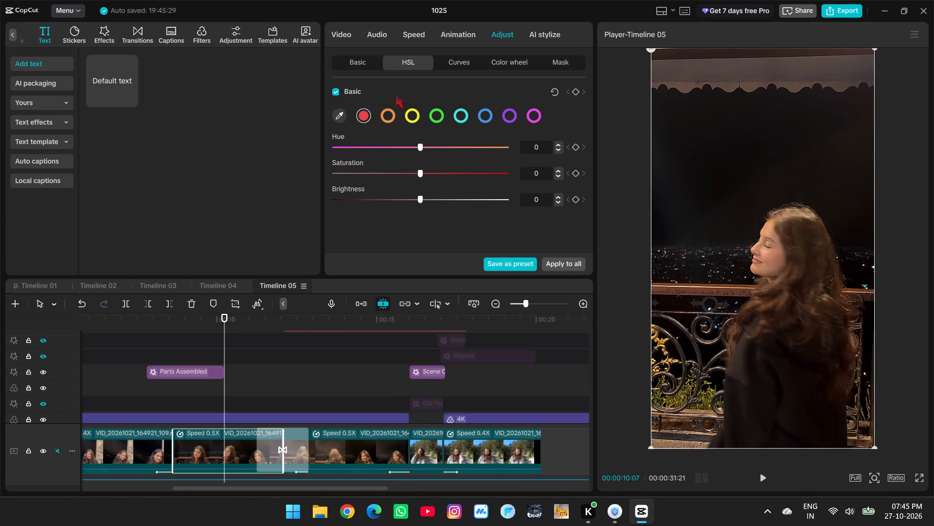
left_click(337, 119)
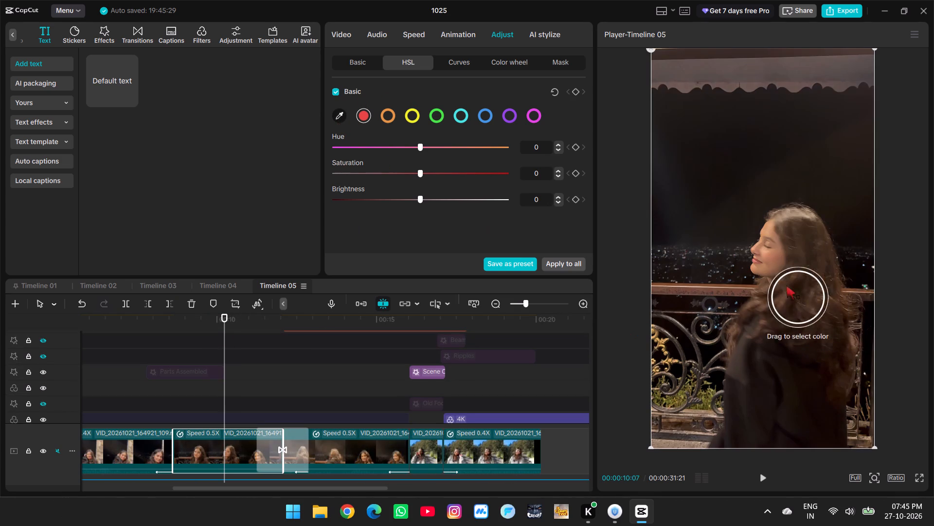
left_click(767, 256)
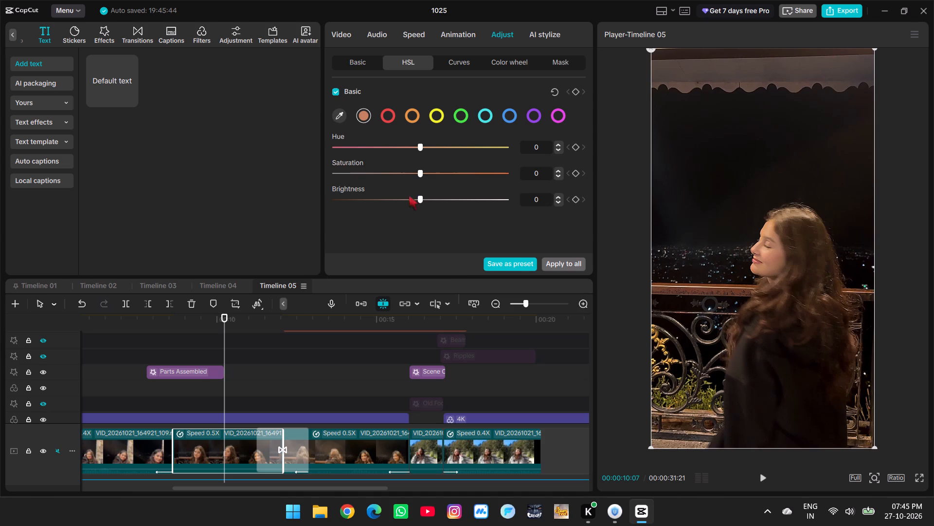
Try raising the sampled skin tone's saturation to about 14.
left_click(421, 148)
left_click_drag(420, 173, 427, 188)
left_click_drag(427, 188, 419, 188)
Raise the brightness of the sampled skin tone to 72.
left_click_drag(420, 201, 421, 202)
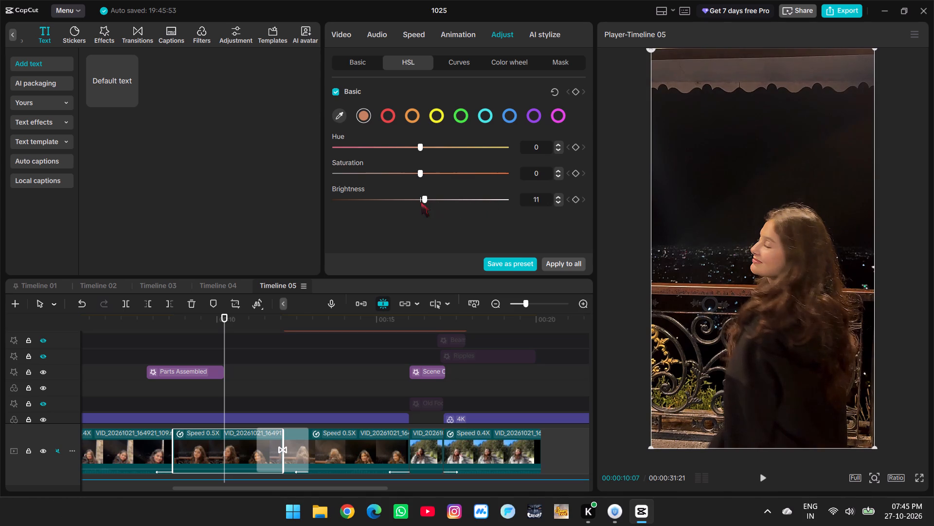
left_click_drag(421, 202, 468, 198)
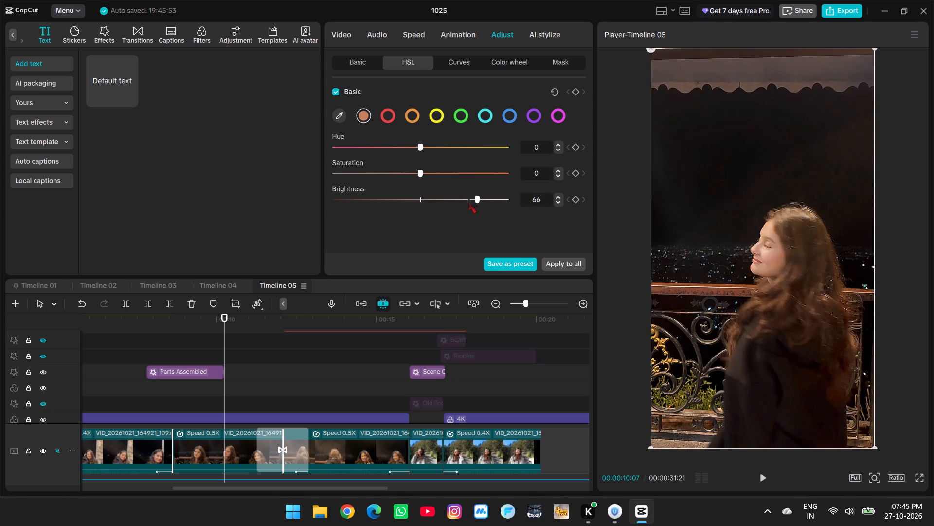
left_click_drag(468, 198, 481, 204)
Scrub through the Parts Assembled effect to examine how it plays over the clips beneath it.
scroll(462, 199, "up", 2)
scroll(392, 237, "down", 1)
left_click(180, 364)
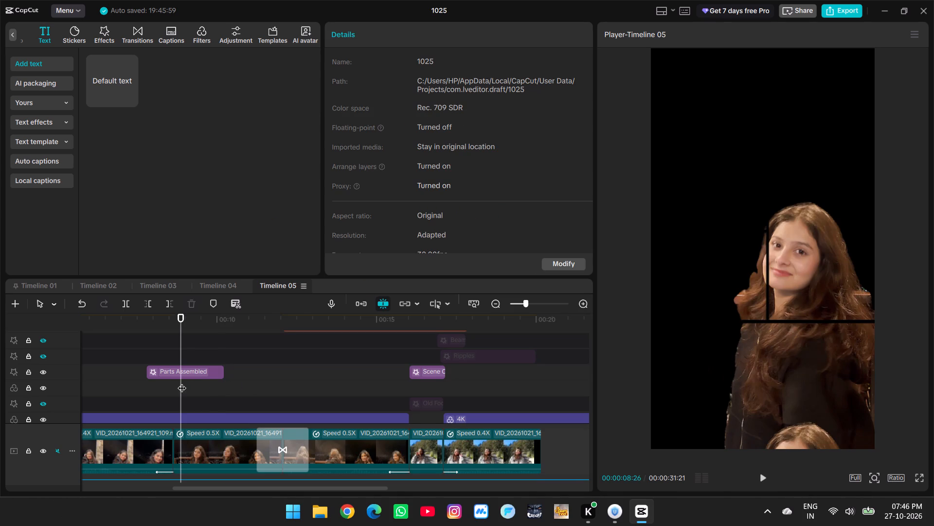
left_click(199, 375)
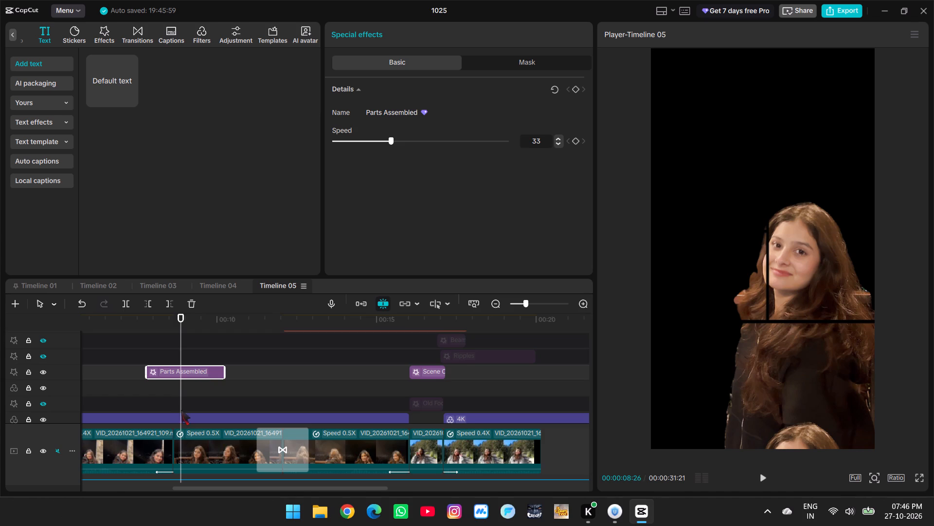
left_click(149, 394)
left_click_drag(149, 394, 147, 394)
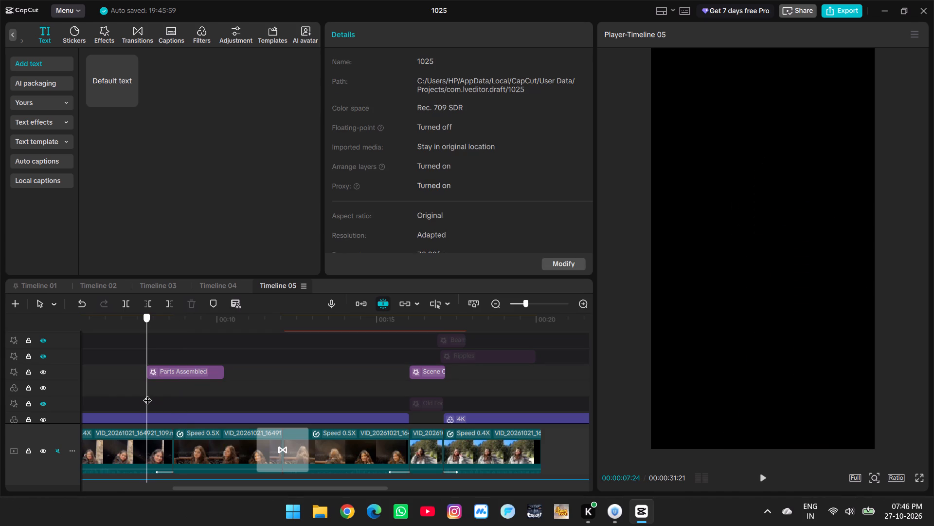
left_click_drag(147, 394, 217, 395)
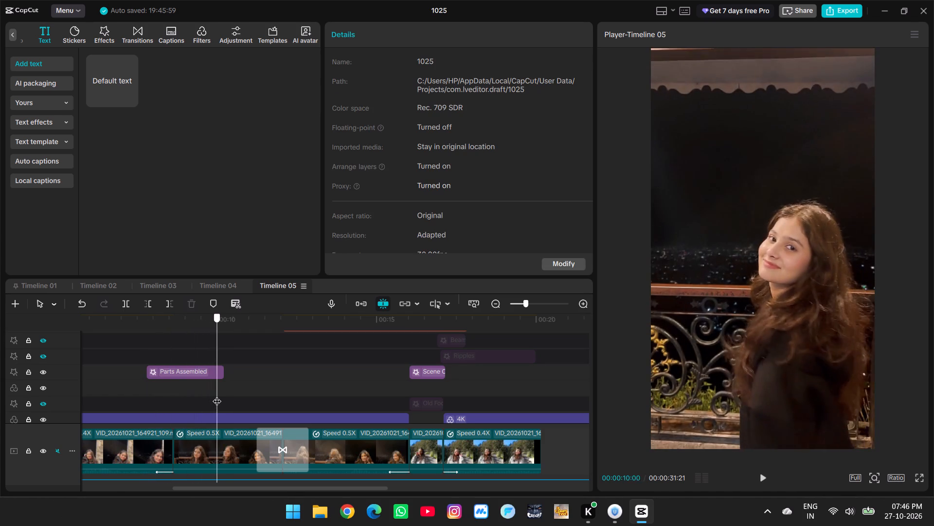
left_click_drag(217, 395, 201, 395)
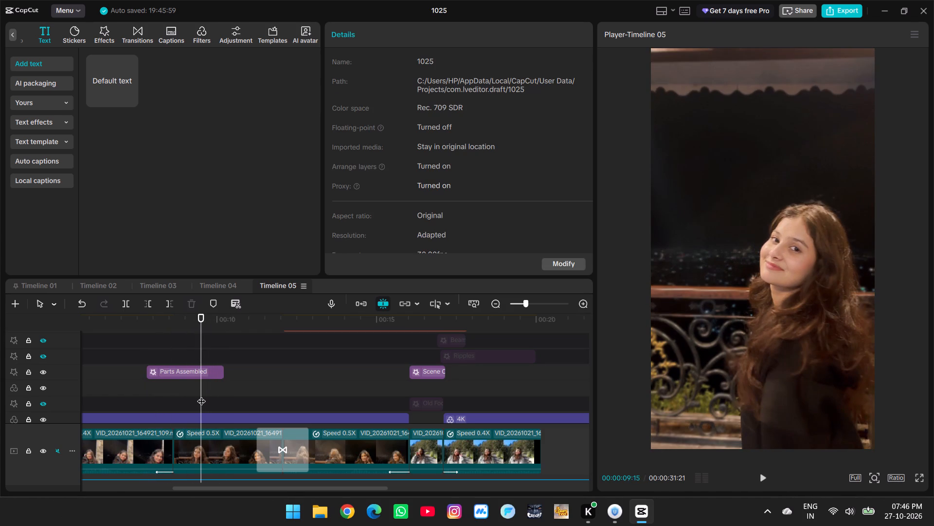
left_click_drag(201, 395, 191, 395)
Scrub back and forth over the brightened 0.5X clip and its transition to compare it with the curve-graded clip.
scroll(191, 394, "down", 7)
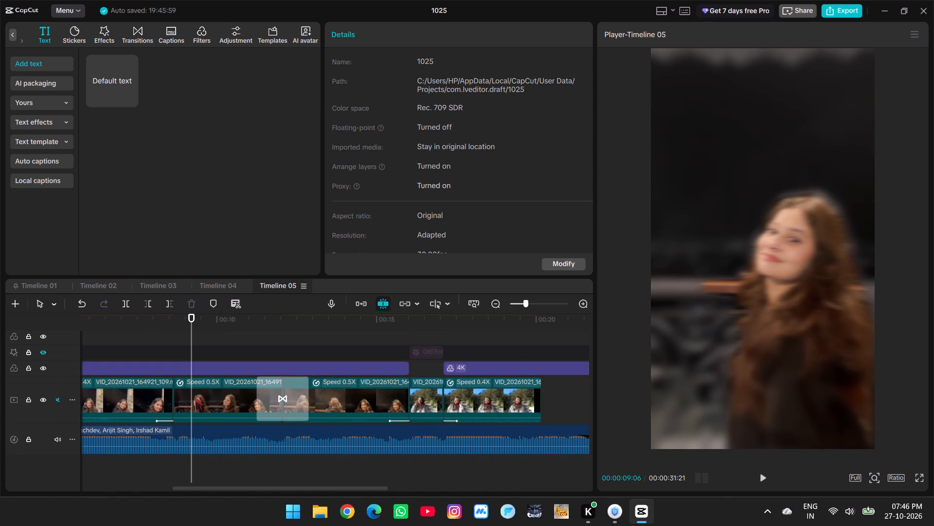
left_click(195, 397)
left_click_drag(190, 343, 179, 345)
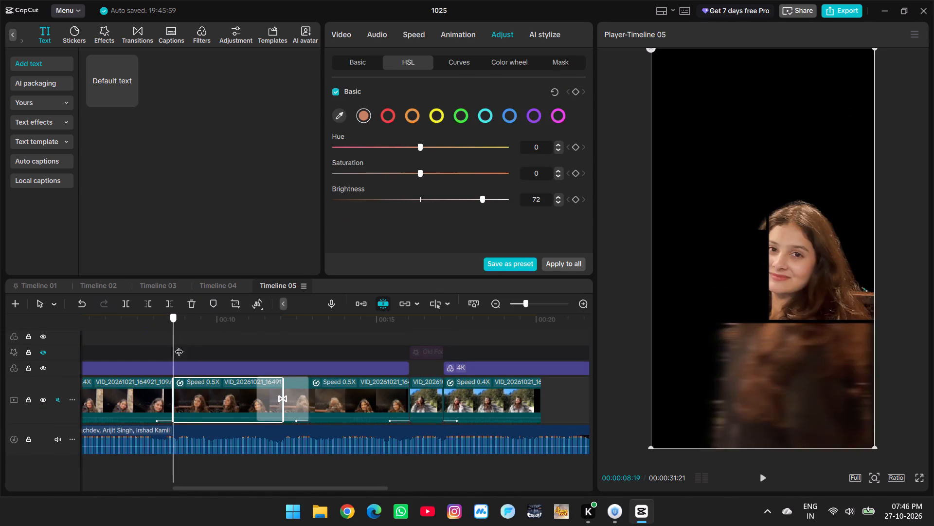
left_click_drag(179, 345, 258, 350)
scroll(260, 350, "up", 2)
left_click_drag(253, 356, 311, 365)
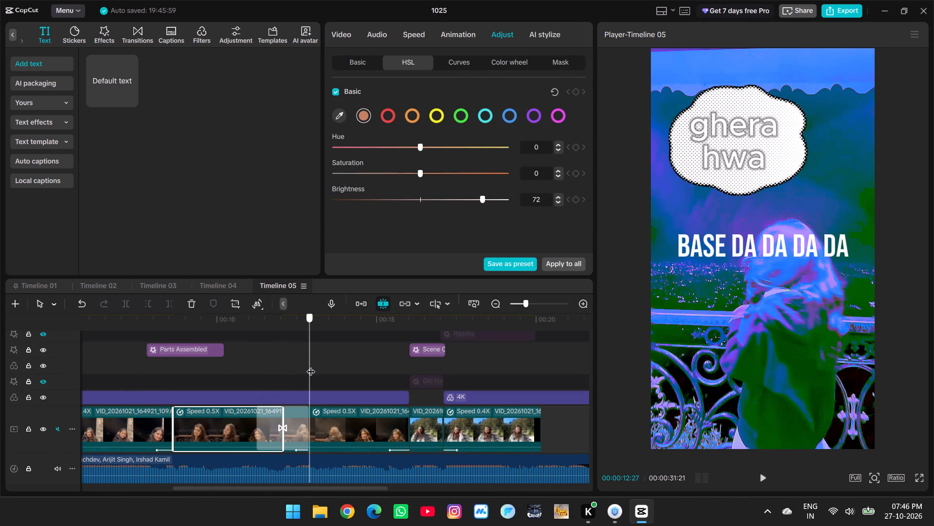
left_click_drag(311, 365, 284, 367)
scroll(284, 367, "up", 7)
left_click_drag(283, 352, 266, 352)
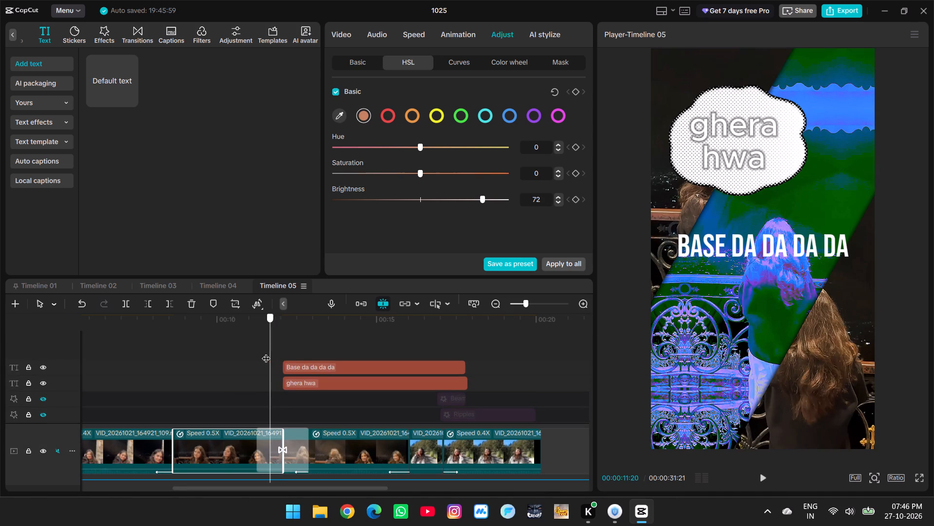
left_click_drag(266, 352, 176, 359)
scroll(211, 366, "down", 5)
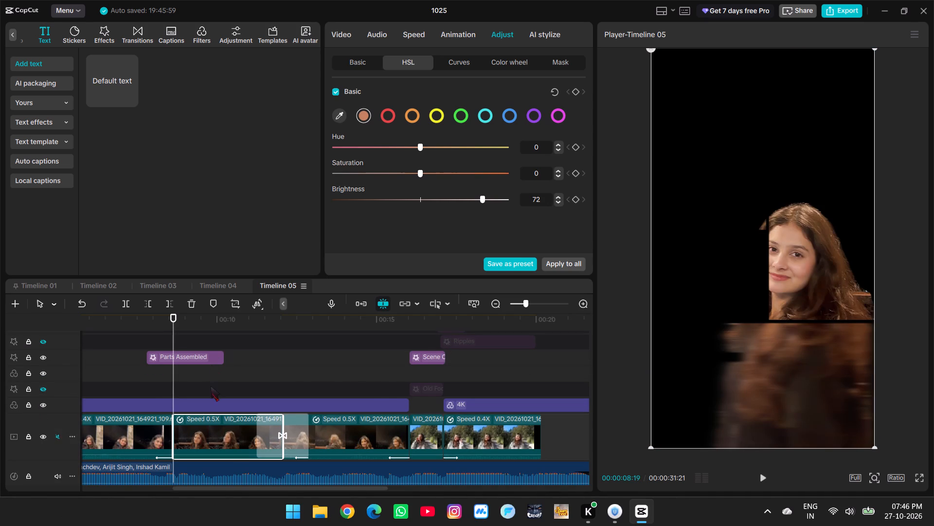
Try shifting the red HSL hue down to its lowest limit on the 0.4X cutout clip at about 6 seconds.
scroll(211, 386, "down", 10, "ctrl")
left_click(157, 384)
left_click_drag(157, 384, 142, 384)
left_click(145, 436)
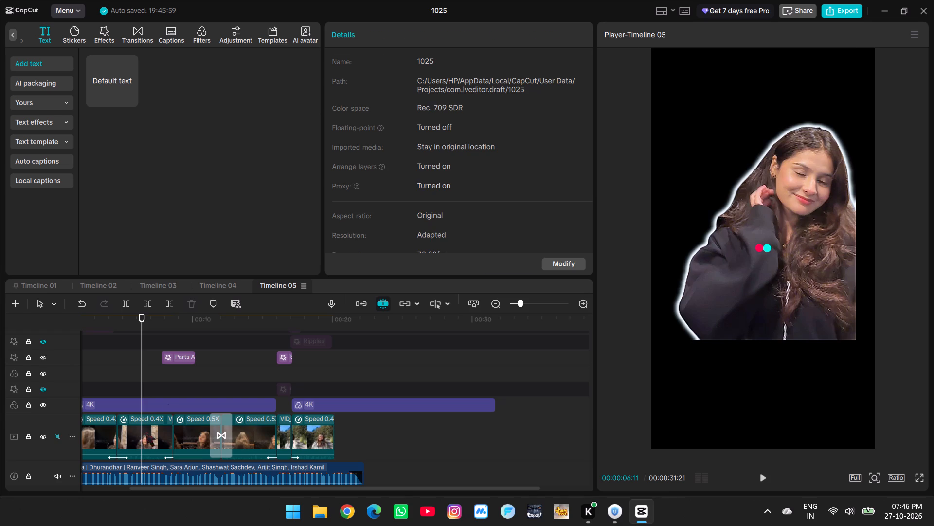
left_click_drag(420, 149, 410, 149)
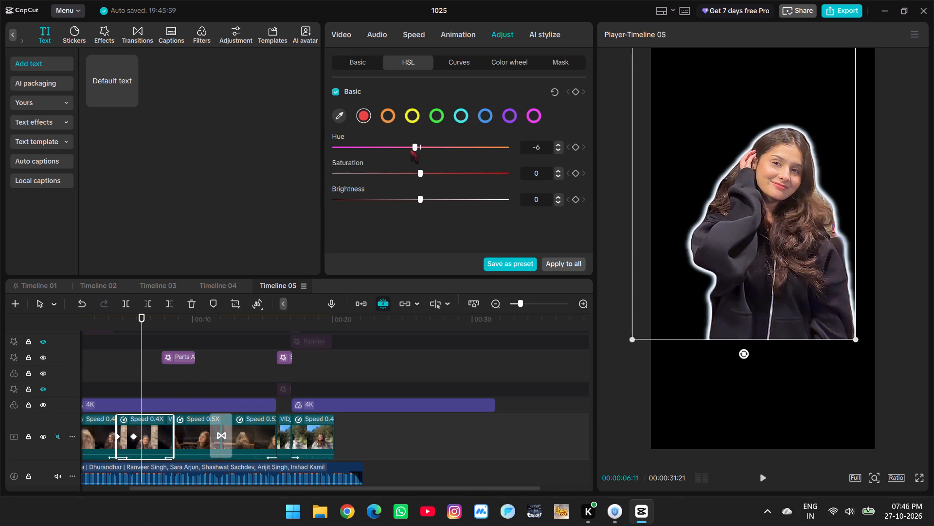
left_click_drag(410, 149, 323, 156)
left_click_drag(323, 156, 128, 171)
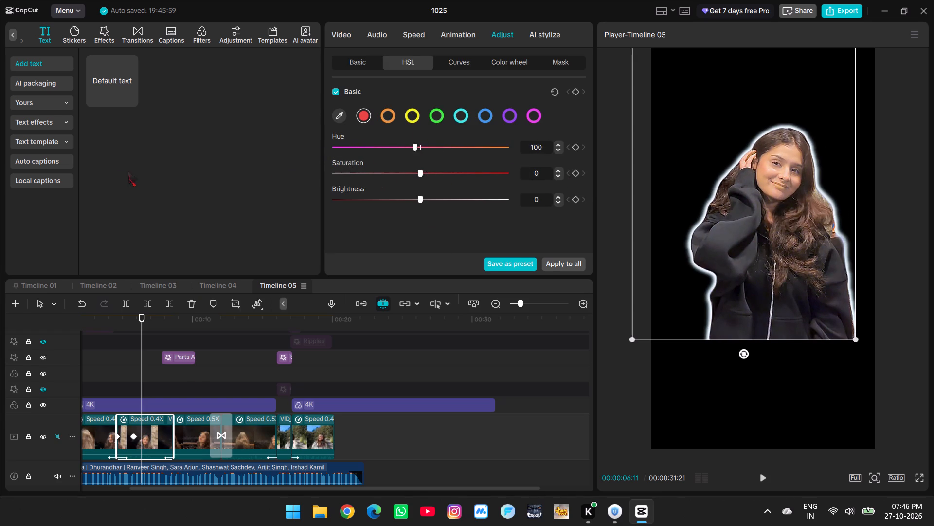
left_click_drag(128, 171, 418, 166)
Sample the woman's forehead skin tone as a custom HSL color on the 0.4X cutout clip.
left_click(346, 112)
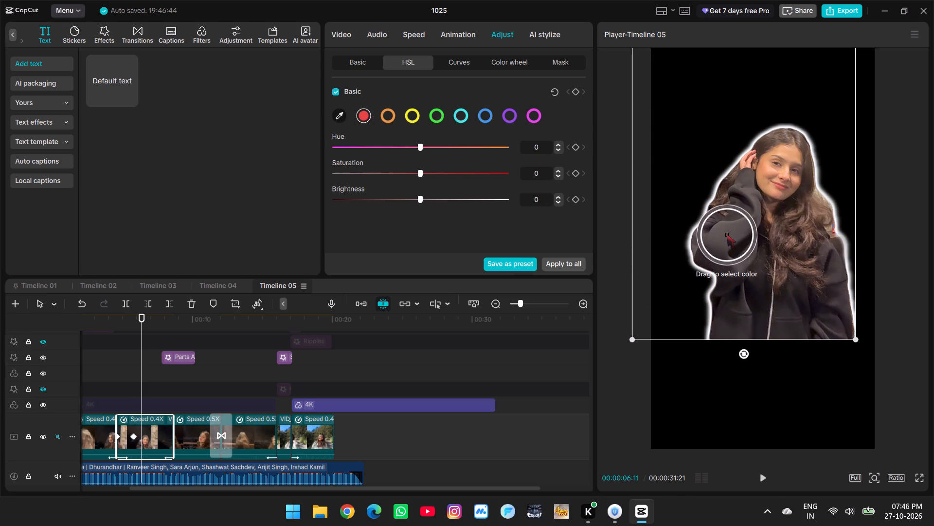
left_click(787, 155)
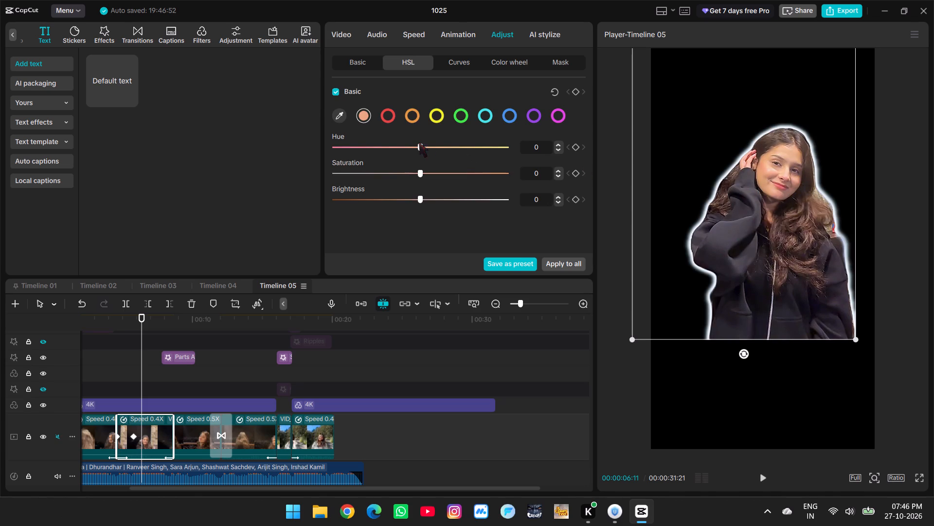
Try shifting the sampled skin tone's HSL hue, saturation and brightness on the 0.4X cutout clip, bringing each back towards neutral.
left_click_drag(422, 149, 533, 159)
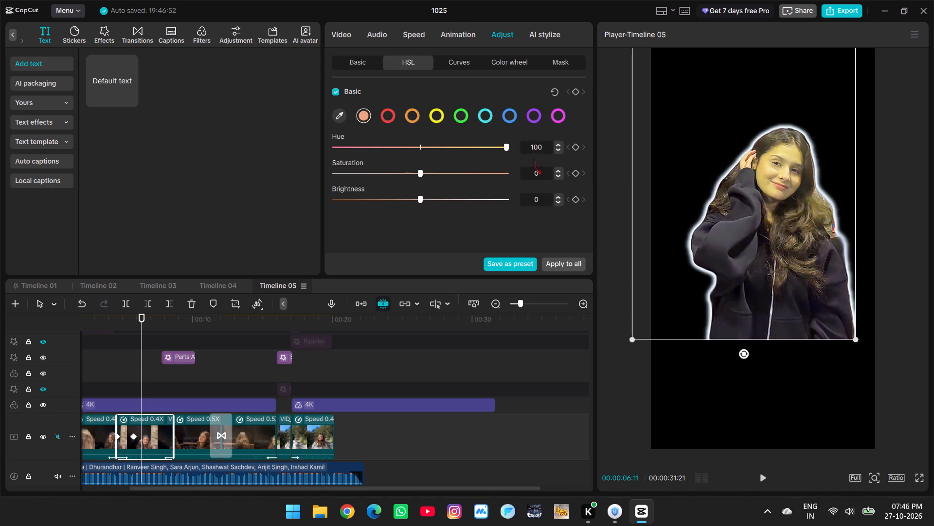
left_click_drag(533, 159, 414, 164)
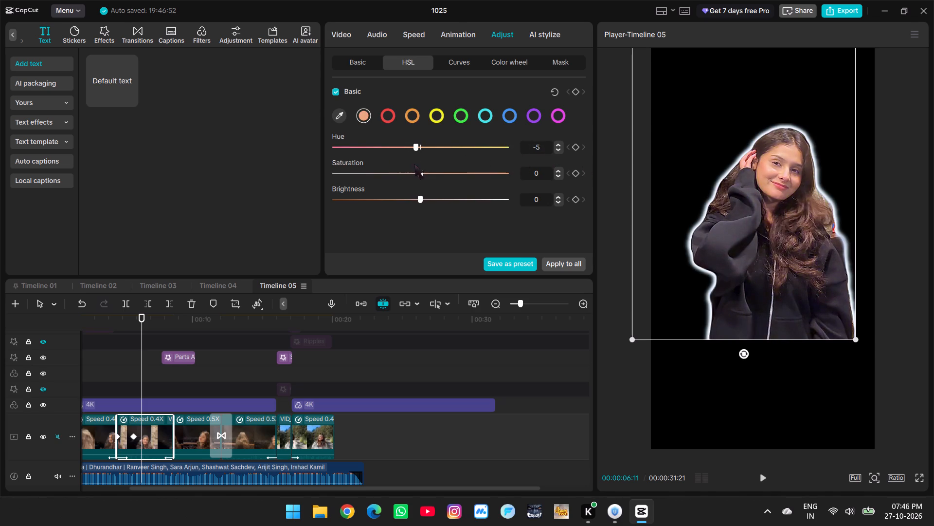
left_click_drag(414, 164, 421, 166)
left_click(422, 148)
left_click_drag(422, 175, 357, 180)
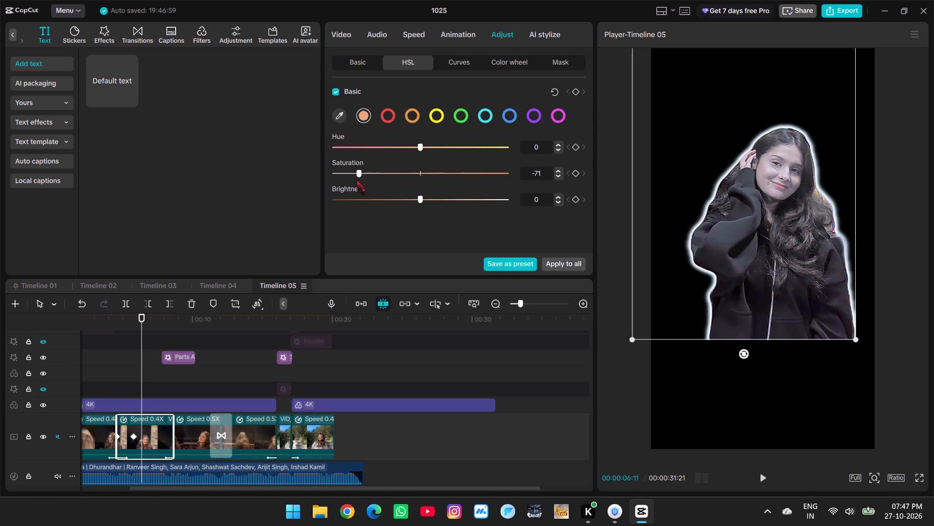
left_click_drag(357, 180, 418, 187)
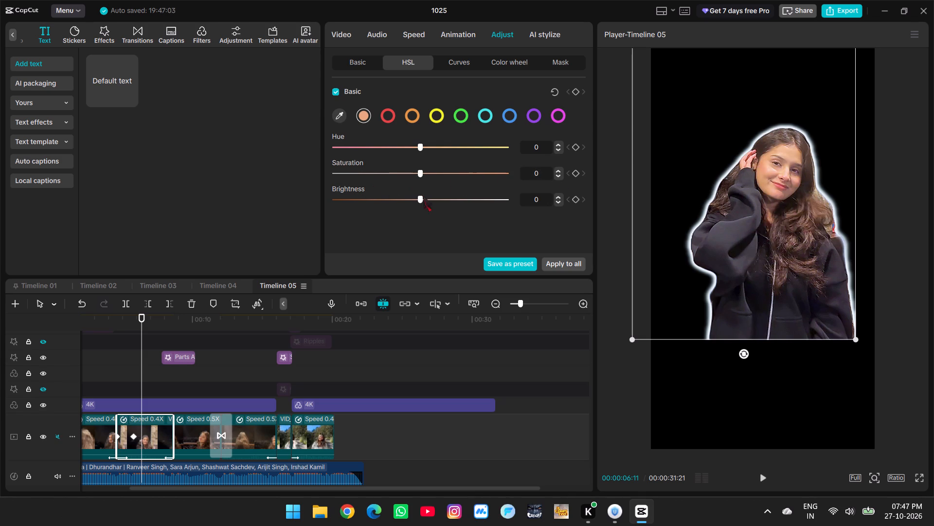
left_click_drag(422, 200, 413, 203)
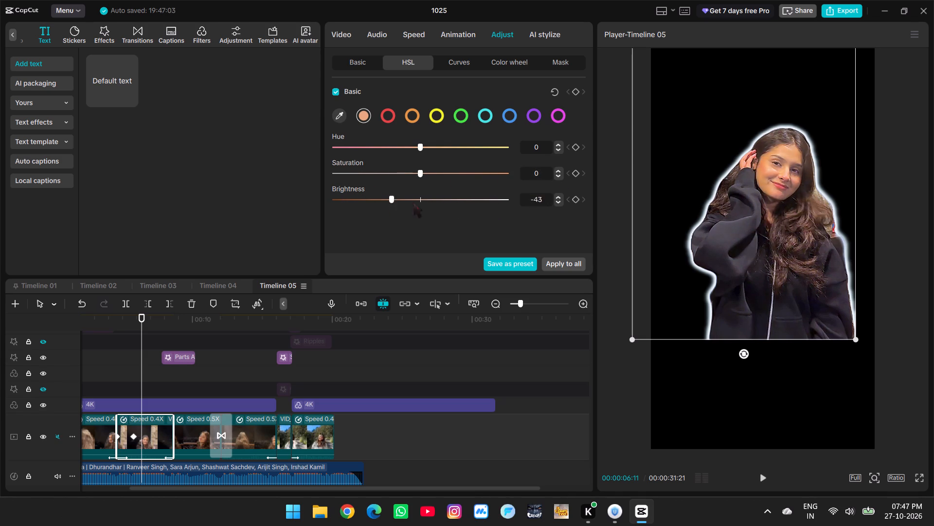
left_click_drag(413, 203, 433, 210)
Look through the basic color and lightness adjustments of the 0.4X cutout clip.
scroll(431, 210, "down", 2)
left_click(358, 64)
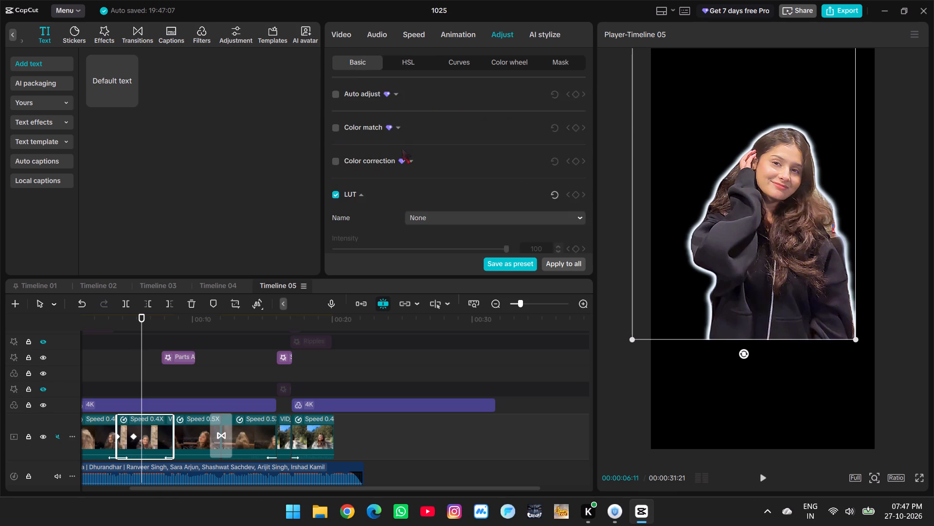
scroll(402, 151, "down", 7)
scroll(381, 211, "down", 4)
scroll(297, 336, "down", 3)
scroll(187, 376, "up", 2)
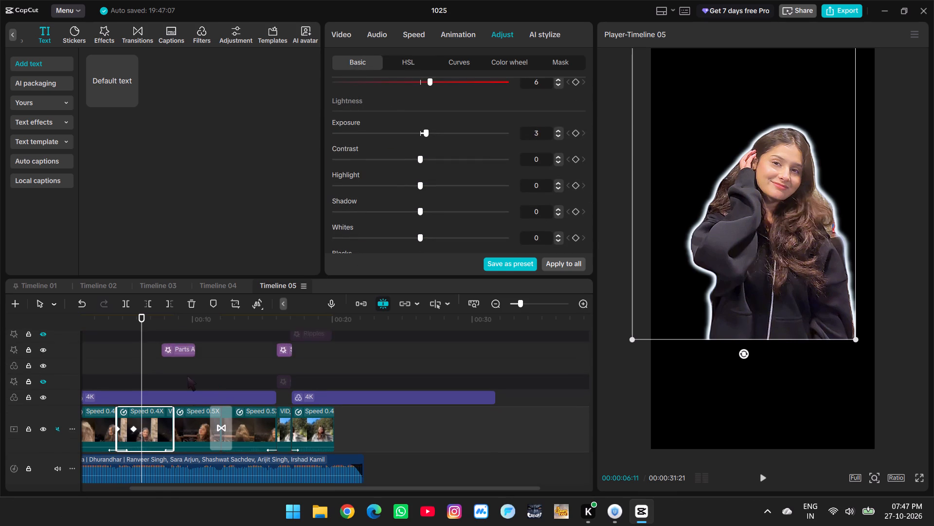
Scrub from the closing outdoor clip back to about 3 seconds and check the first 0.4X clip's animation and mask options.
scroll(187, 376, "down", 4)
left_click(324, 357)
left_click_drag(324, 357, 318, 356)
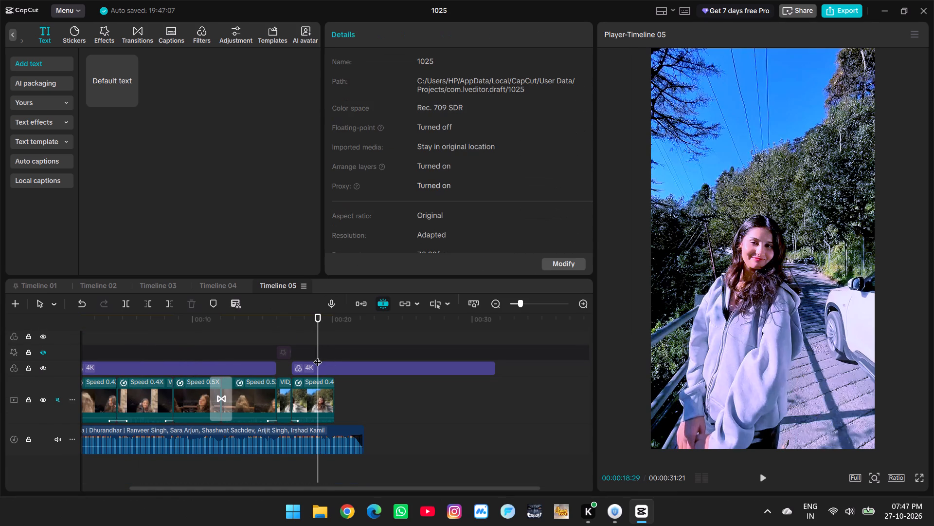
left_click(108, 331)
left_click_drag(108, 331, 157, 341)
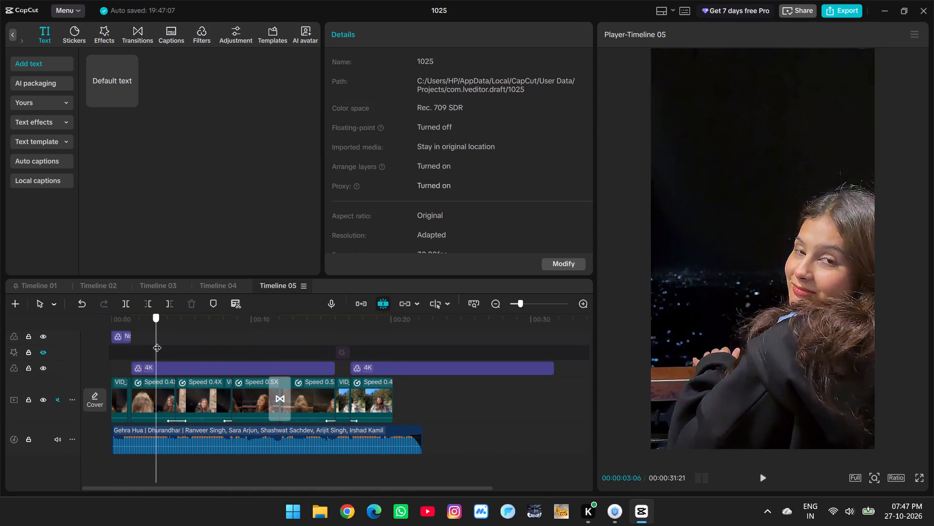
left_click_drag(157, 341, 160, 345)
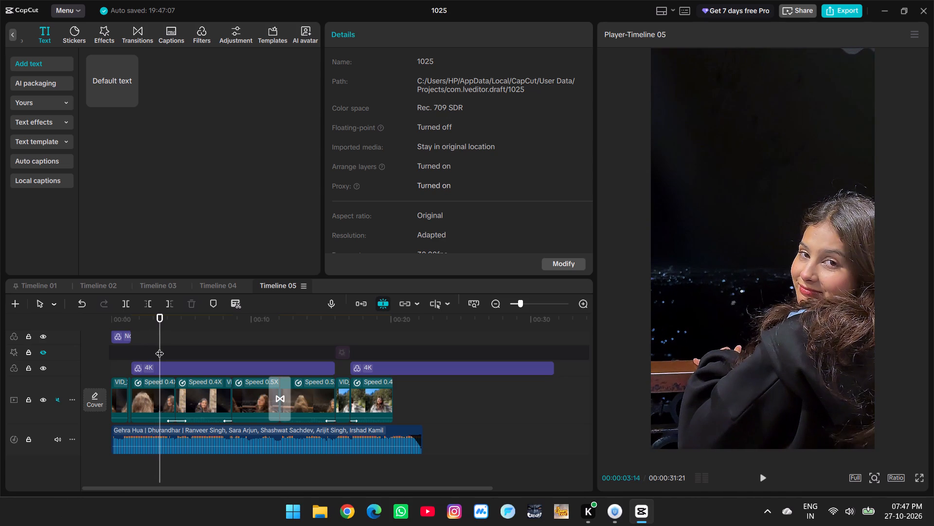
left_click(146, 405)
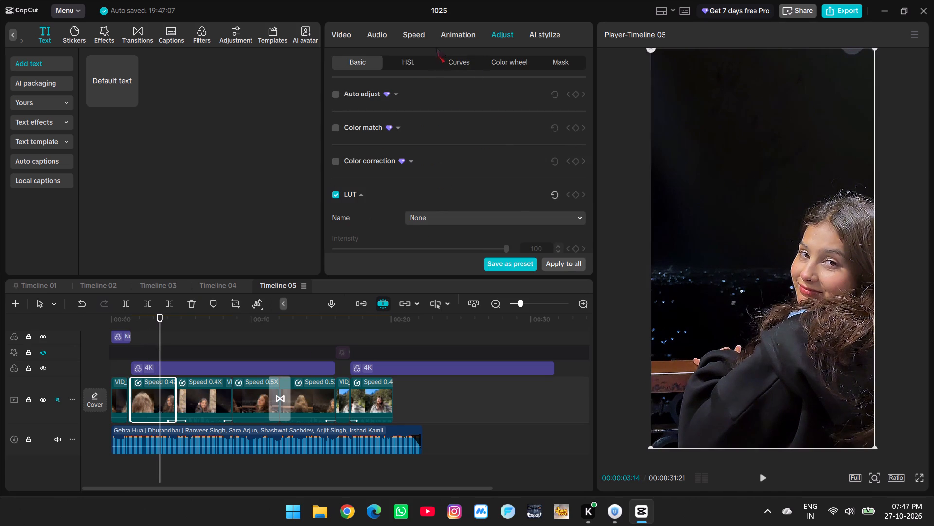
left_click(451, 31)
left_click(339, 36)
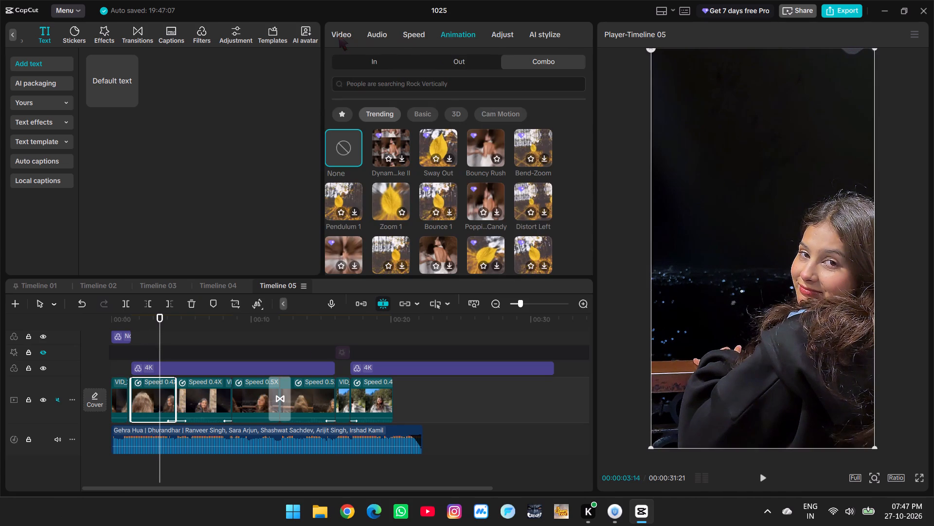
scroll(255, 357, "up", 5)
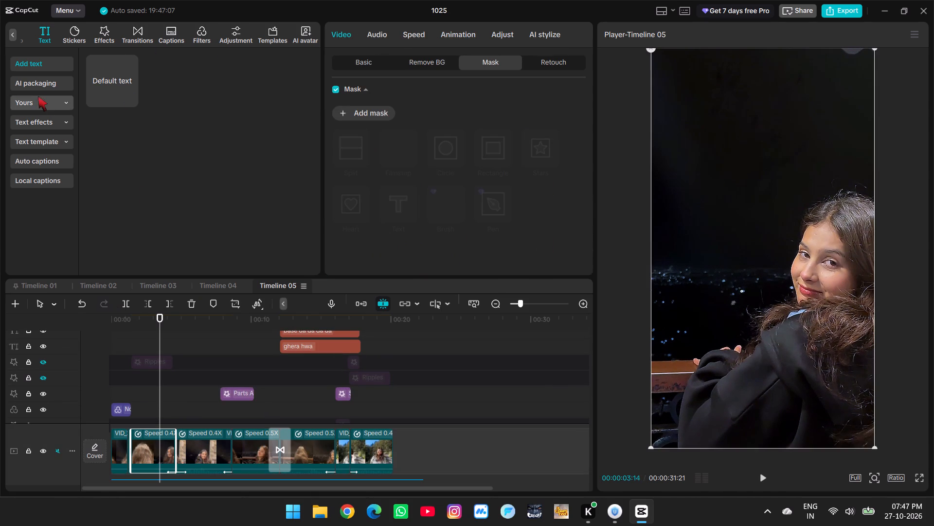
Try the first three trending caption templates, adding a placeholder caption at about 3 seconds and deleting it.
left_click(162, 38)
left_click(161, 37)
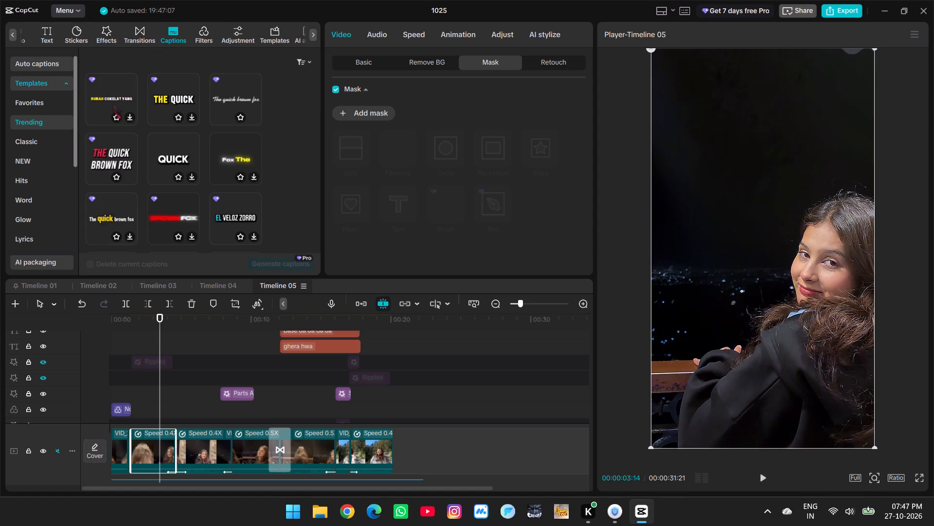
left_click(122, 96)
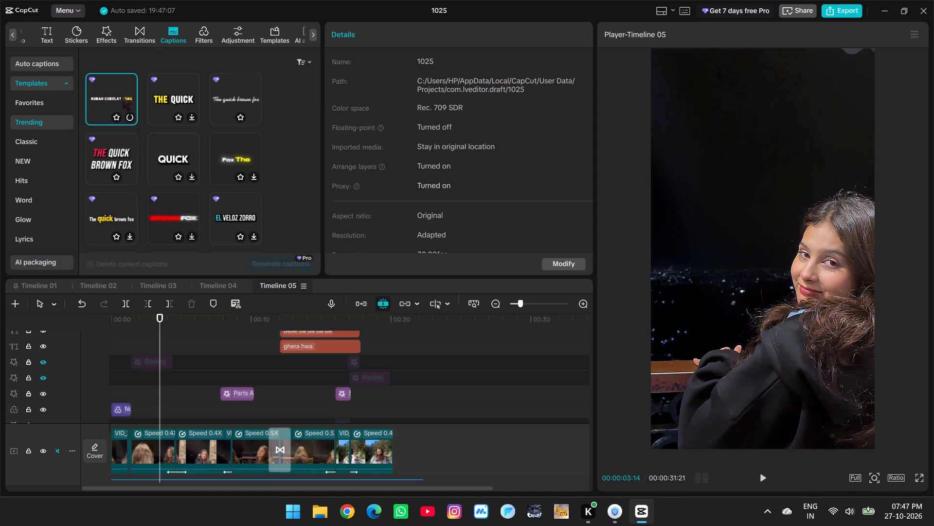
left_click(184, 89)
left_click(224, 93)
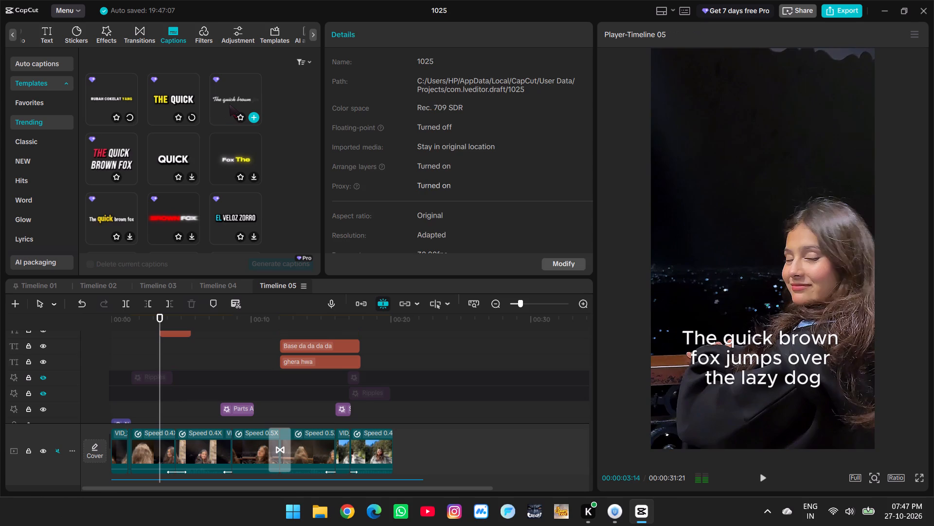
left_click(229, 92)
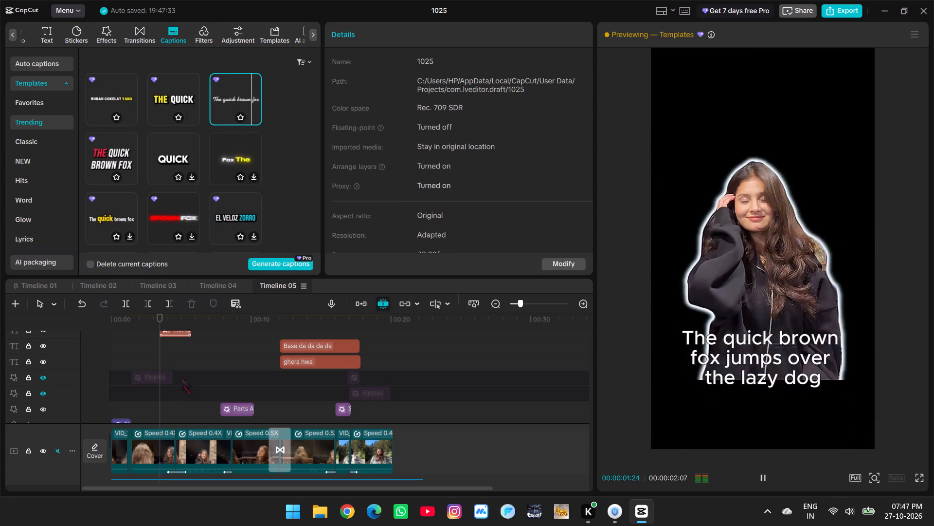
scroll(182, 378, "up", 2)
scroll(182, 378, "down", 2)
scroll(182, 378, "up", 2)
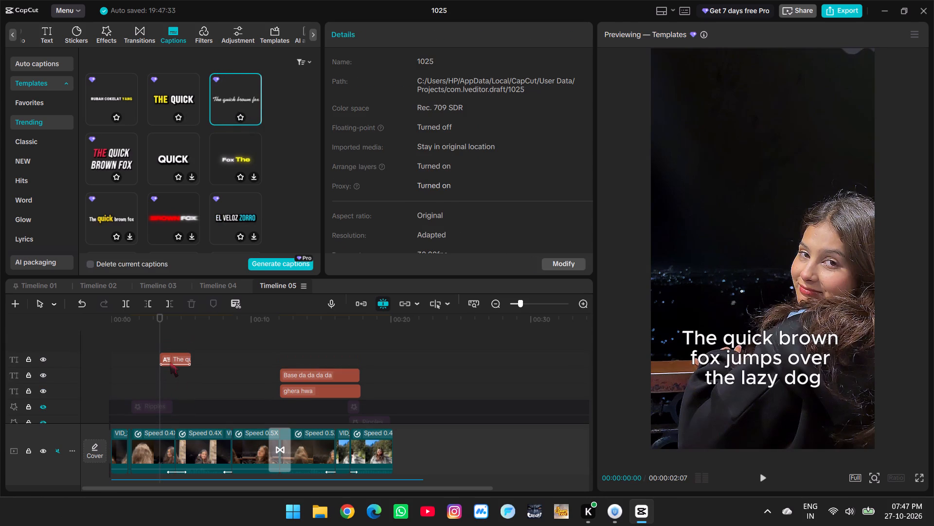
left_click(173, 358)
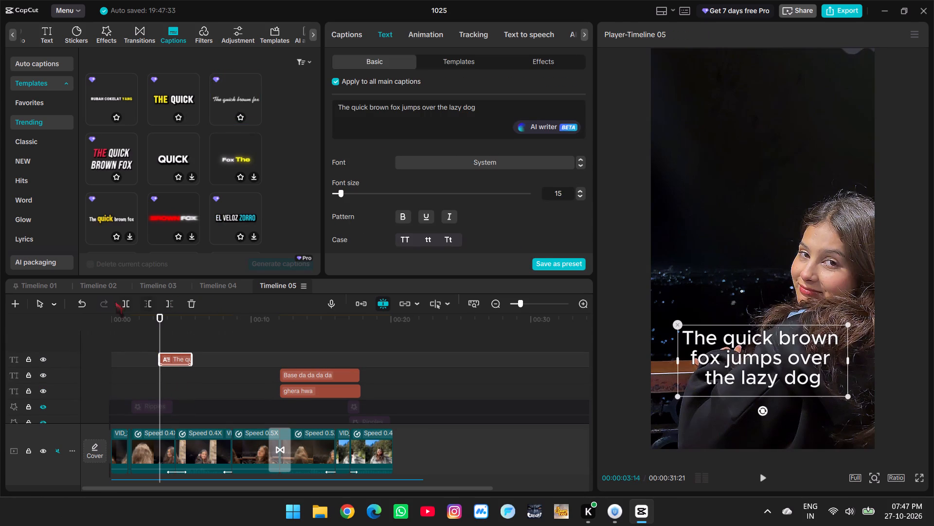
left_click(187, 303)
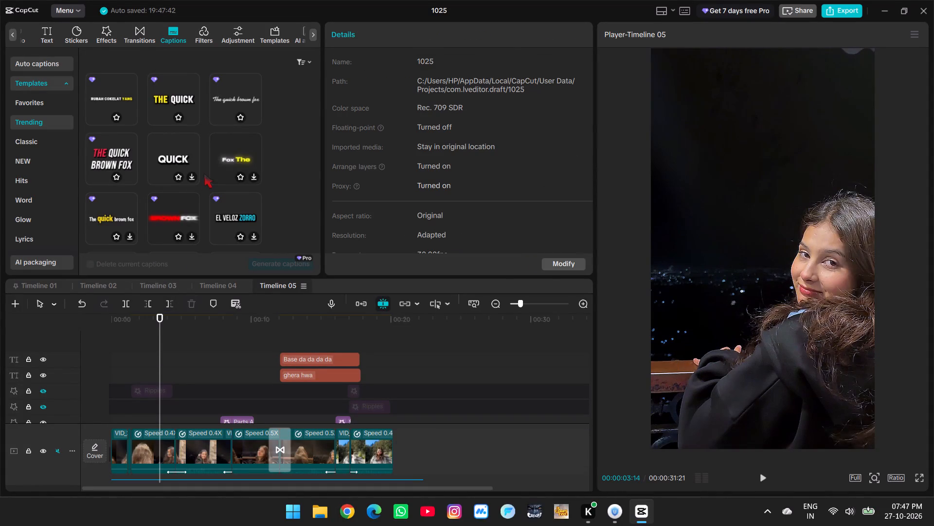
Place the RUMAH COKELAT YANG caption template at the start of the first 0.4X clip and extend it to about 11 seconds.
scroll(185, 161, "up", 1)
left_click(168, 94)
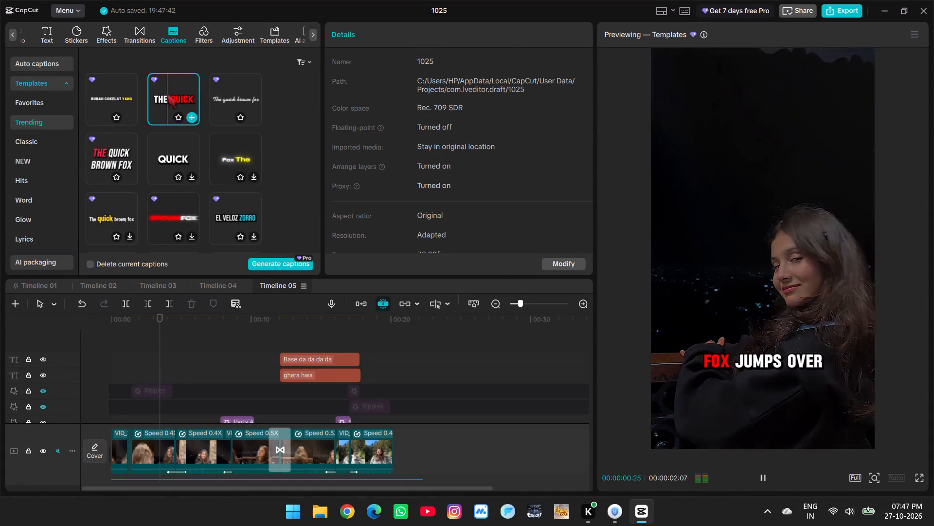
left_click(102, 96)
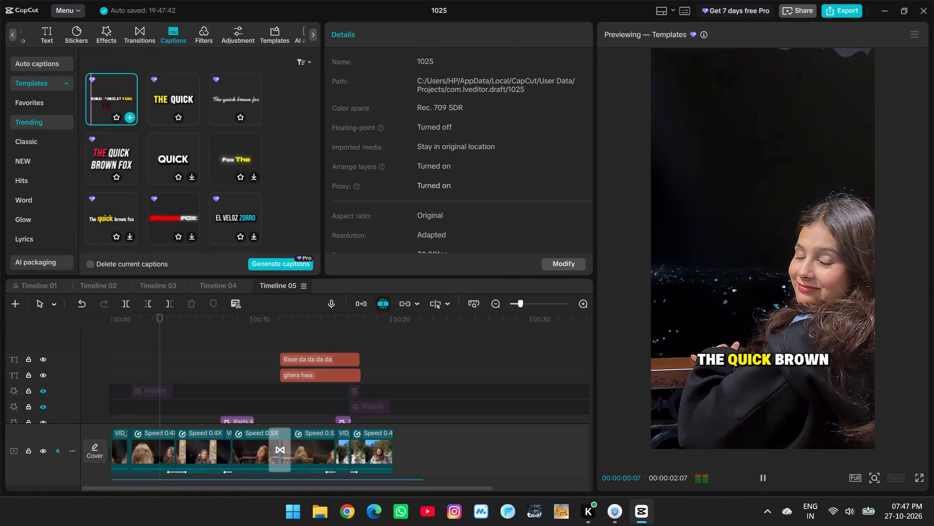
left_click_drag(102, 96, 120, 362)
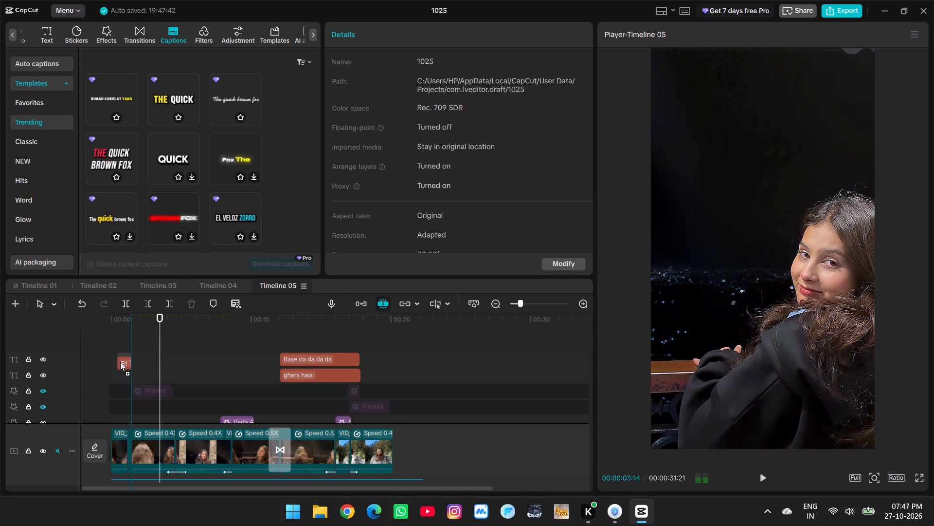
left_click_drag(120, 362, 126, 361)
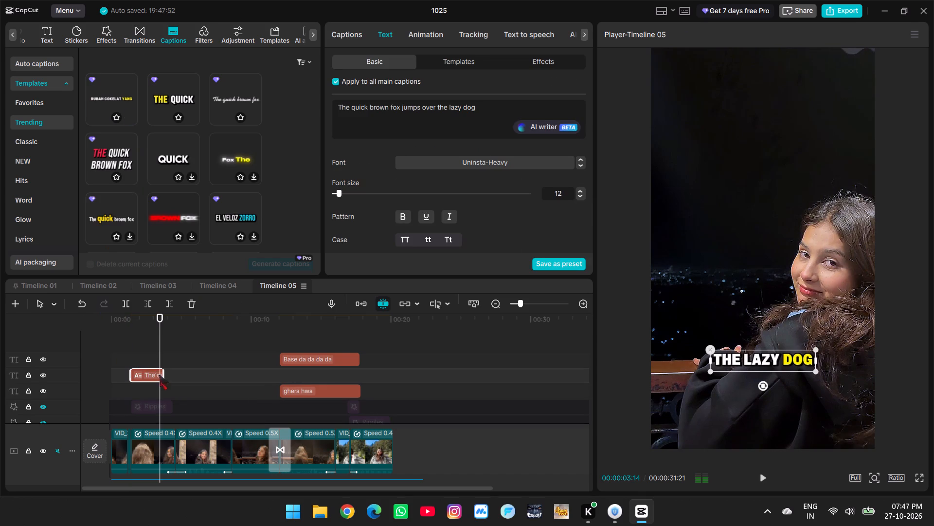
left_click_drag(161, 376, 261, 382)
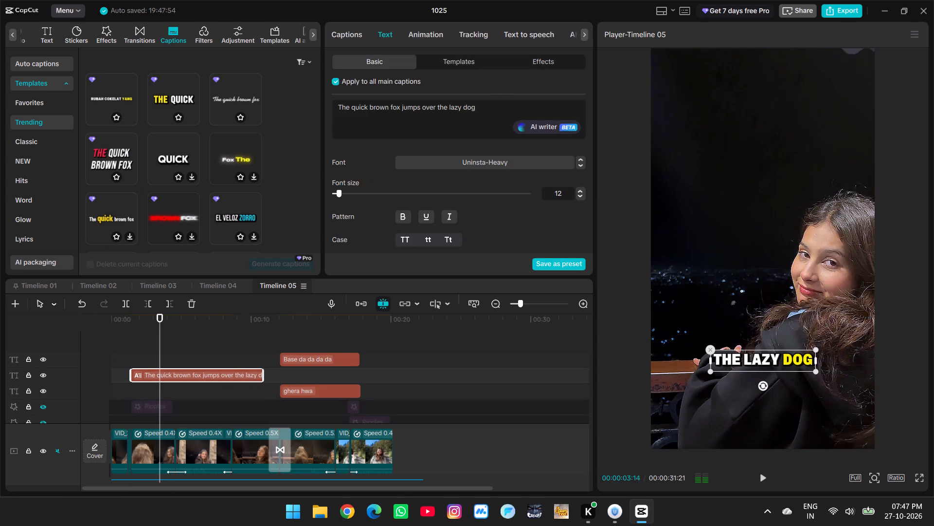
Replace the placeholder caption text with "Ghera hwa ... ghera hwaa".
left_click(487, 112)
key("ctrl+a")
type("Ghera hwa")
key("space")
type("... ghera hwaa")
key("Return")
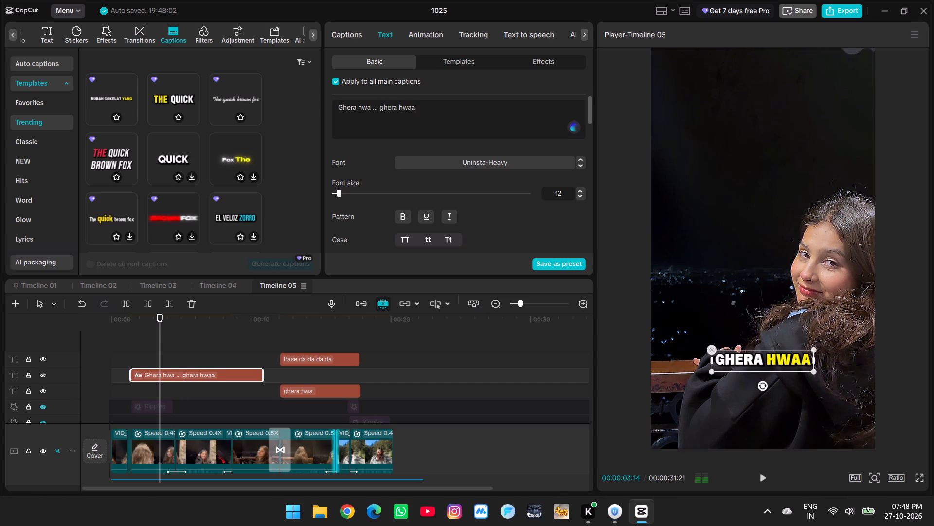
Play the opening to time the caption against the song and split the caption at 00:00:04:20.
left_click_drag(114, 333, 114, 338)
key("space")
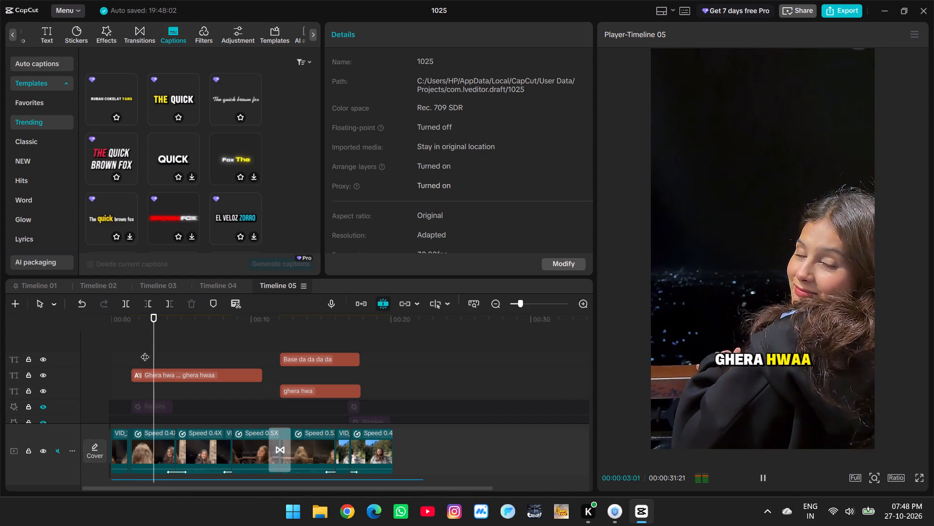
key("space")
key("space")
key("space")
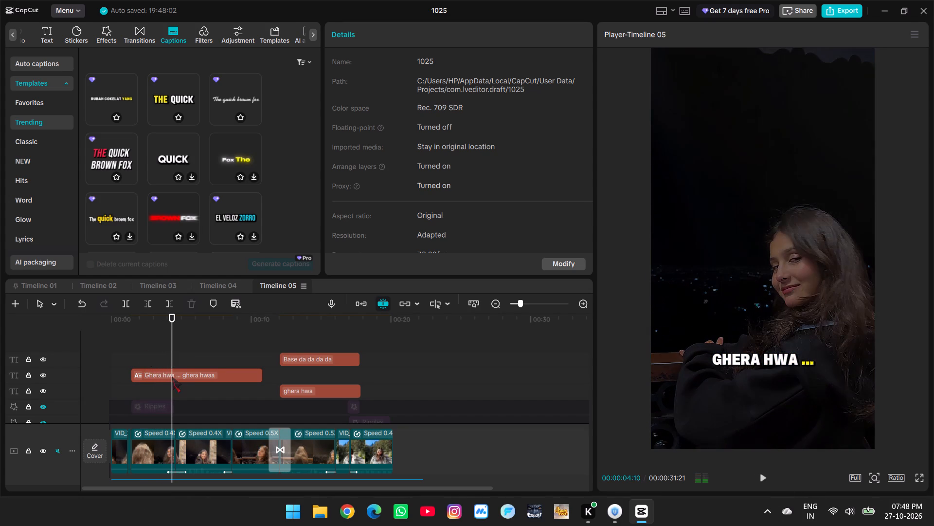
left_click(175, 380)
key("space")
key("space")
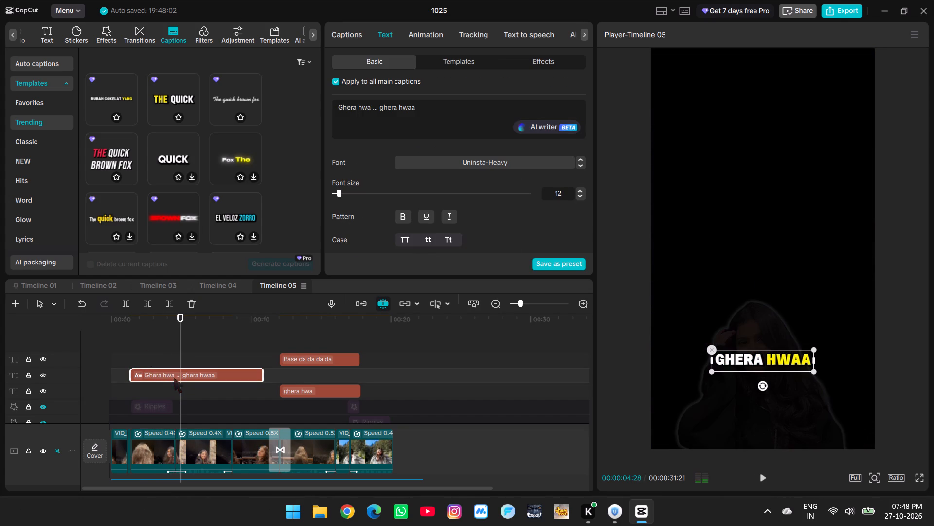
left_click(176, 355)
key("space")
key("space")
left_click(179, 380)
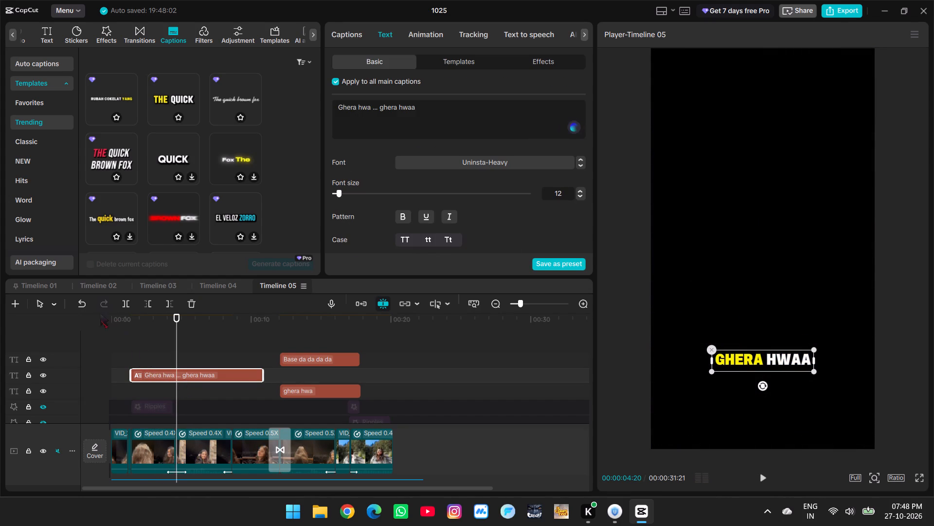
left_click(122, 301)
Change the caption segment before the split at 00:00:04:20 to read "Ghera hwaaaaaaaaaaaaa".
left_click(153, 351)
left_click(150, 375)
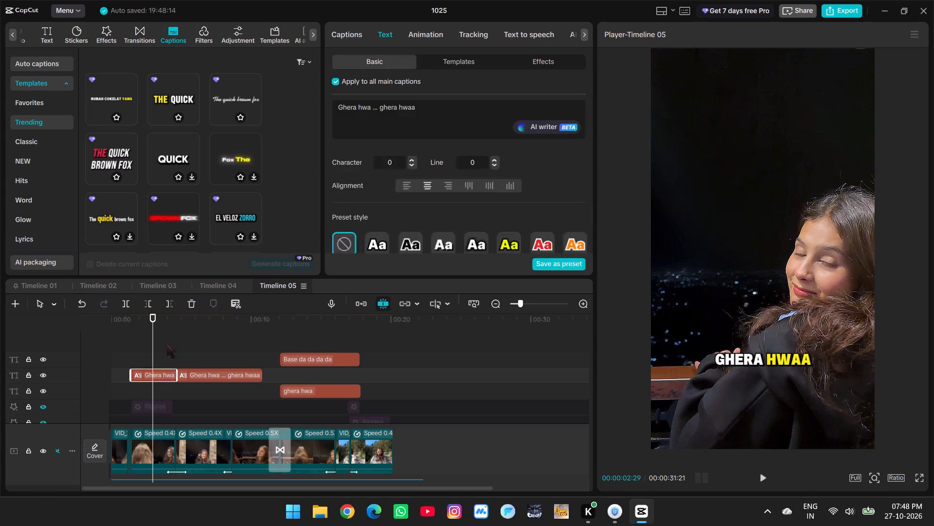
left_click_drag(421, 111, 372, 112)
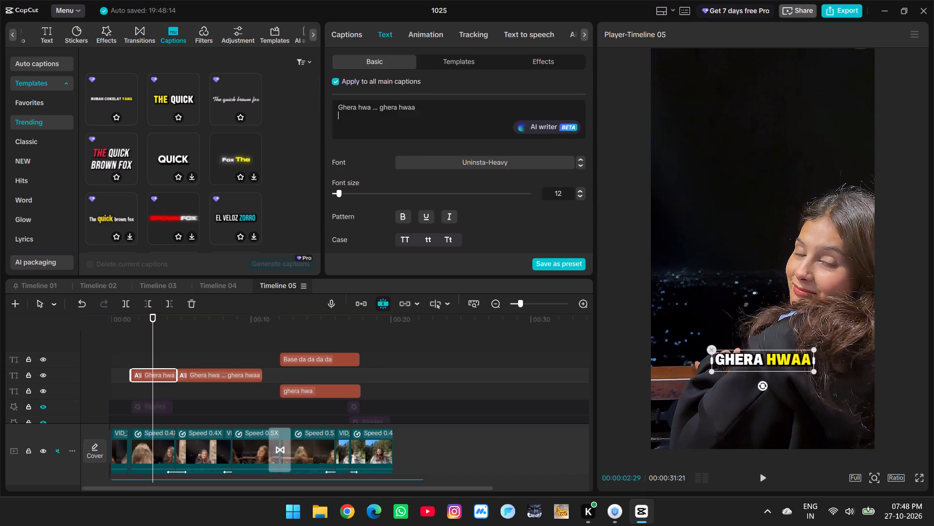
left_click(374, 108)
left_click_drag(427, 109, 377, 110)
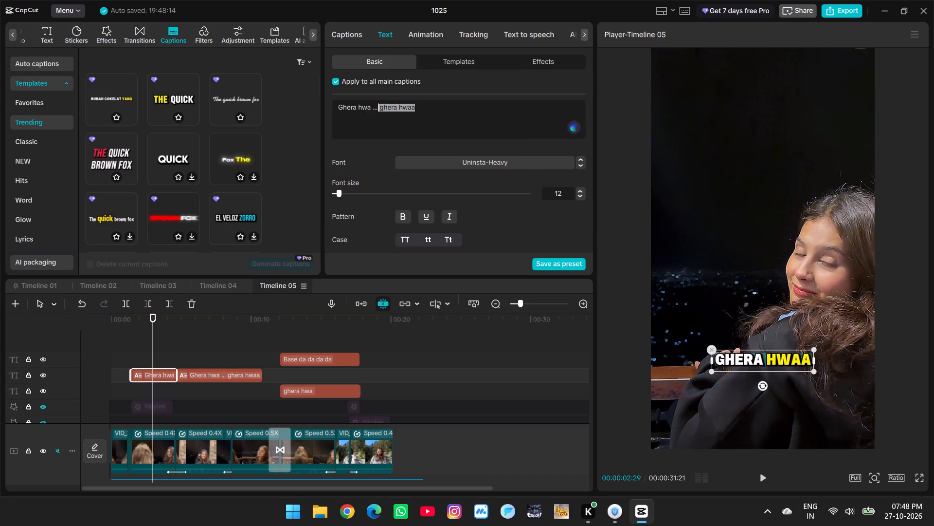
left_click_drag(377, 110, 371, 110)
key("BackSpace")
key("a")
key("a")
key("a")
key("a")
key("a")
key("a")
key("a")
key("a")
key("a")
key("a")
key("a")
key("a")
key("a")
key("a")
key("a")
key("a")
key("a")
key("a")
key("a")
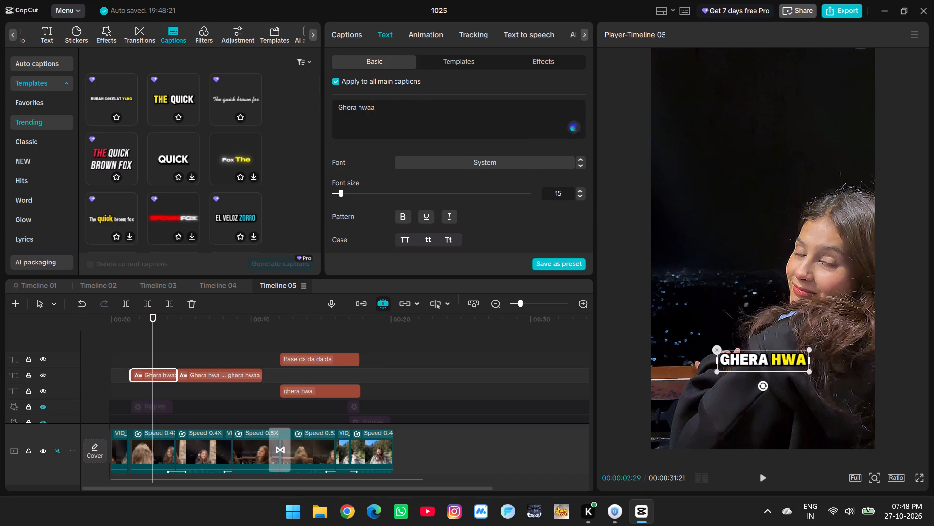
Play the opening from about 00:00:00:14 to check the stretched "Ghera hwaaa" caption against the song.
left_click(130, 332)
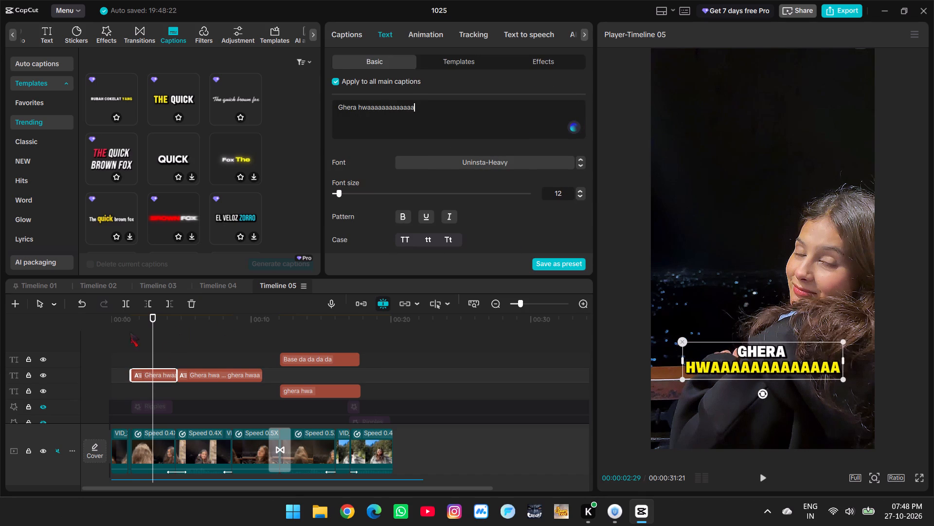
key("space")
left_click(118, 347)
key("space")
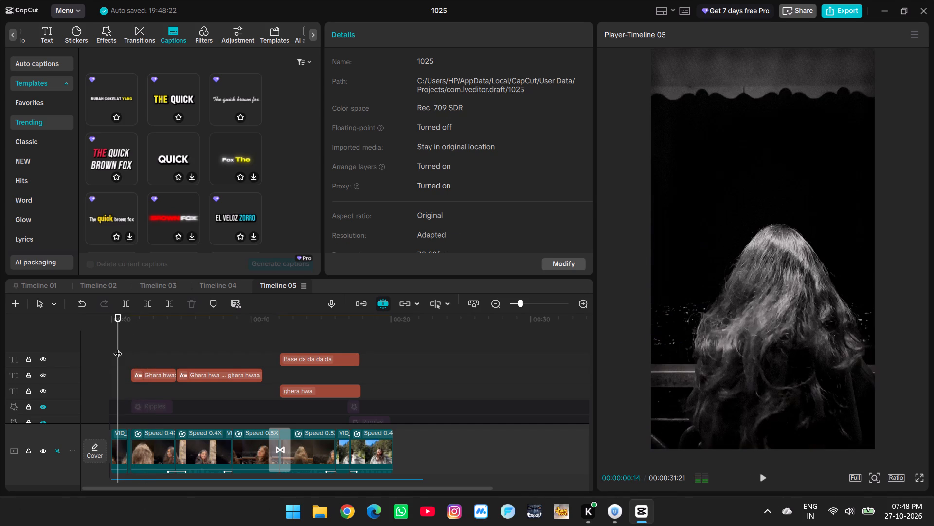
key("space")
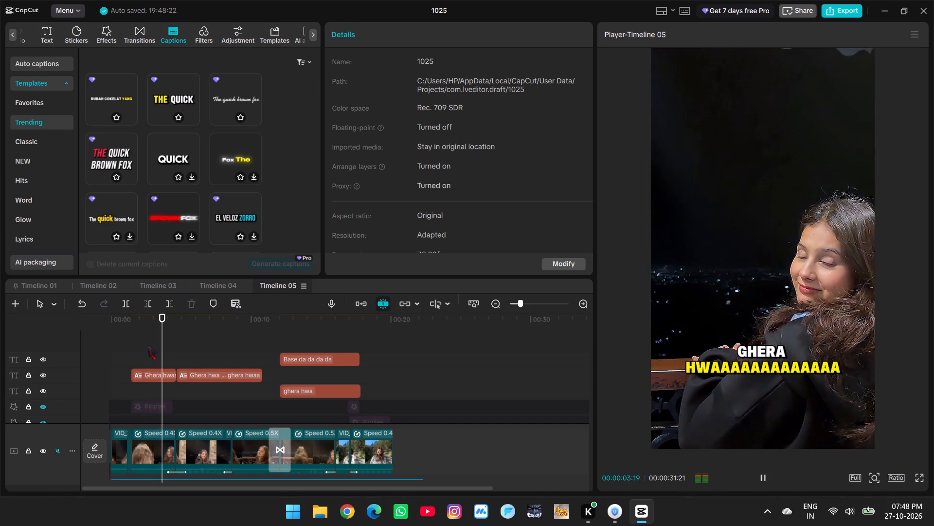
key("space")
key("space")
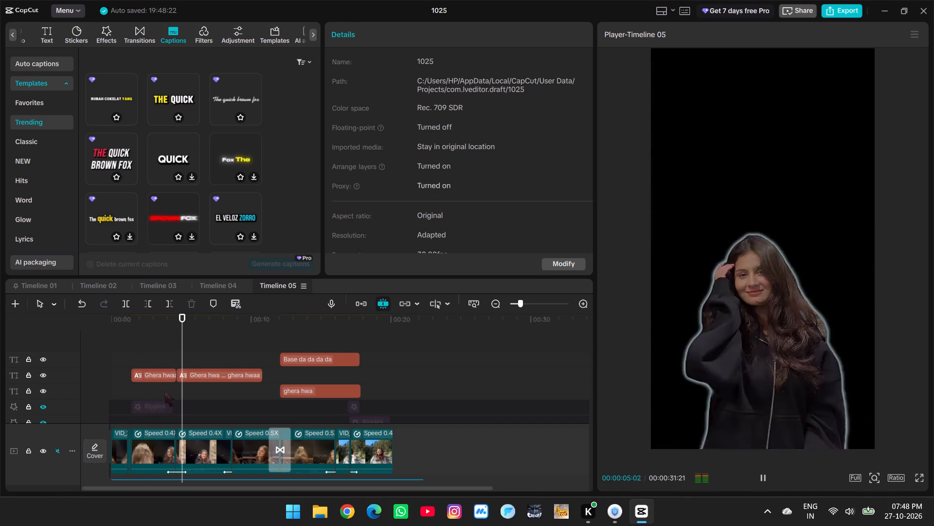
Delete the second "Ghera hwa ... ghera hwaa" caption segment after the split.
left_click(198, 372)
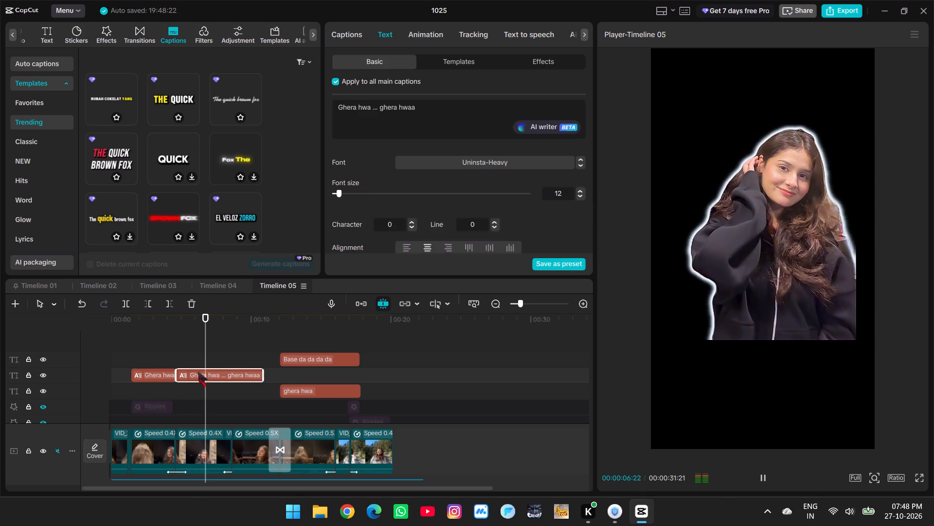
key("space")
scroll(208, 378, "down", 3)
scroll(228, 351, "up", 2)
left_click(190, 307)
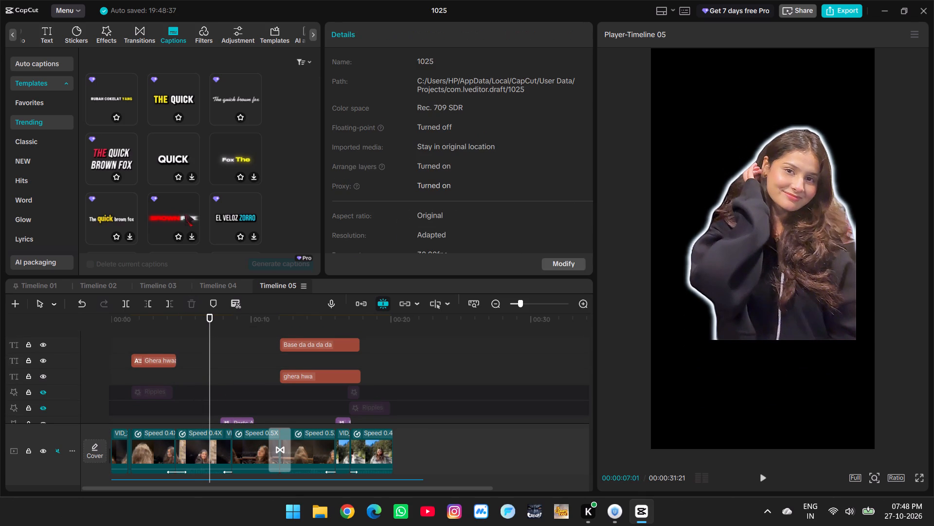
Place the RUBAH COKELAT YANG GESIT trending caption template near the end of the first caption and extend it to about 14 seconds.
scroll(187, 207, "down", 1)
scroll(261, 243, "down", 2)
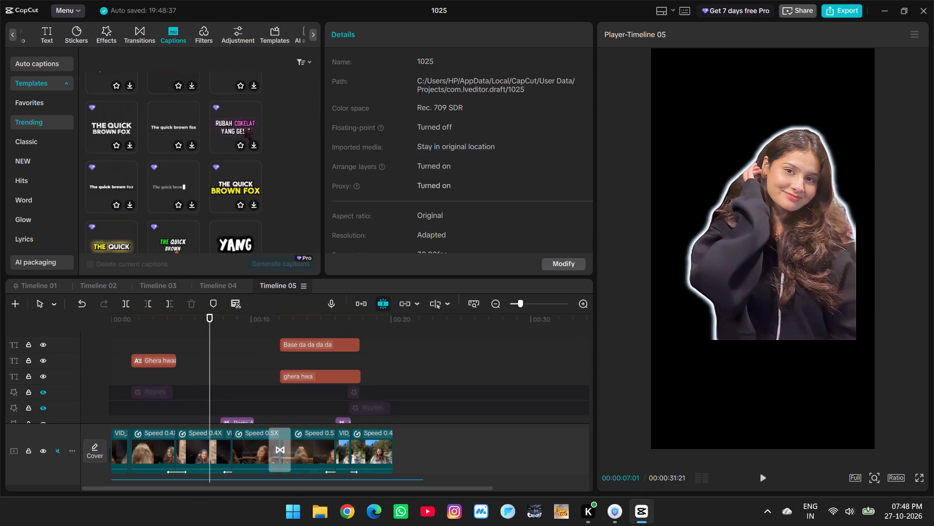
left_click(244, 126)
left_click_drag(235, 117, 178, 359)
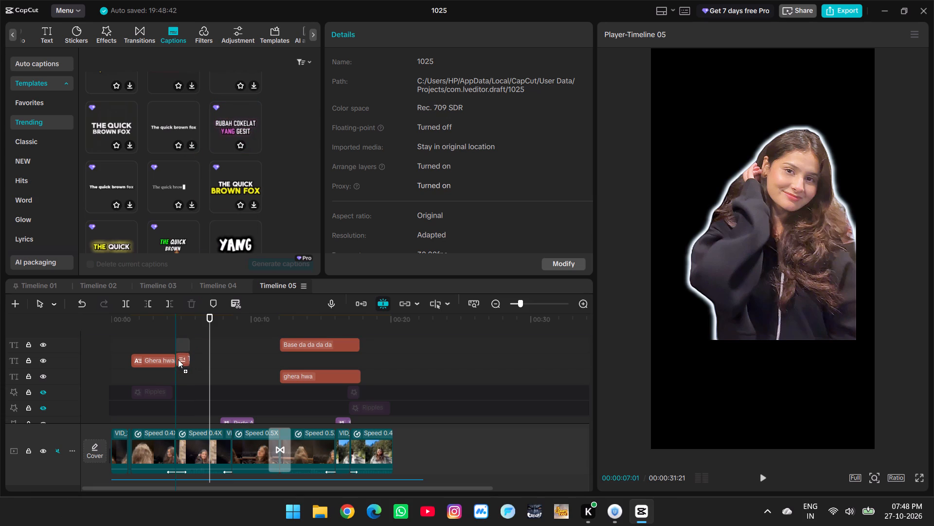
left_click_drag(202, 363, 309, 363)
Play and scrub the start of the new placeholder caption to examine its look and timing over the cutout clip.
left_click(166, 334)
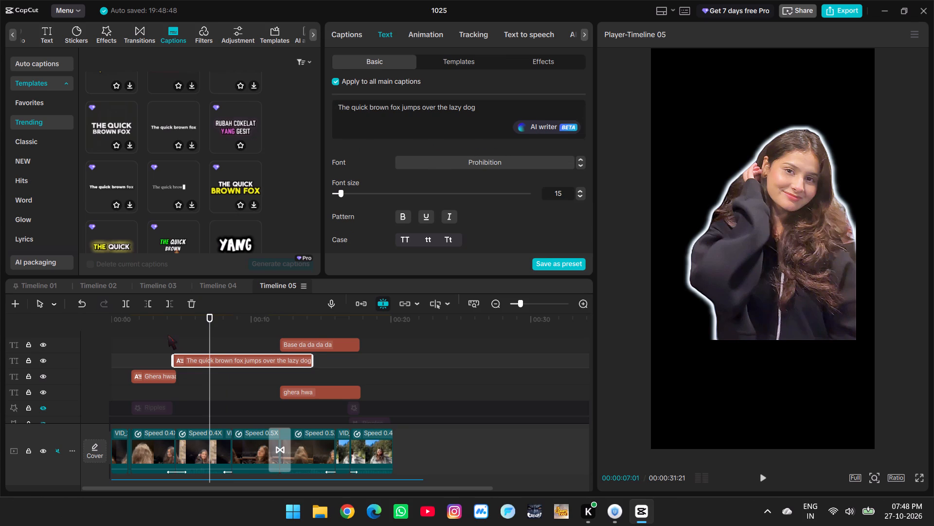
left_click_drag(168, 335, 177, 335)
left_click(179, 335)
left_click(759, 485)
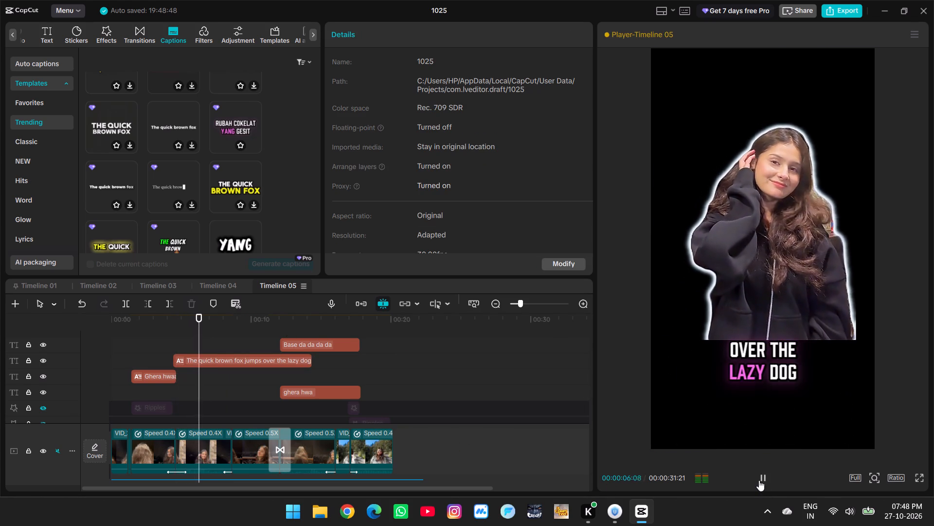
left_click(759, 480)
left_click(202, 342)
left_click_drag(185, 341, 185, 340)
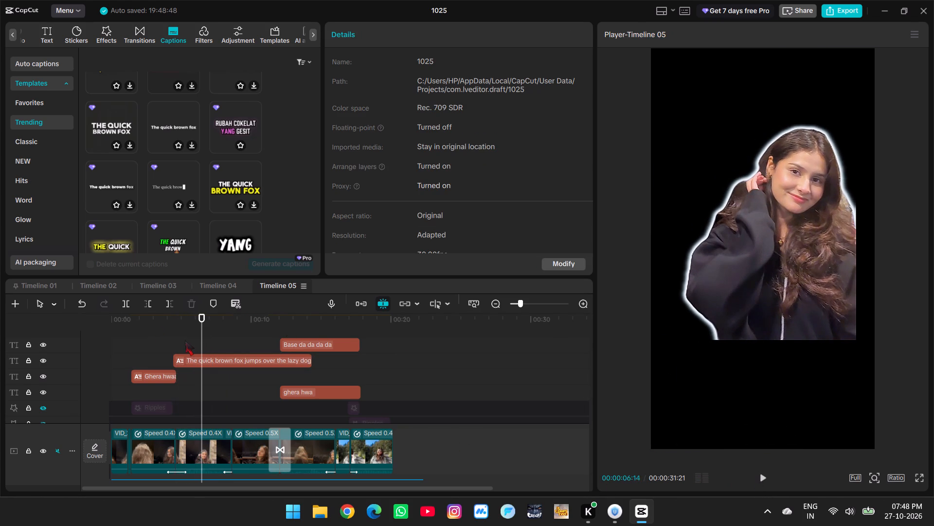
left_click_drag(185, 340, 161, 342)
left_click(180, 342)
left_click_drag(180, 342, 201, 348)
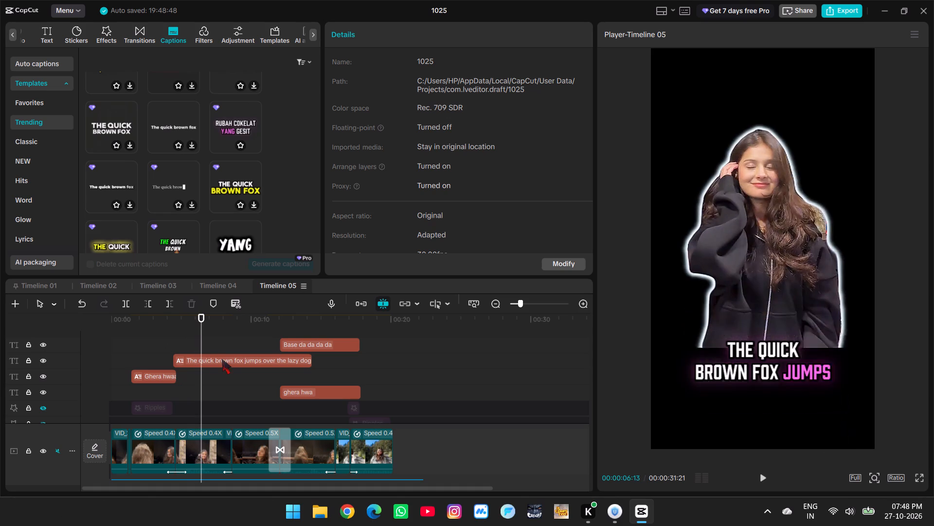
Try yellow F4C70F for the placeholder caption's highlight color and settle on green 00B209.
left_click(222, 359)
scroll(383, 153, "down", 3)
scroll(430, 171, "up", 1)
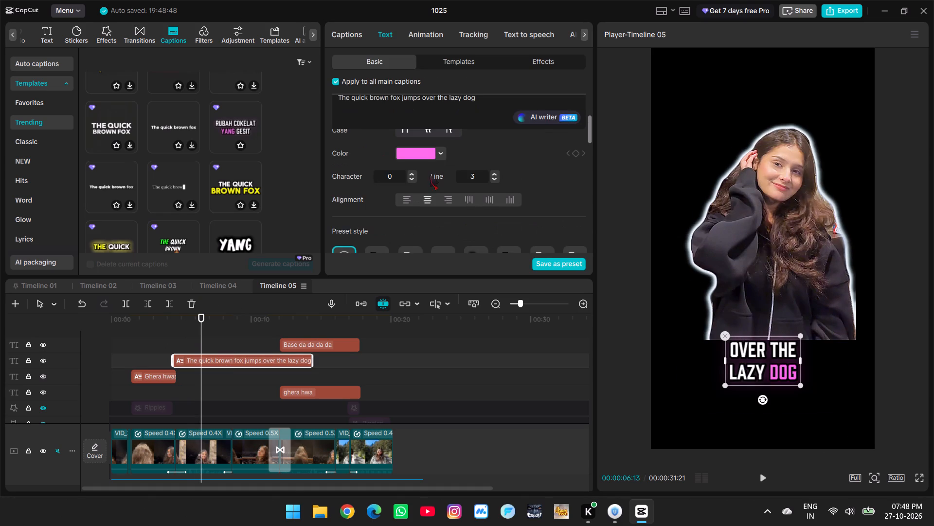
left_click(431, 153)
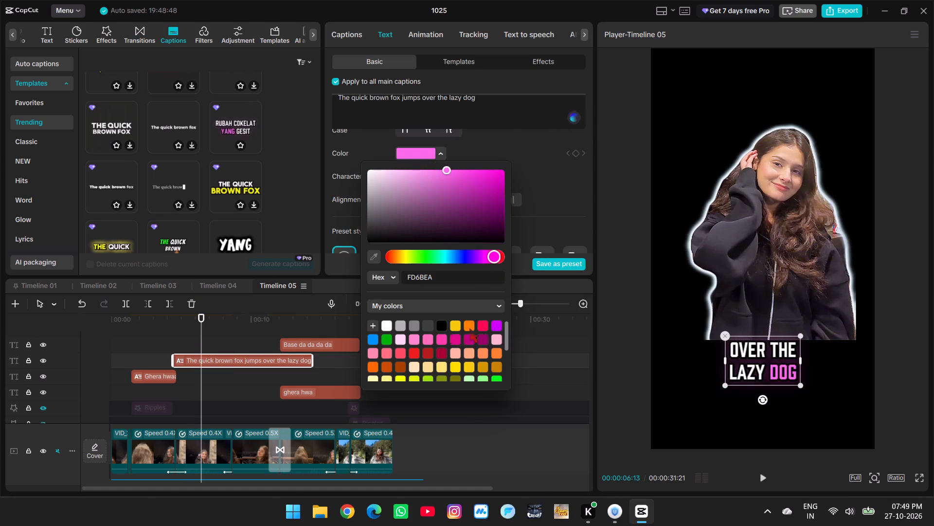
left_click(455, 323)
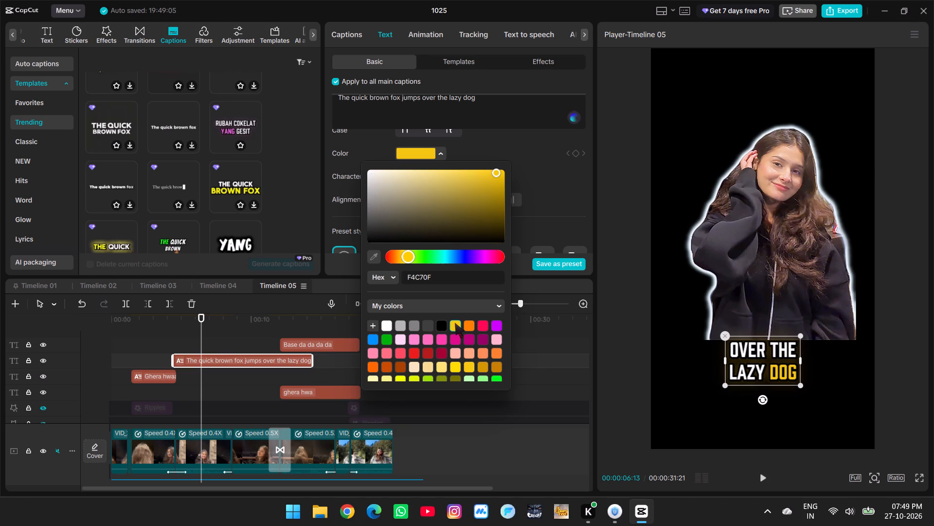
left_click(384, 338)
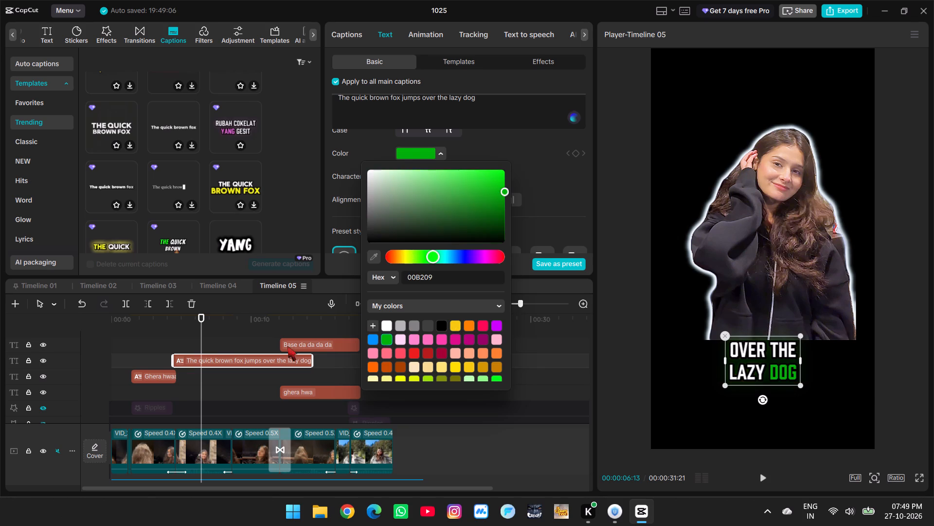
Play from about 4 seconds to check the green-highlighted caption over the cutout clip.
left_click_drag(162, 345, 167, 350)
key("space")
left_click(169, 340)
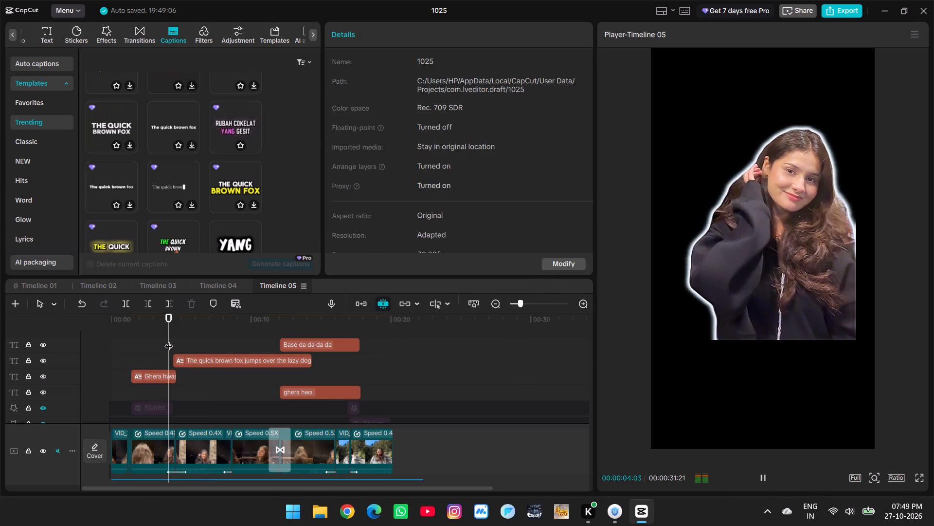
key("space")
key("space")
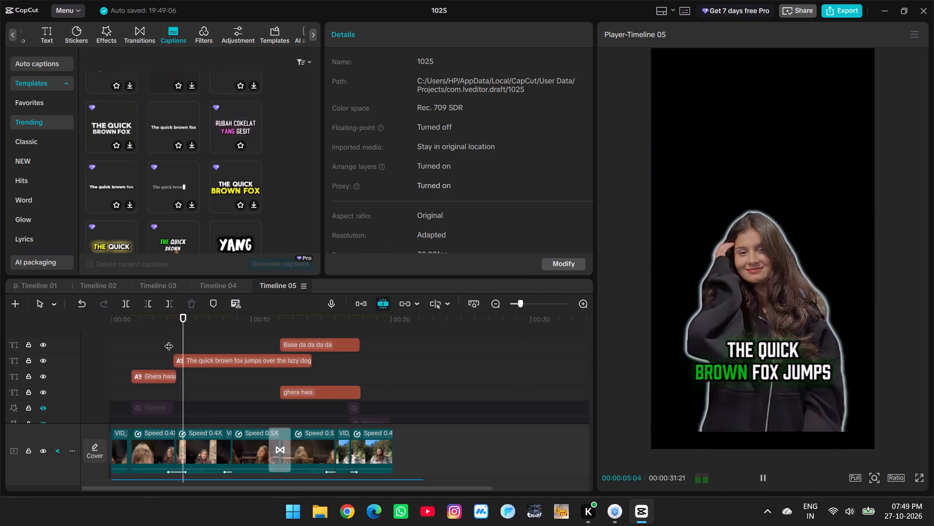
key("space")
key("space")
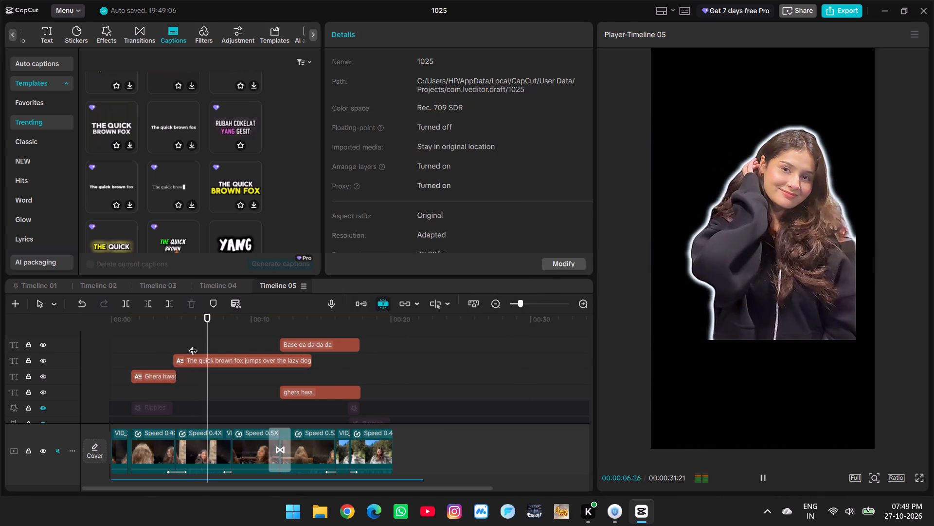
key("space")
left_click(198, 343)
key("space")
key("space")
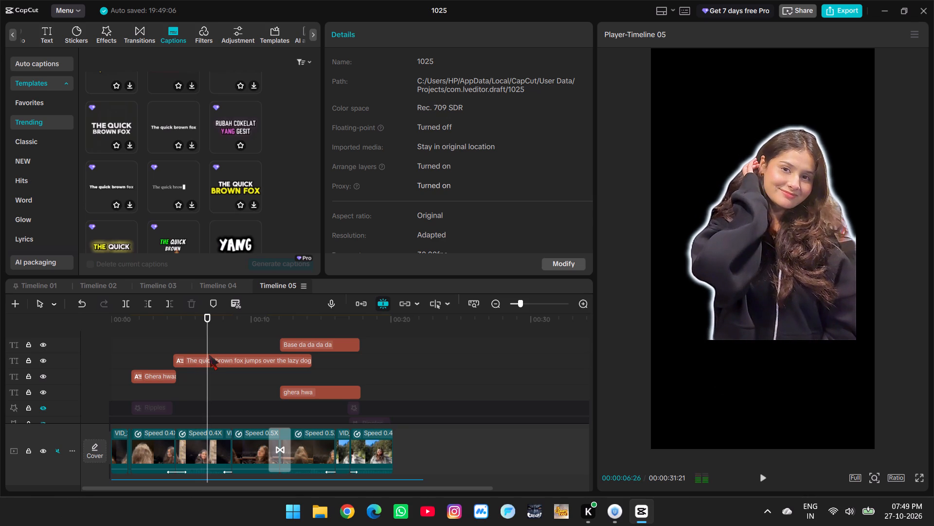
Examine the placeholder caption's blend, stroke and shadow settings and replay its start at 00:00:04:20.
left_click(209, 355)
scroll(383, 193, "down", 6)
scroll(383, 195, "up", 2)
scroll(383, 195, "down", 2)
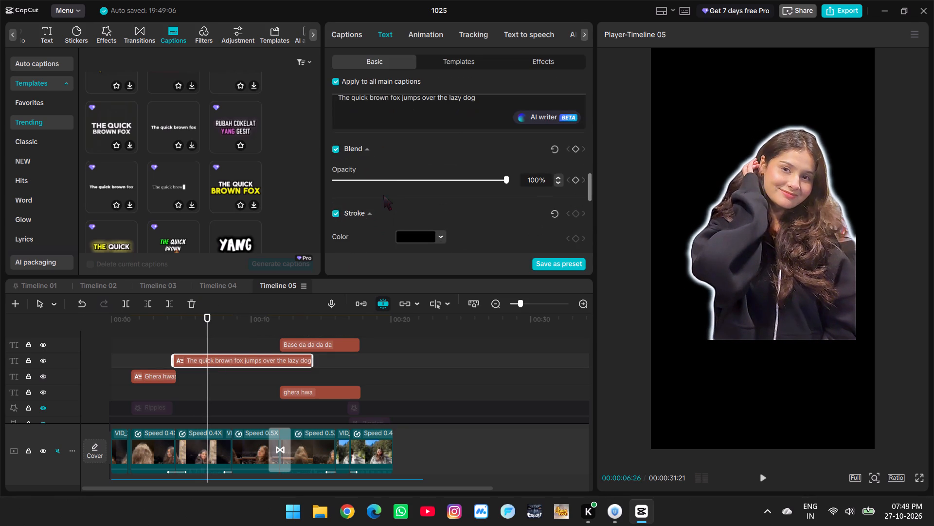
scroll(383, 195, "down", 10)
scroll(383, 195, "up", 1)
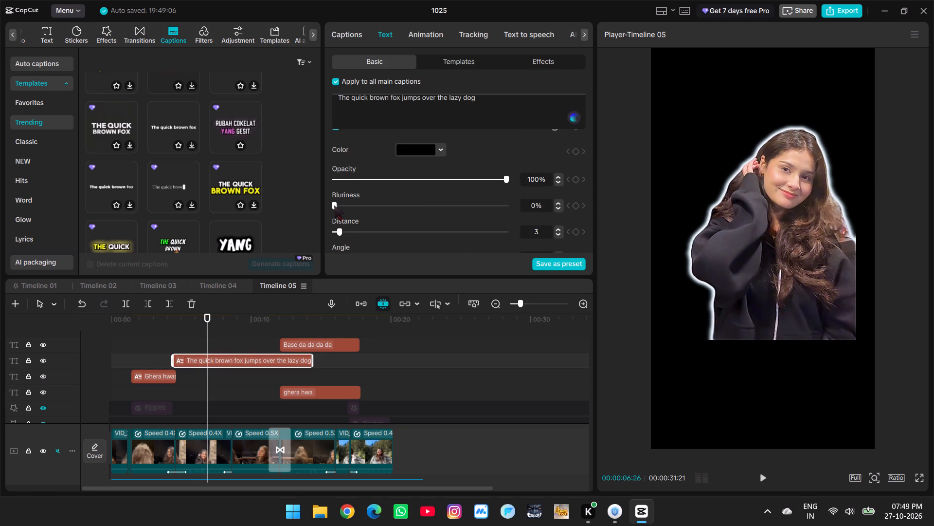
key("space")
key("space")
left_click(180, 353)
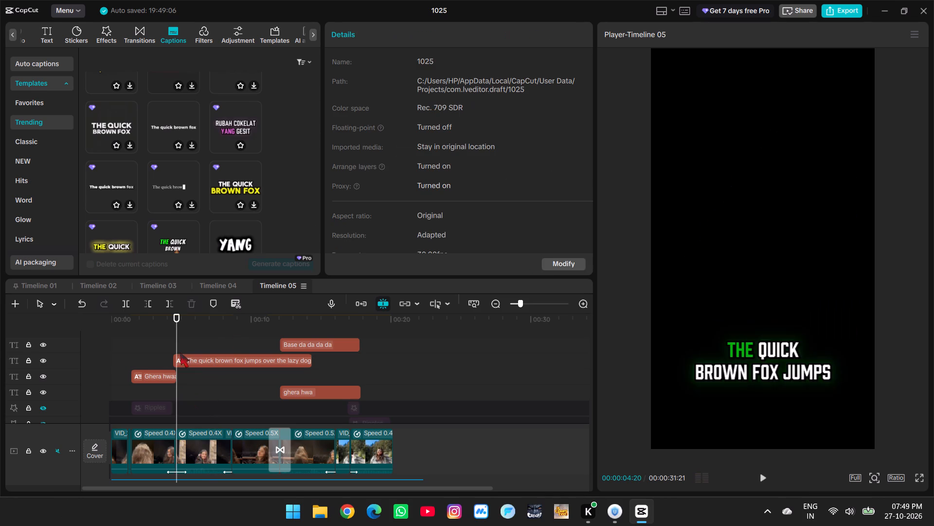
key("space")
key("space")
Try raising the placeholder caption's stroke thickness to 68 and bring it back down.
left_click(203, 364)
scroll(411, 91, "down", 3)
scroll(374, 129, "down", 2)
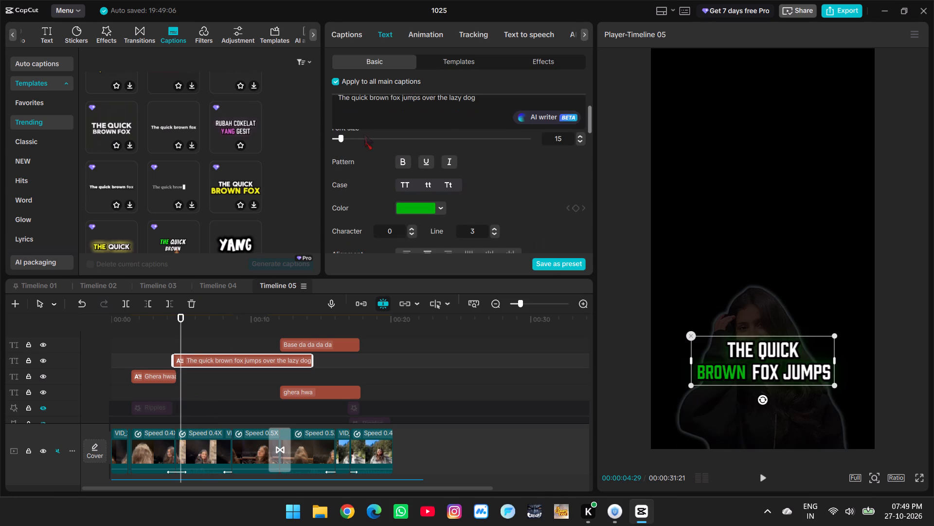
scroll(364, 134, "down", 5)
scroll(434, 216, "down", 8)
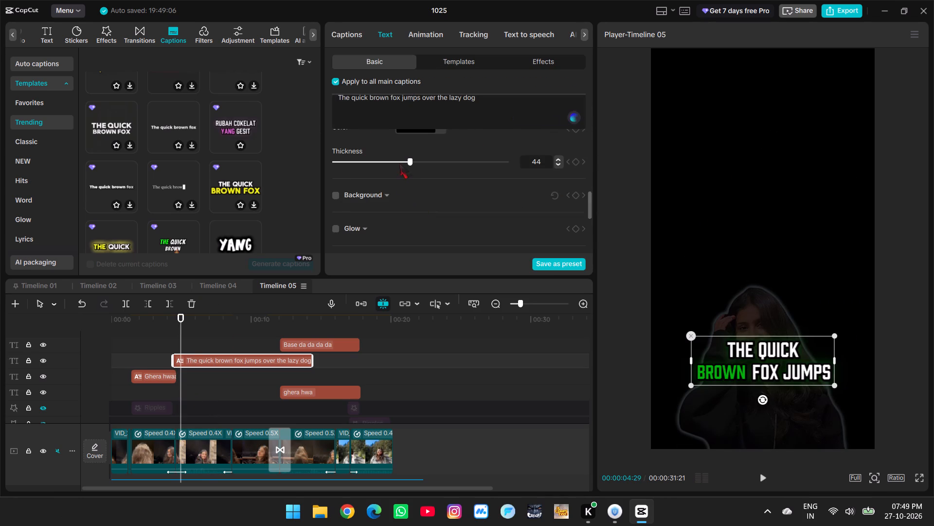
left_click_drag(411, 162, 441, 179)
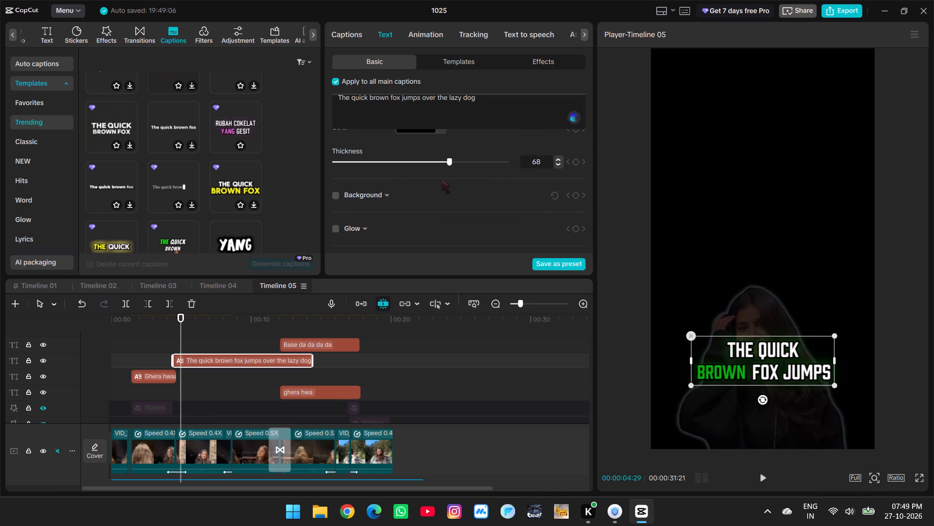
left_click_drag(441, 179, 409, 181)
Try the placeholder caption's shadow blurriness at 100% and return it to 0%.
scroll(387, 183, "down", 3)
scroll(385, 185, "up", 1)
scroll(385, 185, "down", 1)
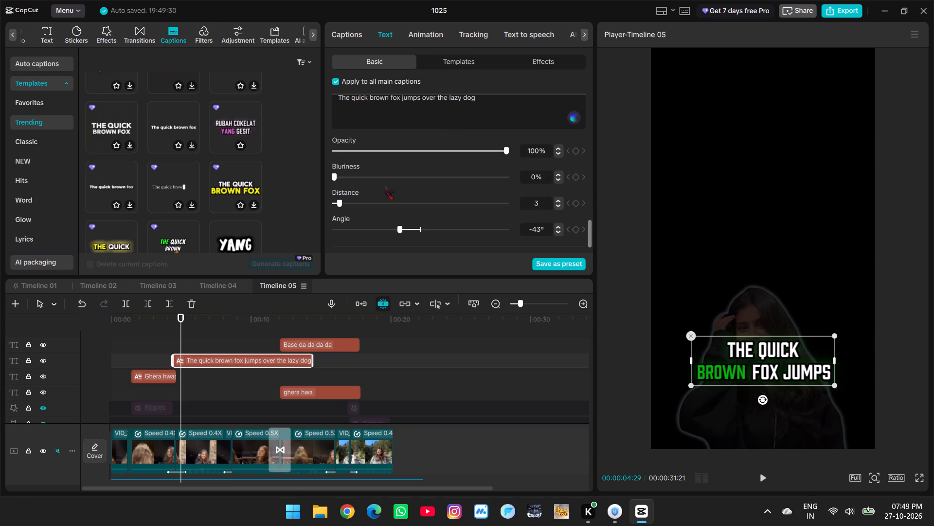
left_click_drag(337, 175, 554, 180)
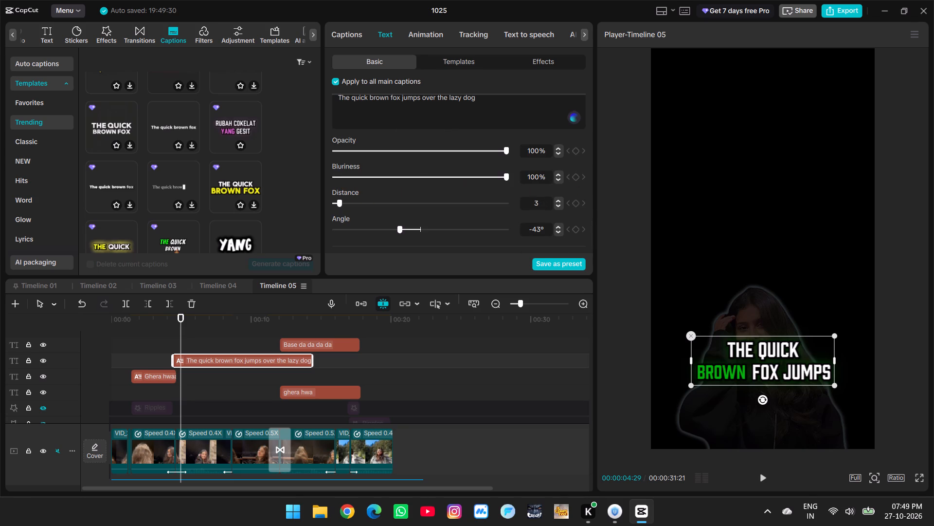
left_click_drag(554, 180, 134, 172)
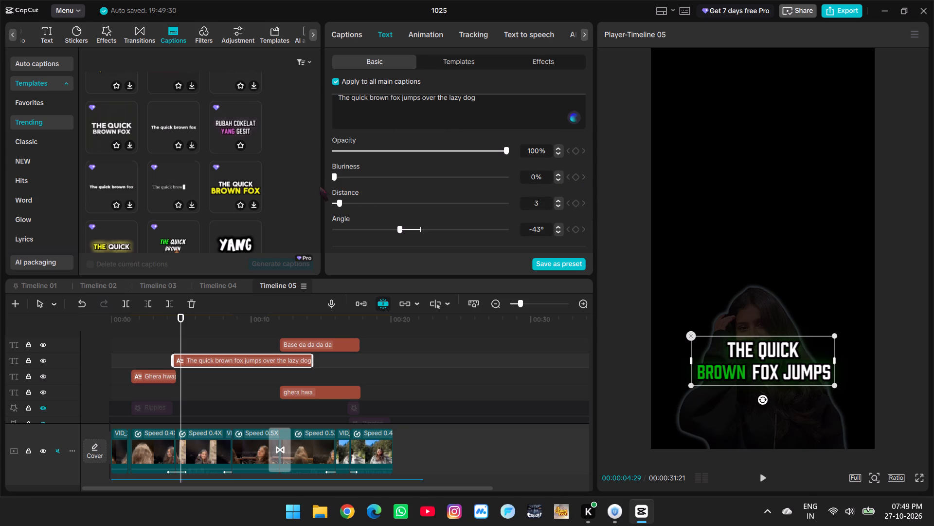
Set the placeholder caption's shadow distance to about 32.
left_click_drag(339, 206, 526, 209)
left_click(392, 206)
left_click_drag(390, 206, 386, 206)
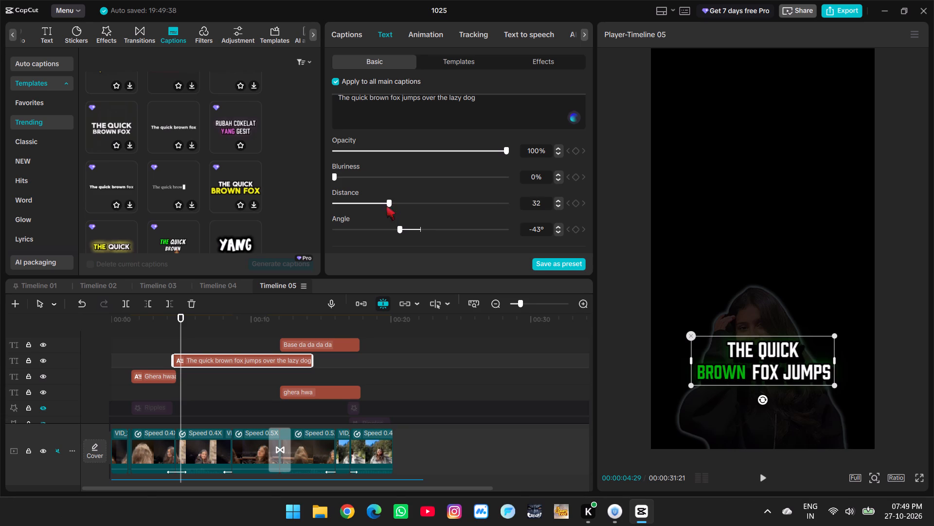
Lower the placeholder caption's shadow distance to its minimum and recolour the shadow bright green.
left_click_drag(386, 206, 249, 206)
scroll(431, 206, "up", 1)
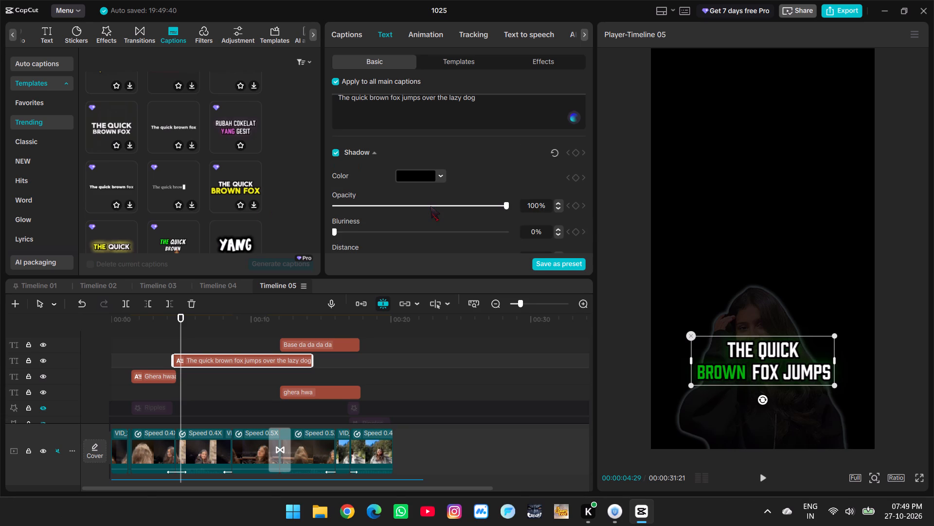
scroll(431, 206, "down", 1)
scroll(431, 206, "up", 1)
left_click(426, 176)
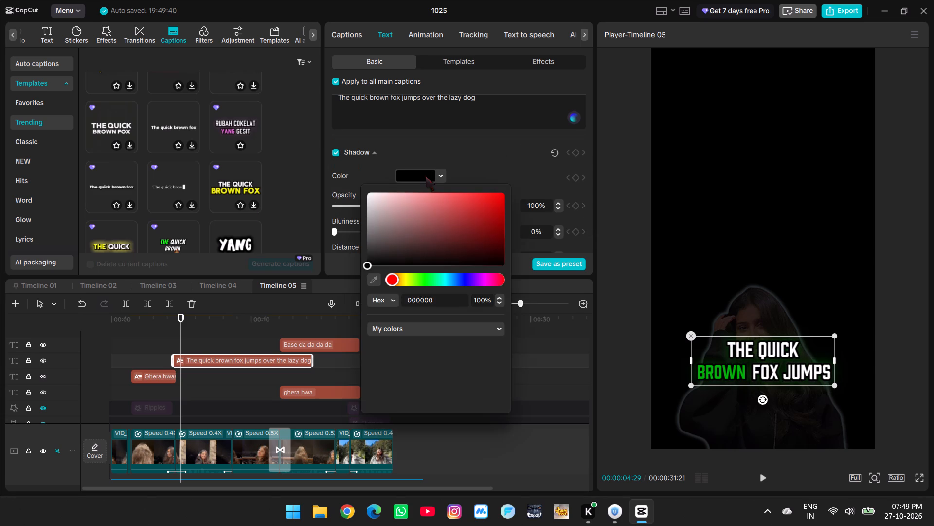
left_click_drag(398, 277, 424, 278)
left_click_drag(465, 193, 520, 176)
left_click(490, 152)
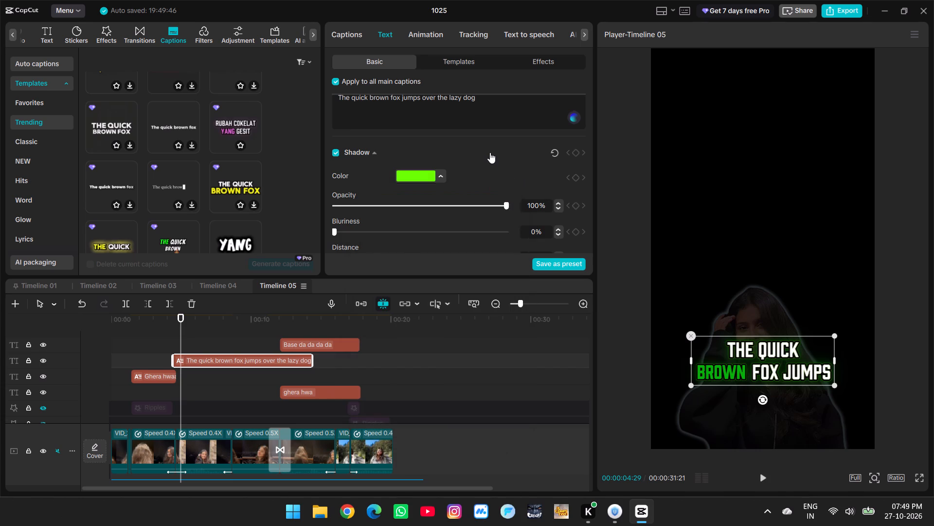
Change the placeholder caption's stroke colour to a softened red.
scroll(441, 193, "down", 6)
scroll(380, 207, "up", 3)
scroll(380, 207, "down", 4)
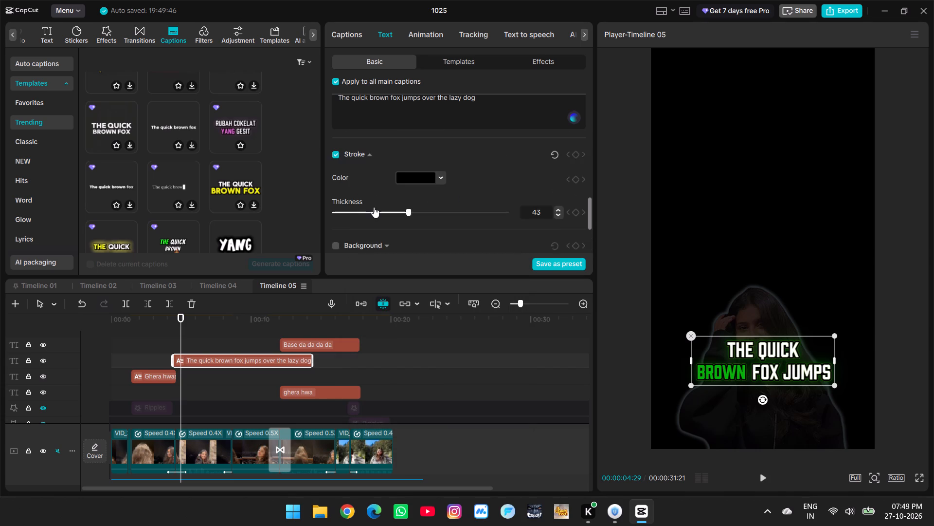
scroll(354, 176, "up", 2)
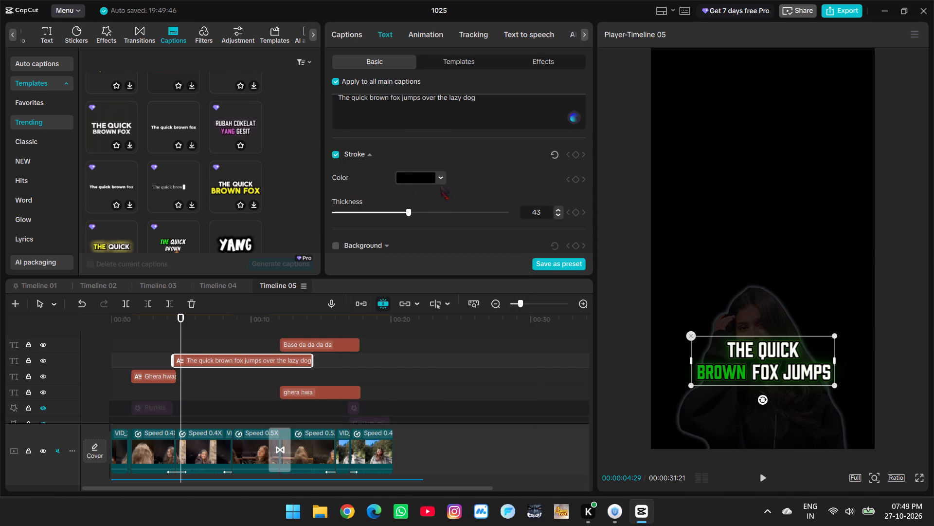
left_click(443, 176)
left_click_drag(475, 214, 510, 190)
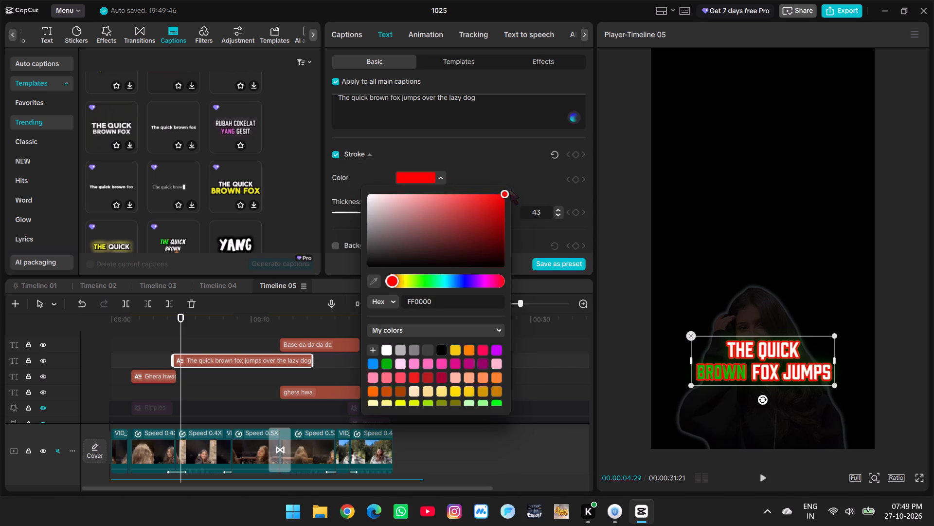
left_click_drag(510, 190, 438, 239)
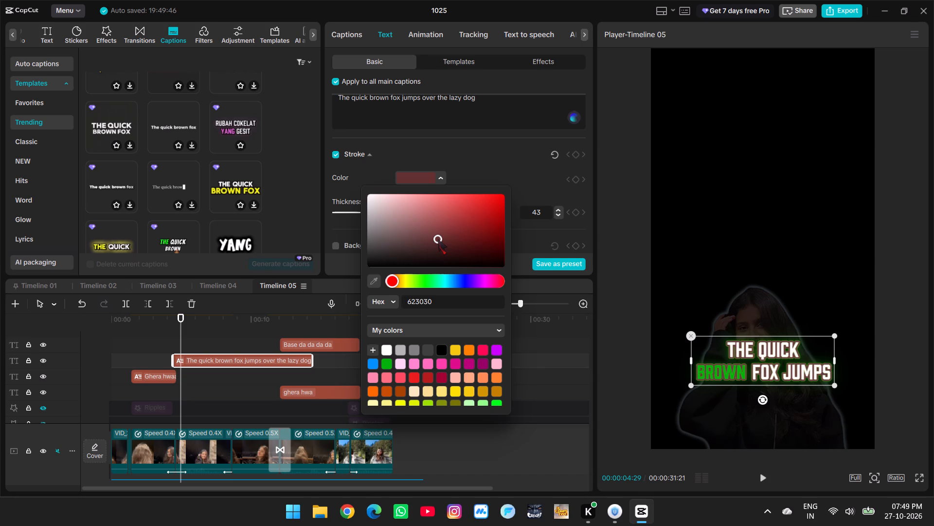
left_click_drag(438, 239, 477, 207)
left_click(448, 148)
Make the placeholder caption's text italic.
scroll(424, 176, "up", 5)
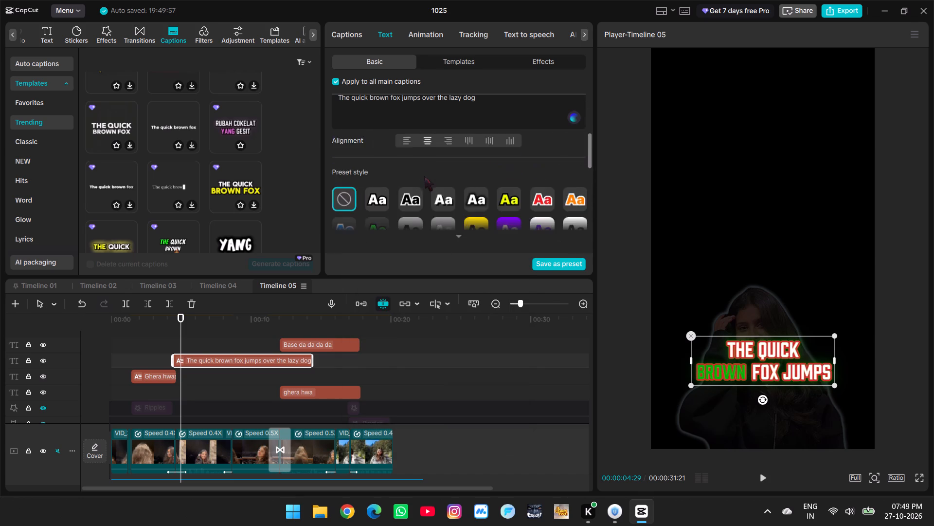
scroll(424, 176, "up", 4)
scroll(409, 219, "up", 3)
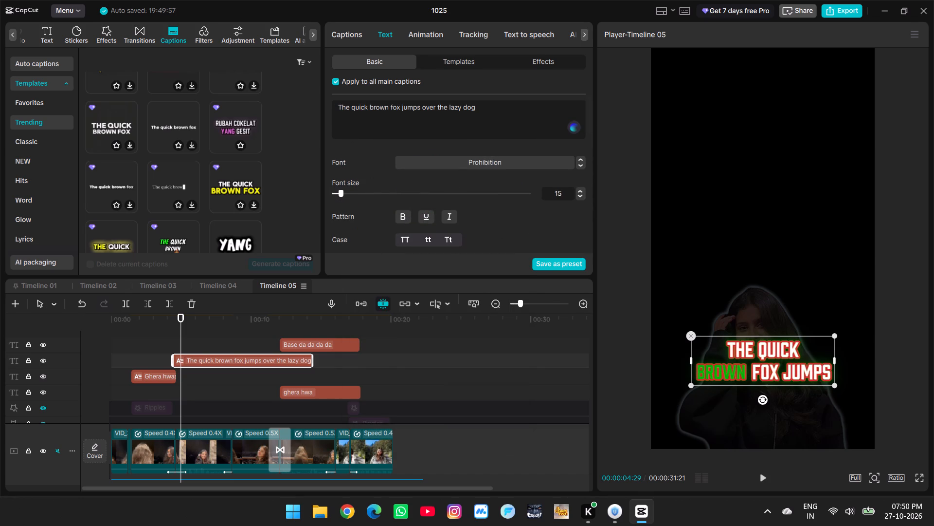
left_click(487, 107)
scroll(448, 185, "down", 2)
scroll(430, 174, "up", 1)
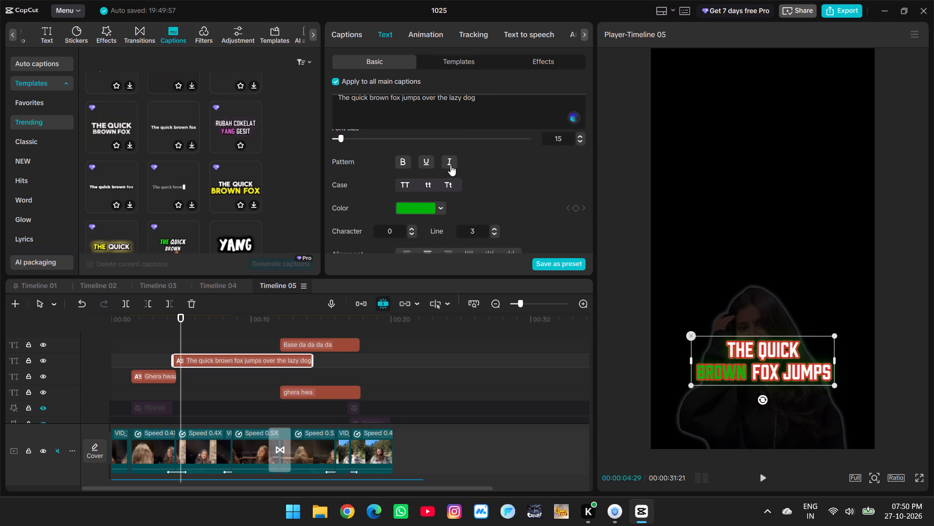
left_click(454, 163)
scroll(467, 183, "up", 1)
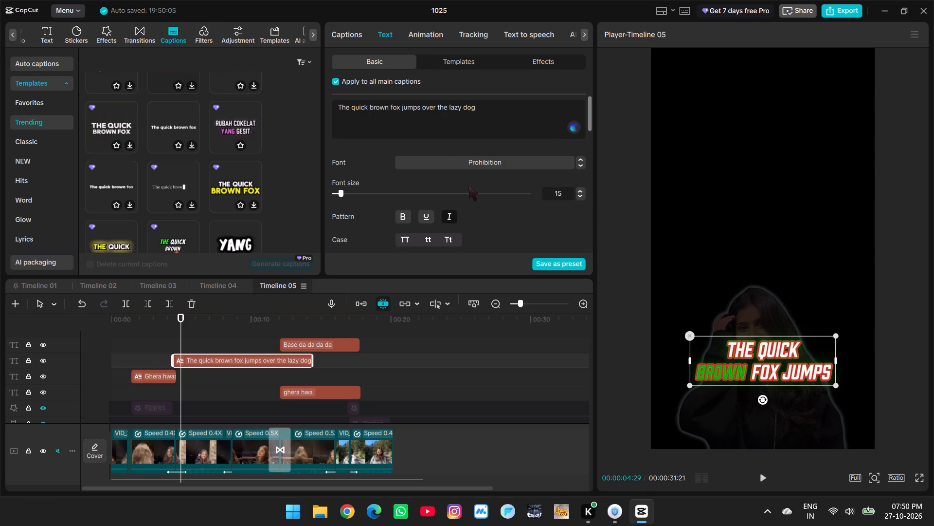
Try the Mozart, Gelatin and Harapan Terbaik fonts on the placeholder caption and settle on Sylvan.
left_click(470, 162)
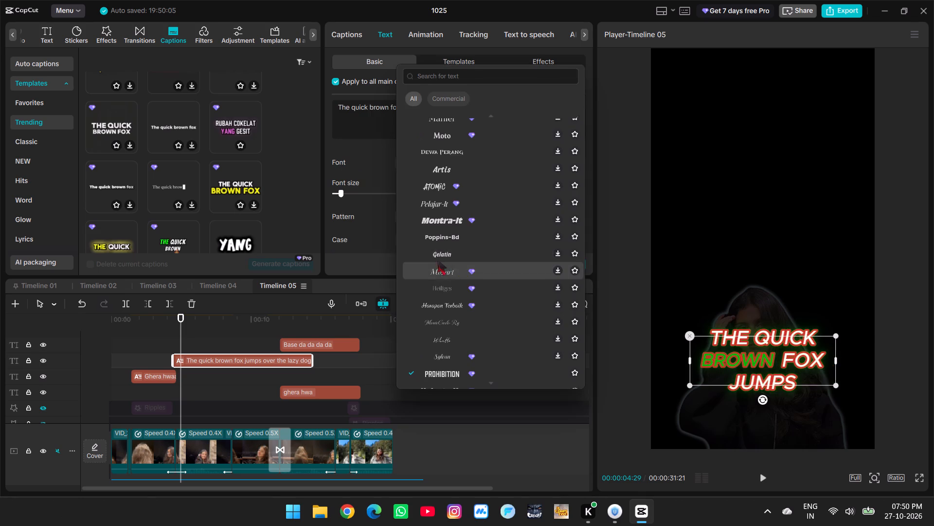
left_click(443, 272)
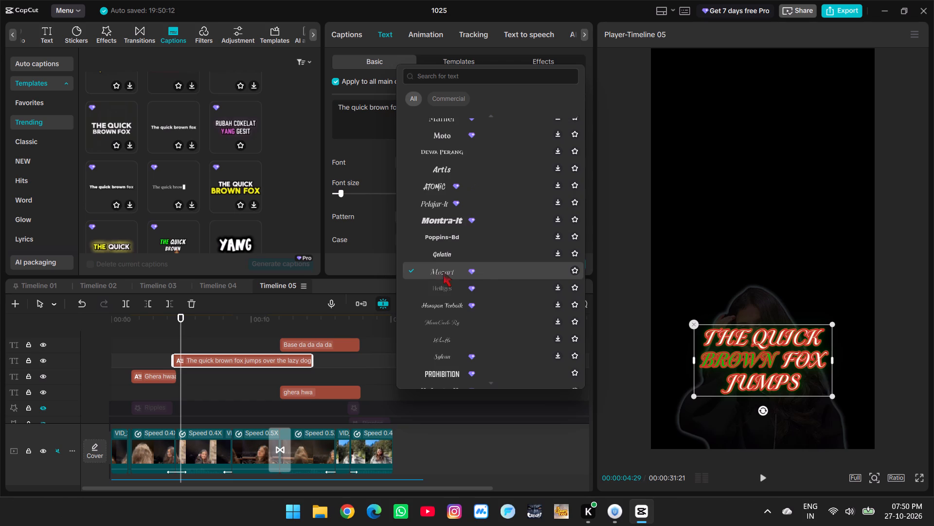
left_click(443, 251)
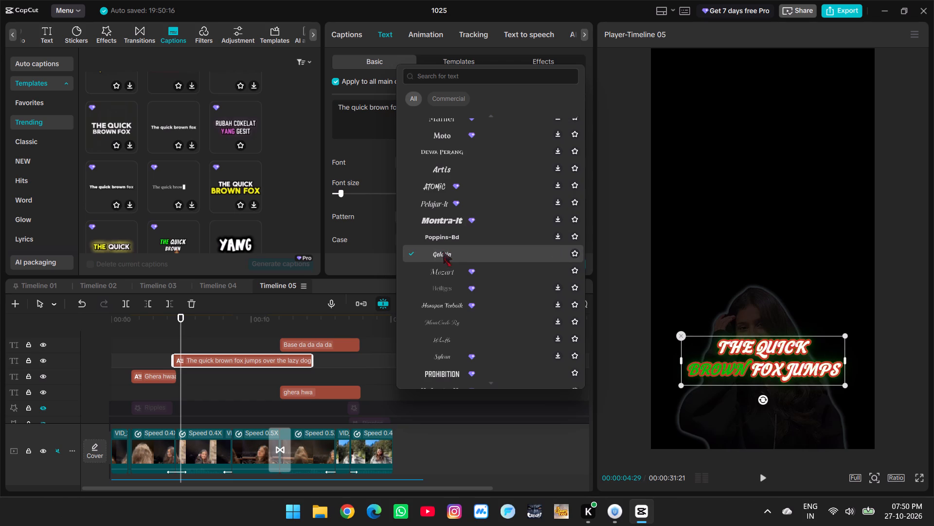
left_click(449, 311)
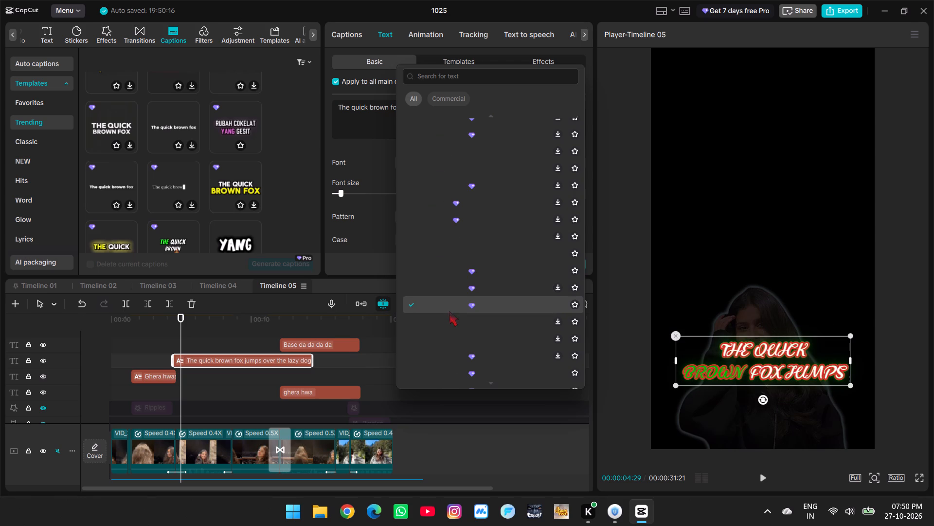
scroll(449, 311, "down", 1)
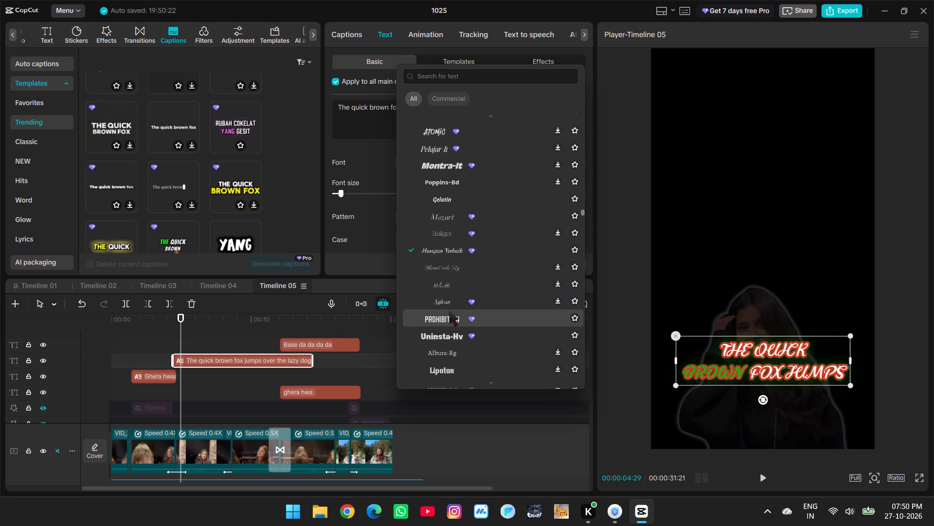
left_click(445, 302)
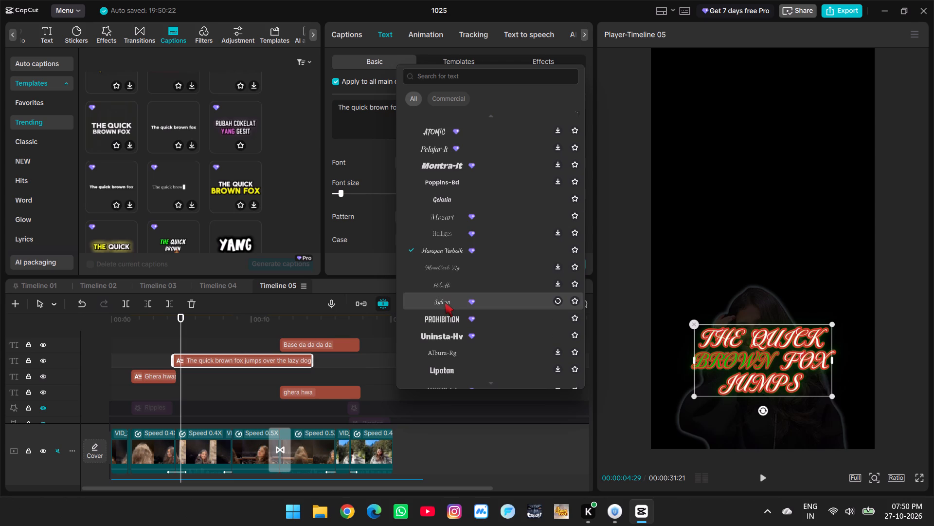
left_click(236, 330)
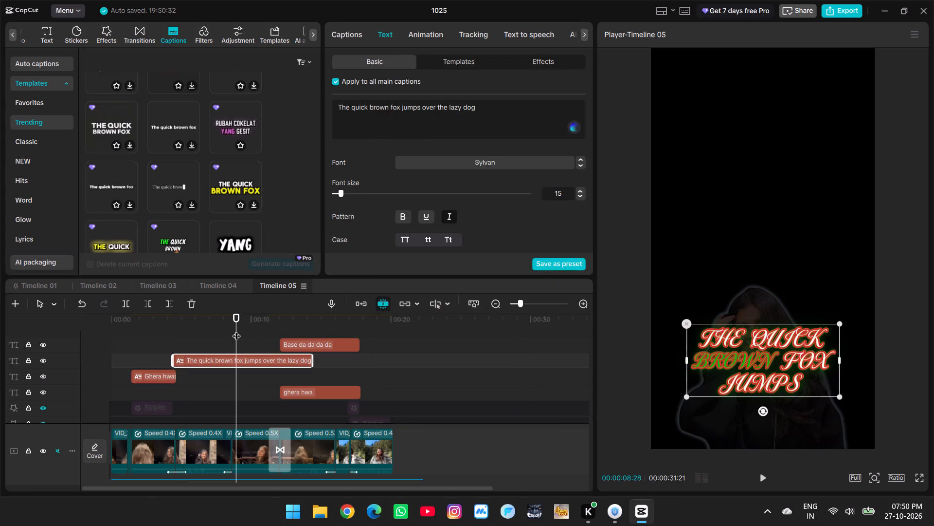
Unhide the effect track that holds the first Ripples effect near the start of the timeline.
scroll(244, 343, "down", 5)
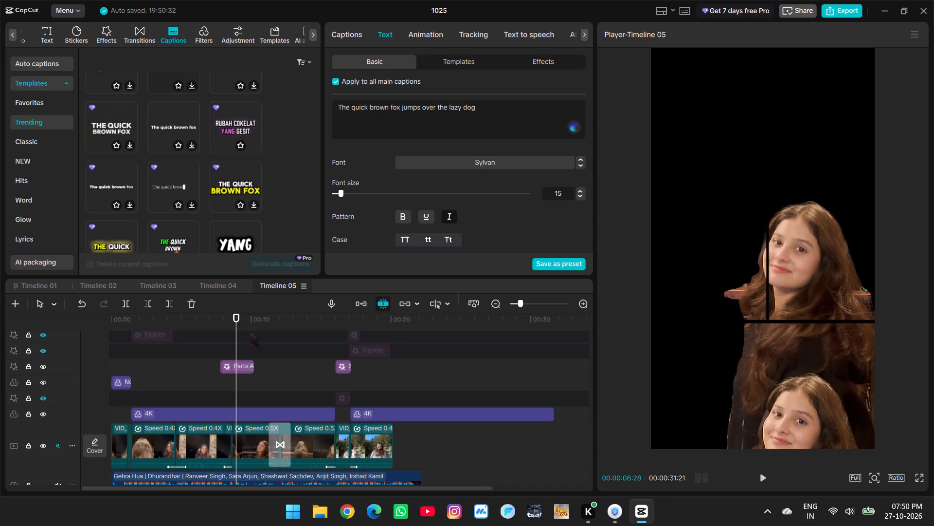
left_click_drag(236, 336, 311, 346)
scroll(307, 349, "up", 1)
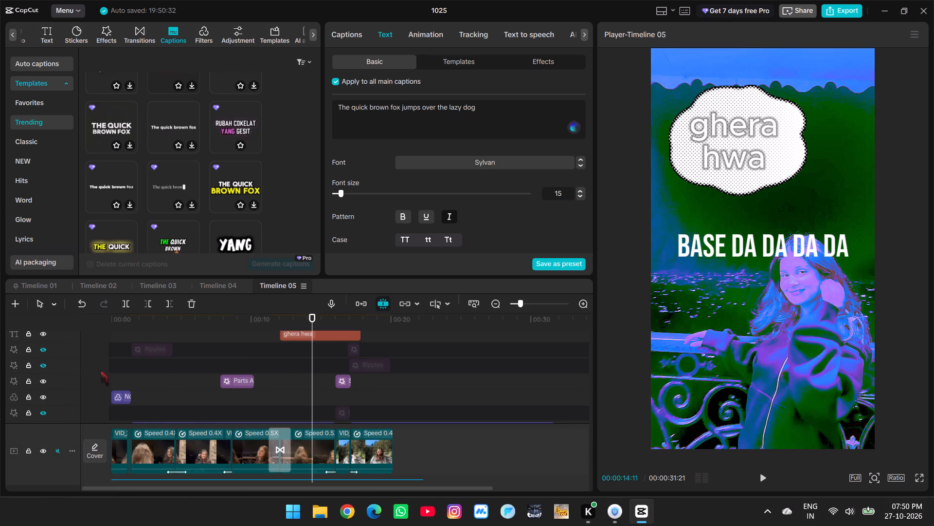
left_click(40, 353)
Set the first Ripples effect's speed to 75 and play the opening of the timeline to check it.
left_click(143, 337)
left_click(147, 337)
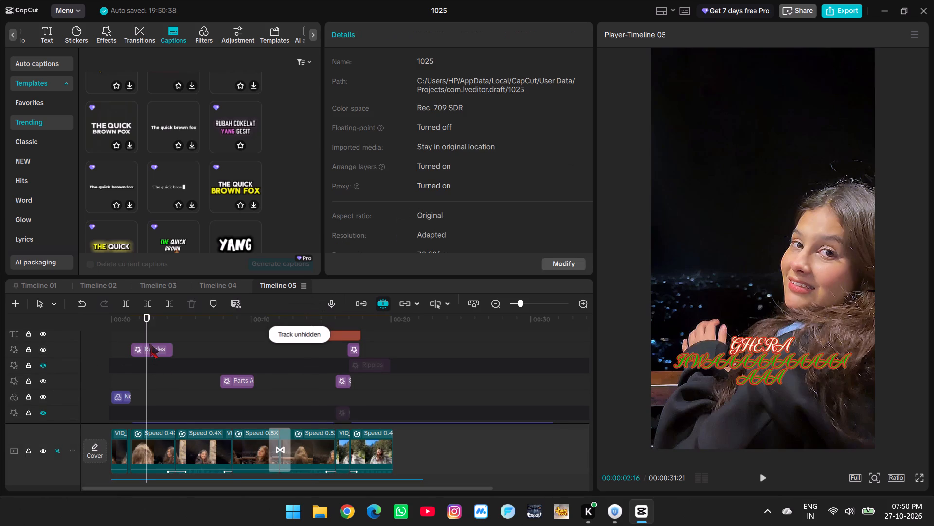
left_click(144, 353)
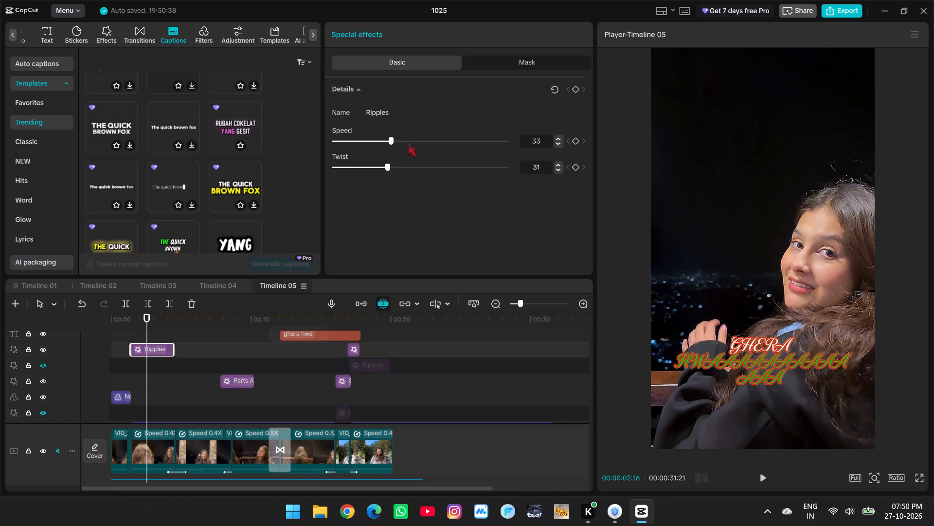
left_click_drag(395, 140, 464, 144)
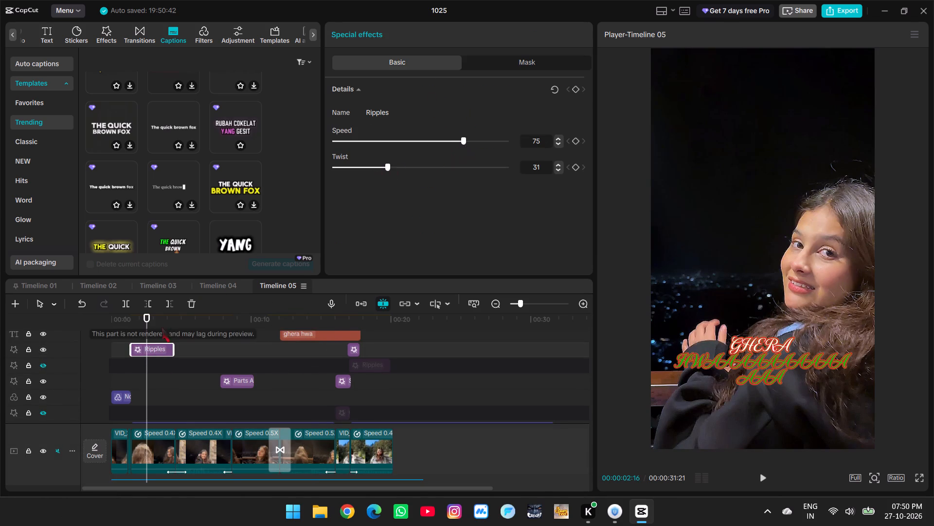
left_click(140, 337)
left_click_drag(140, 337, 135, 337)
key("space")
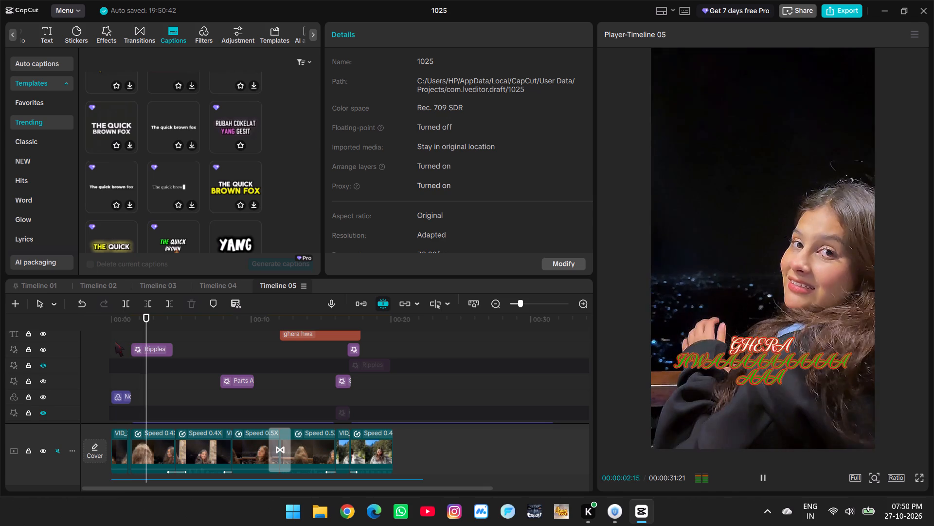
left_click(115, 341)
key("space")
key("space")
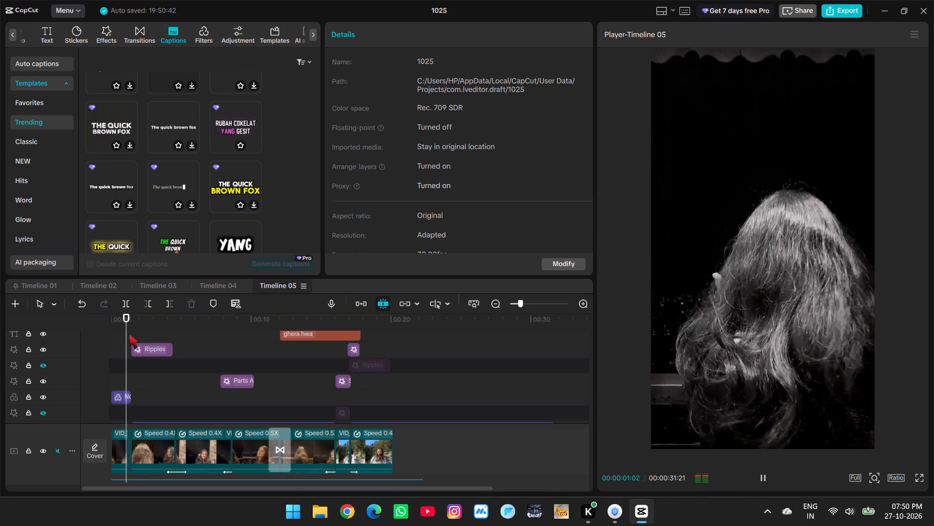
key("space")
Raise the first Ripples effect's speed and twist further and replay it from 00:00:01:13.
left_click(150, 348)
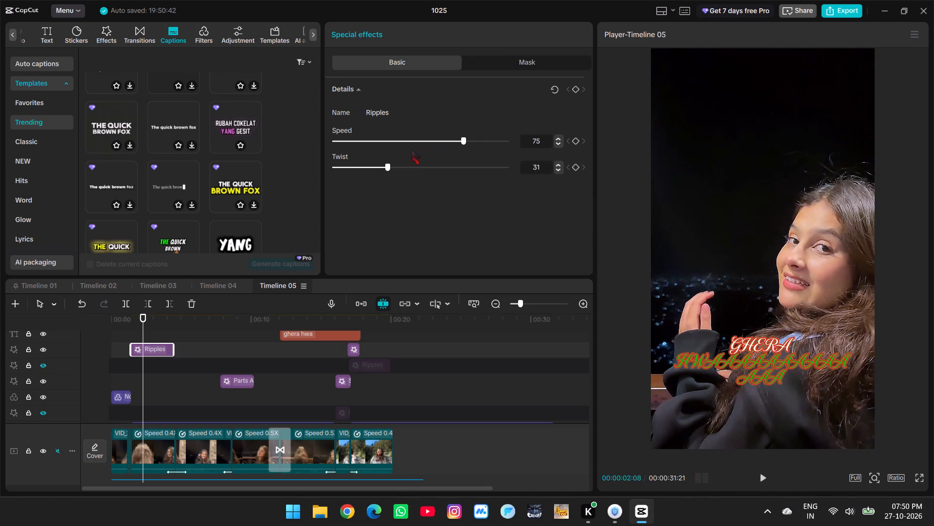
left_click_drag(411, 150, 499, 160)
left_click_drag(440, 173, 474, 172)
left_click(134, 373)
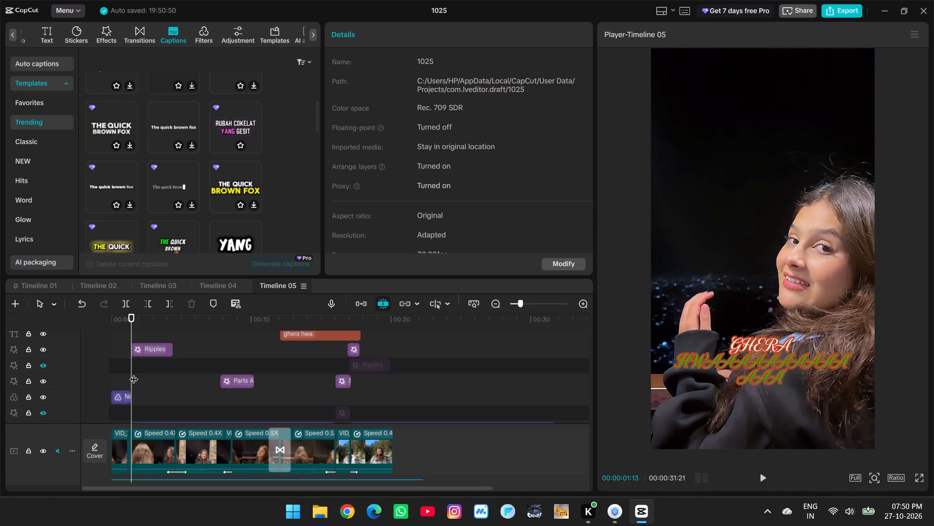
key("space")
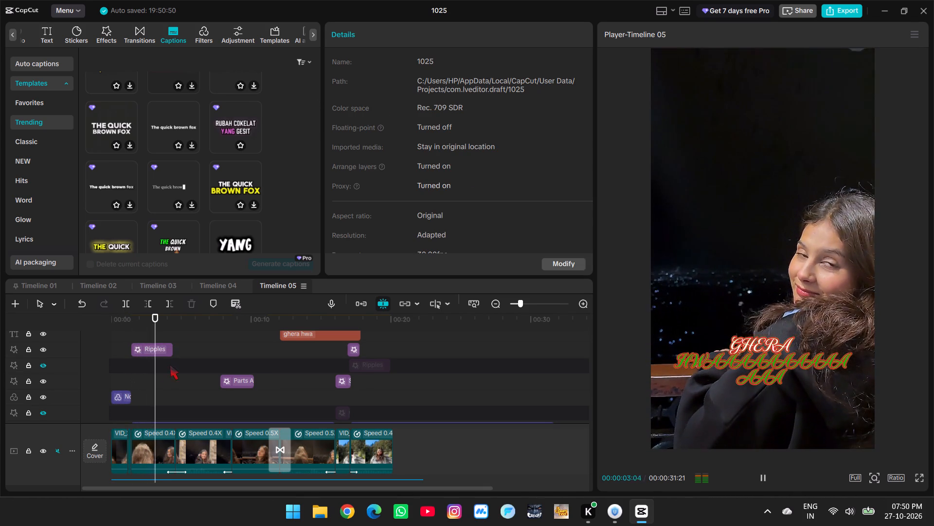
key("space")
Separate the vocals from the Gehra Hua song clip, keeping the remaining audio.
scroll(266, 360, "down", 4, "ctrl")
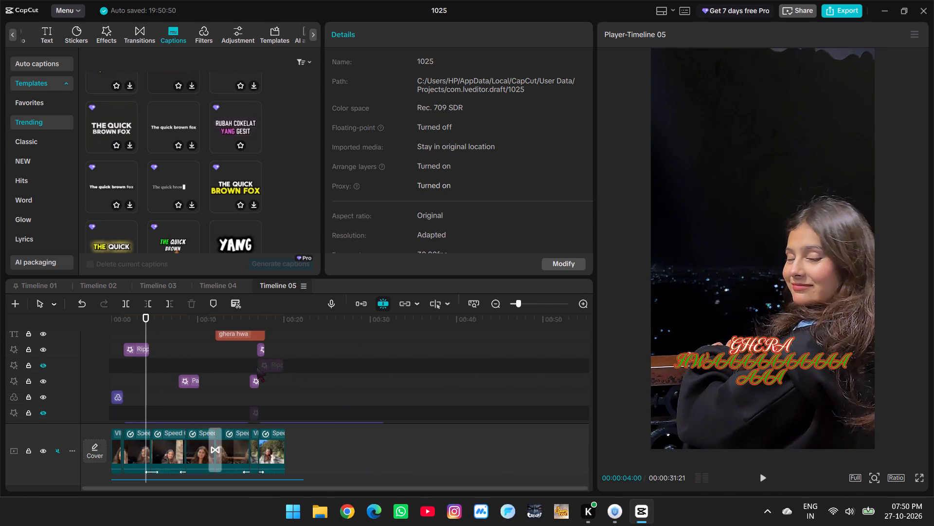
scroll(256, 367, "down", 9)
scroll(298, 460, "up", 9, "ctrl")
left_click(290, 443)
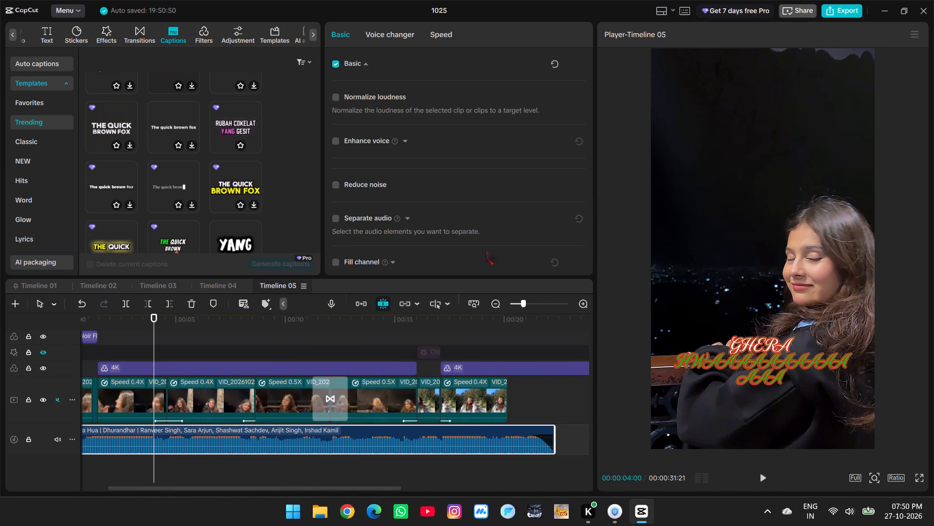
scroll(382, 187, "down", 2)
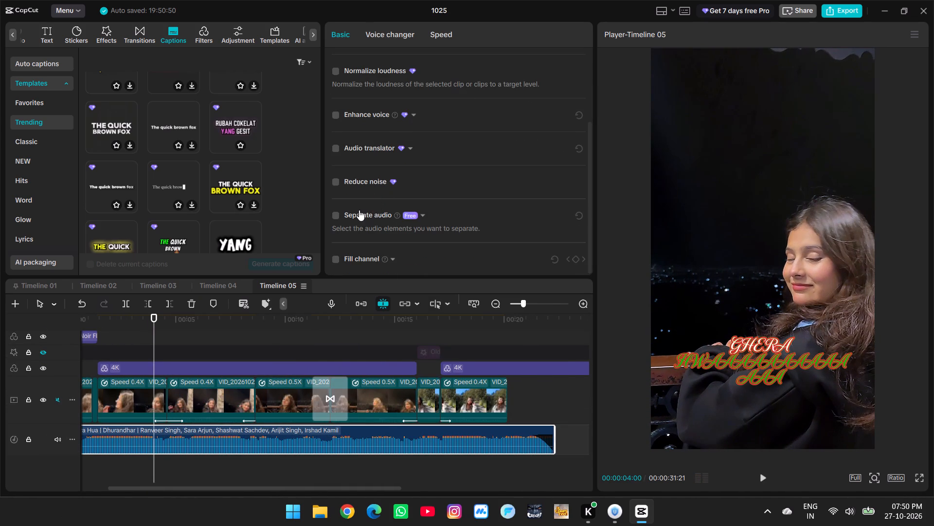
scroll(359, 210, "down", 1)
left_click(336, 215)
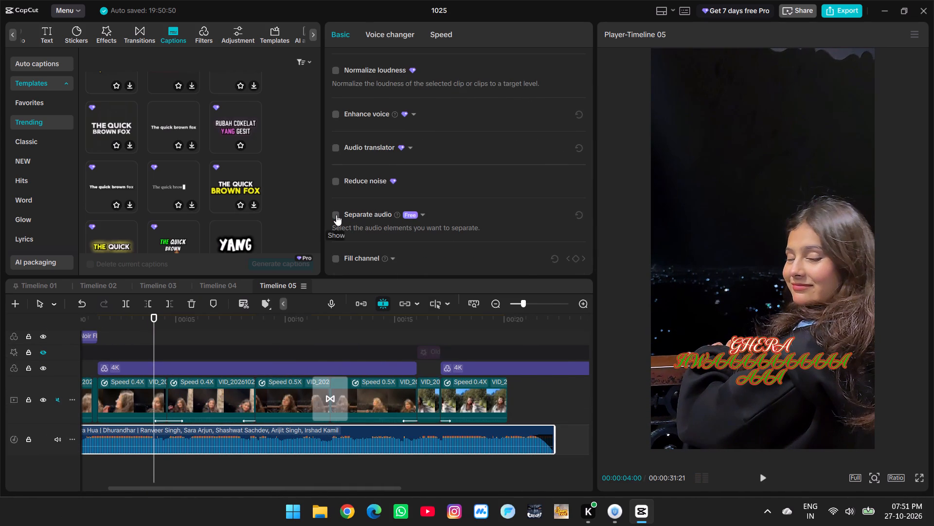
scroll(368, 223, "down", 1)
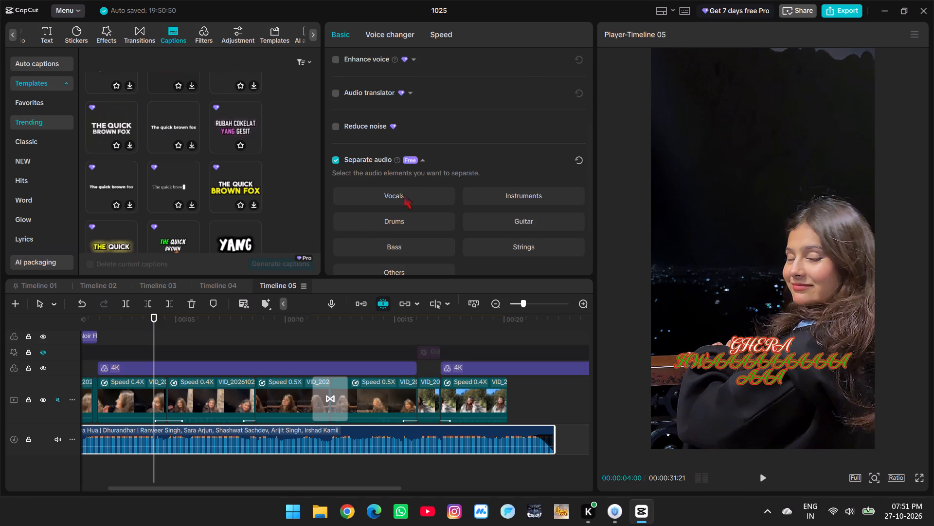
left_click(403, 194)
scroll(377, 189, "down", 2)
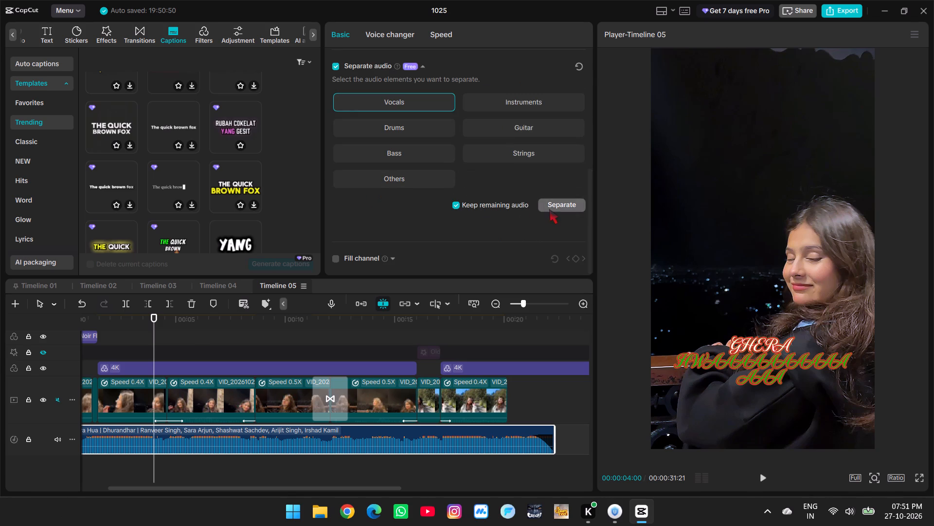
left_click(549, 207)
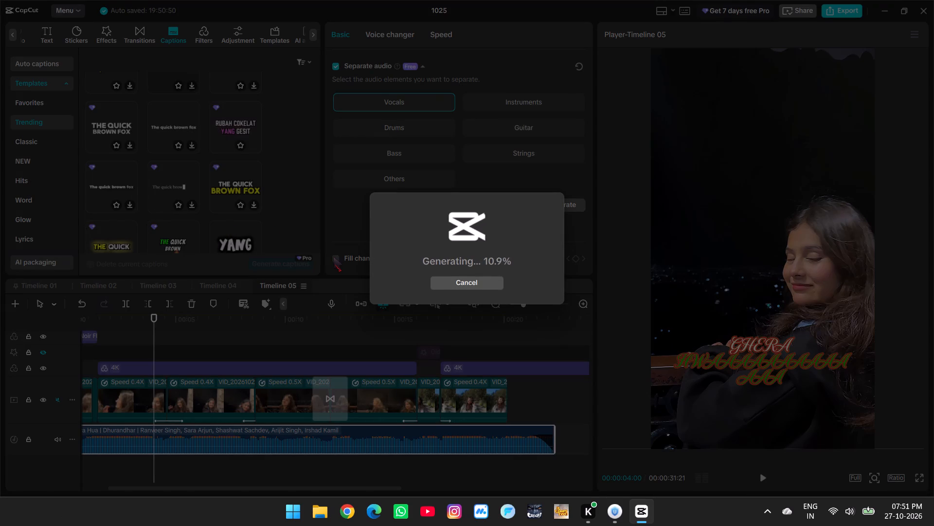
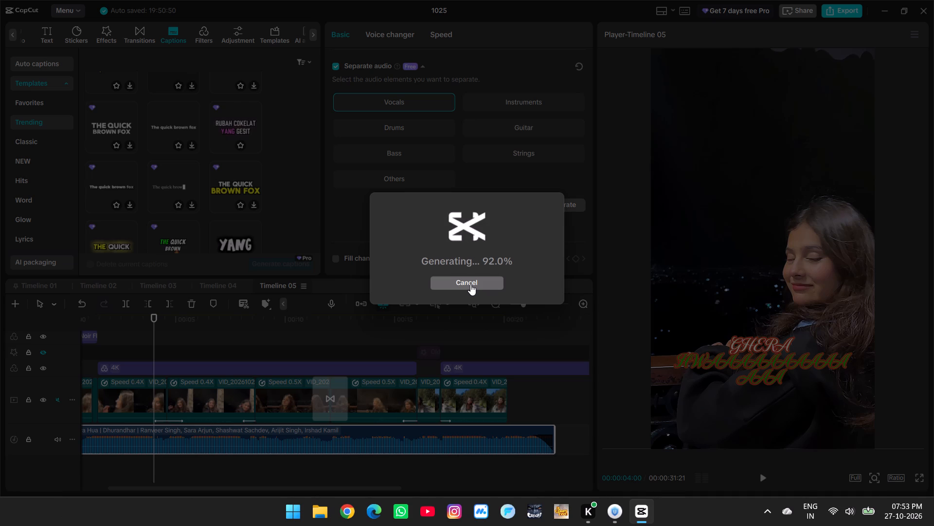
Cancel the running vocal separation of the Gehra Hua song clip.
left_click(470, 284)
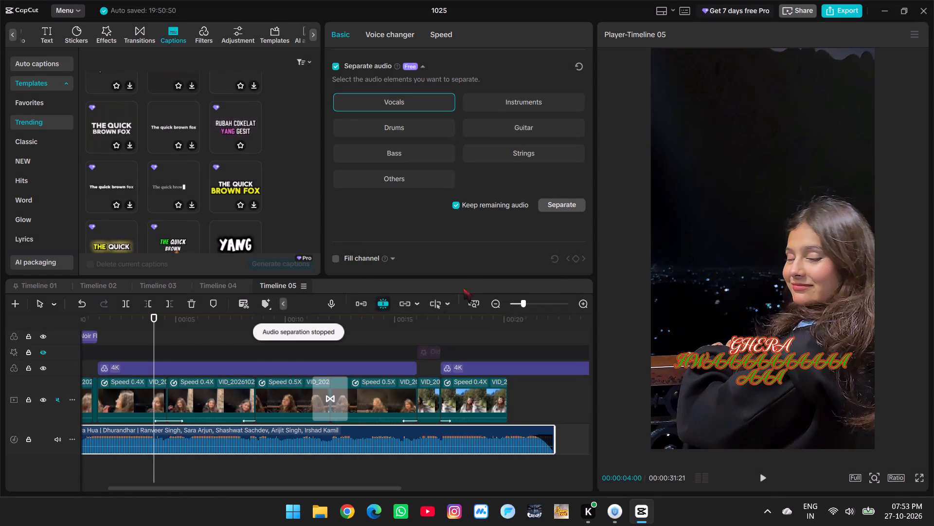
Split the Gehra Hua song clip at 00:00:07:09.
left_click(205, 339)
left_click_drag(205, 339, 220, 365)
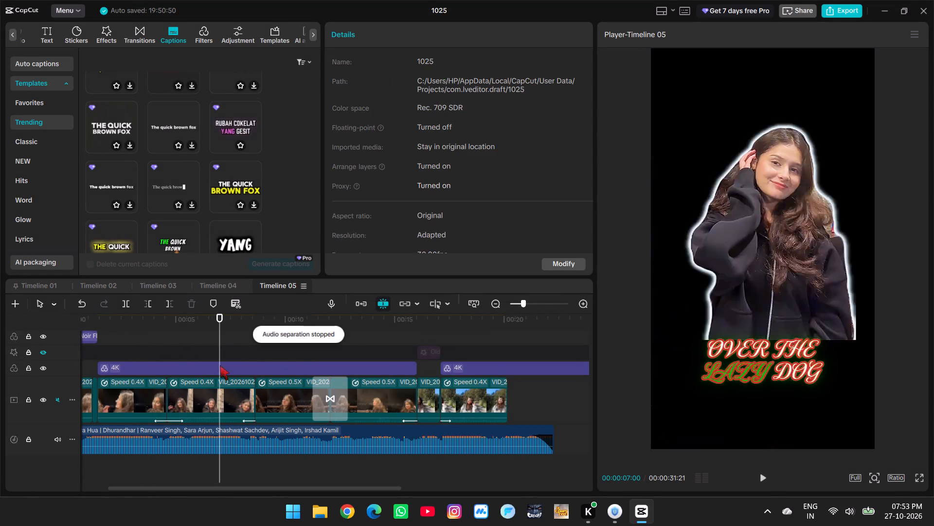
scroll(216, 447, "down", 4)
left_click_drag(224, 466, 166, 463)
left_click(165, 463)
left_click_drag(164, 462, 179, 460)
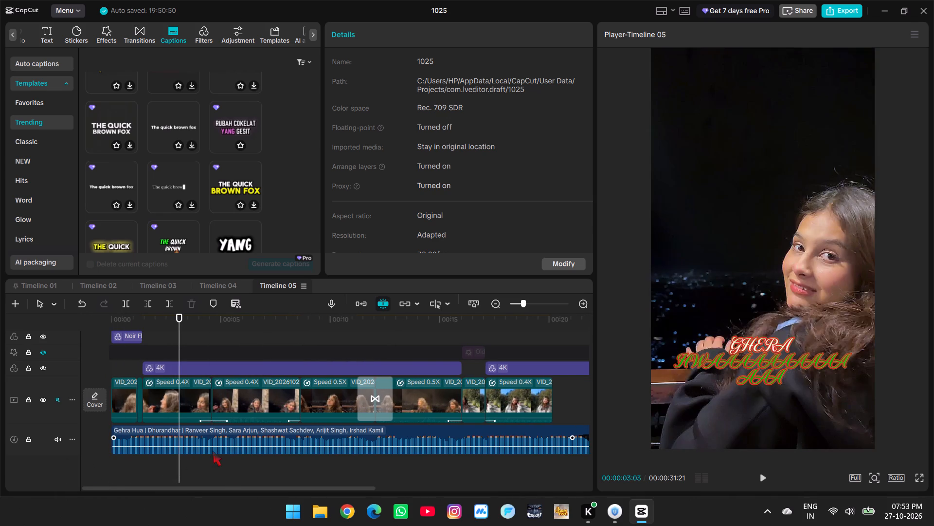
left_click(237, 451)
left_click(237, 451)
left_click(254, 459)
left_click_drag(264, 463, 296, 467)
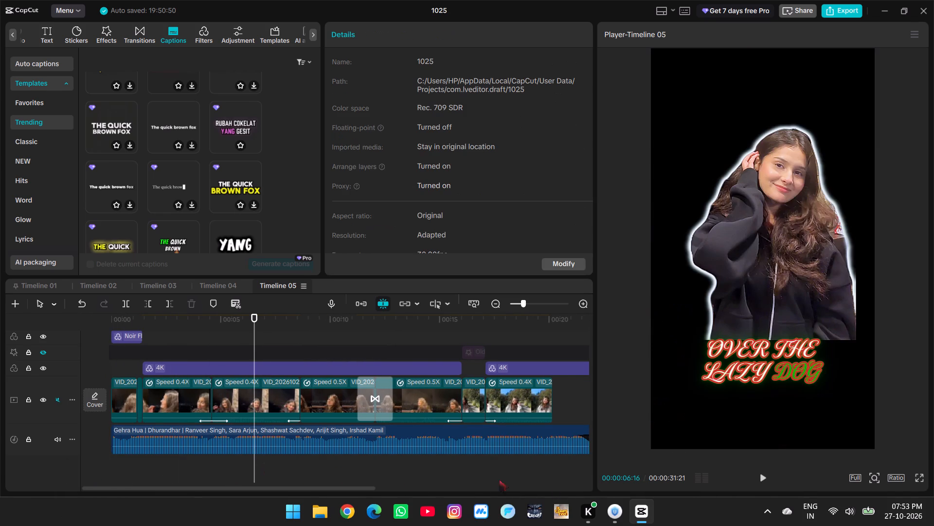
left_click(760, 473)
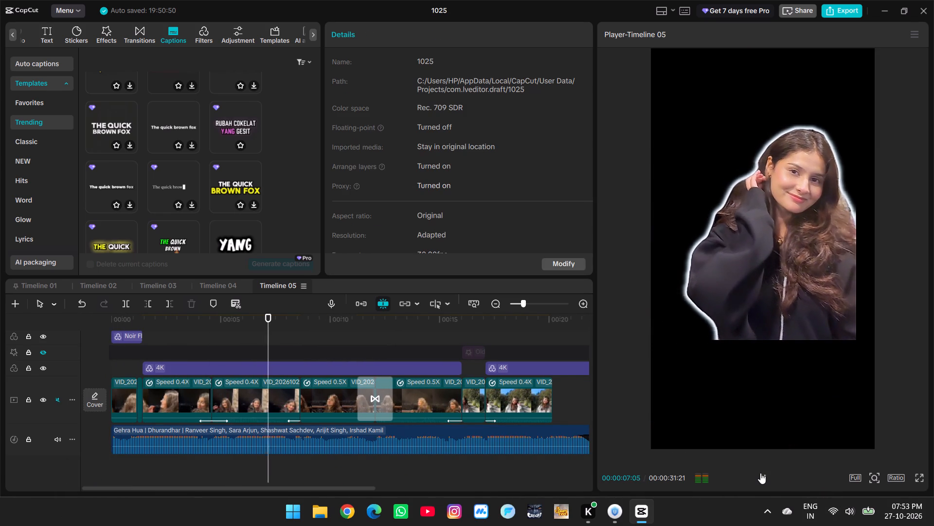
left_click(760, 473)
left_click(200, 440)
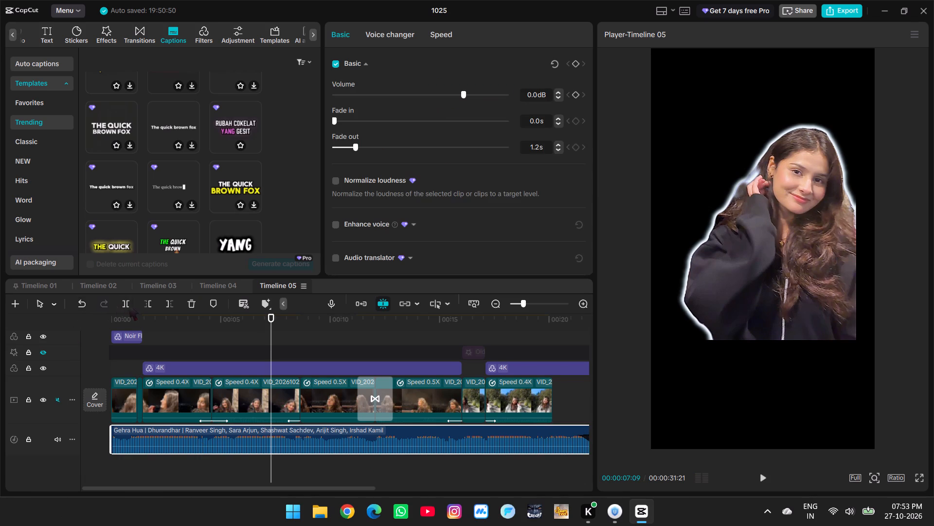
left_click(130, 305)
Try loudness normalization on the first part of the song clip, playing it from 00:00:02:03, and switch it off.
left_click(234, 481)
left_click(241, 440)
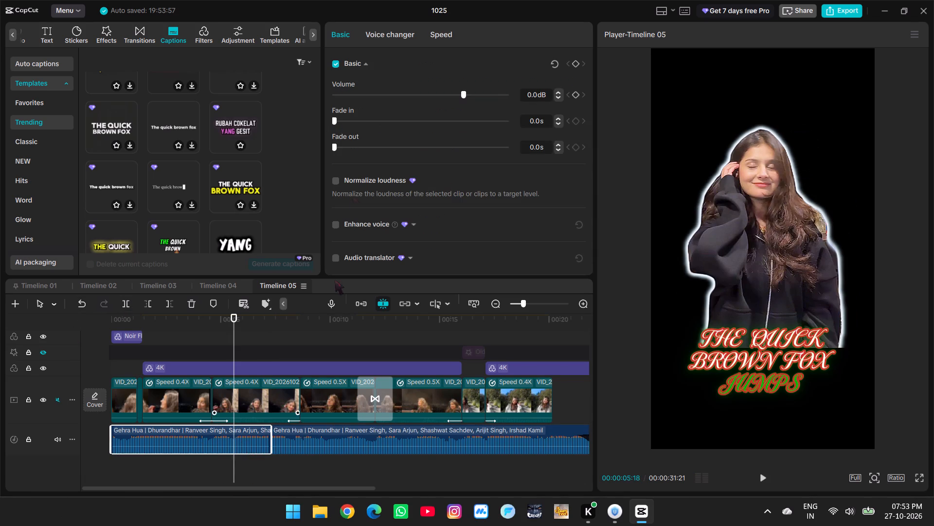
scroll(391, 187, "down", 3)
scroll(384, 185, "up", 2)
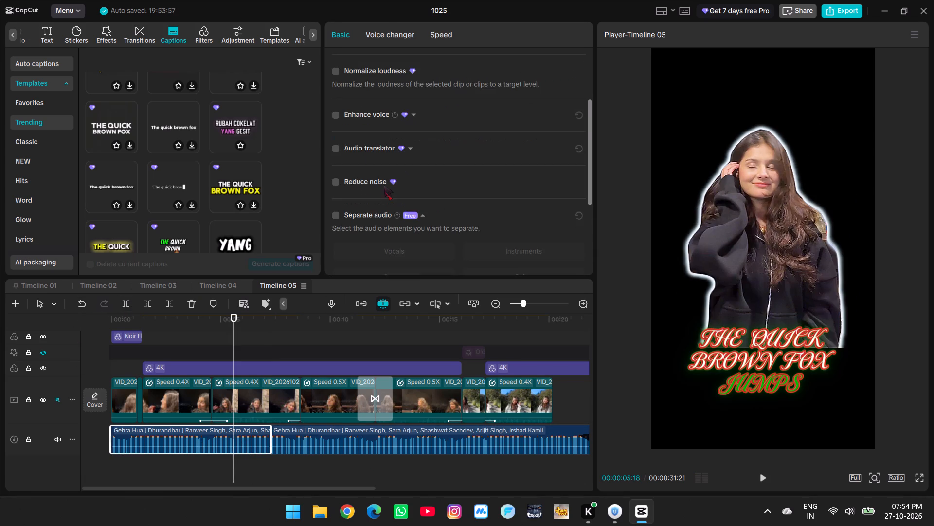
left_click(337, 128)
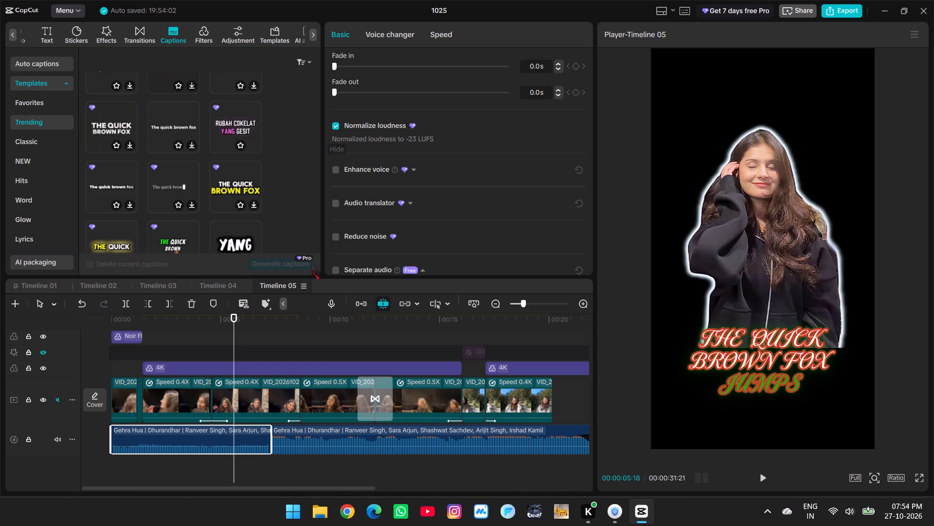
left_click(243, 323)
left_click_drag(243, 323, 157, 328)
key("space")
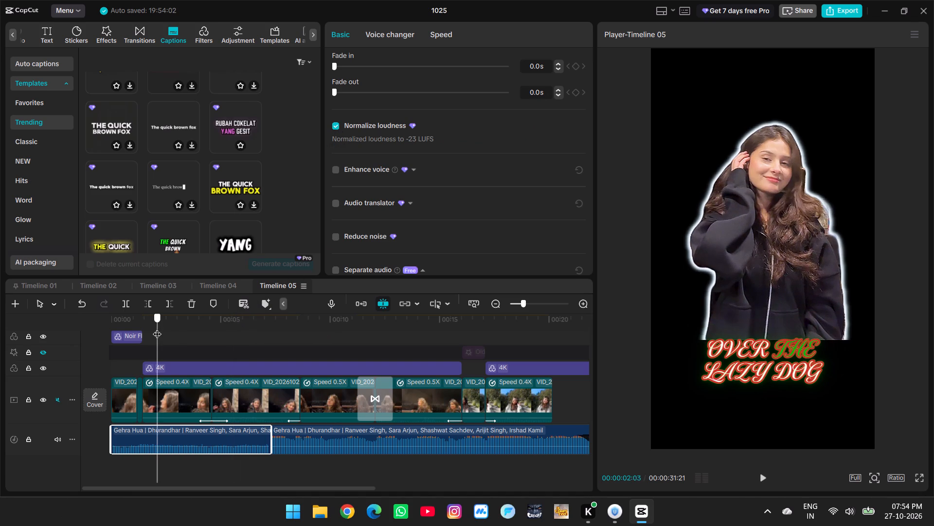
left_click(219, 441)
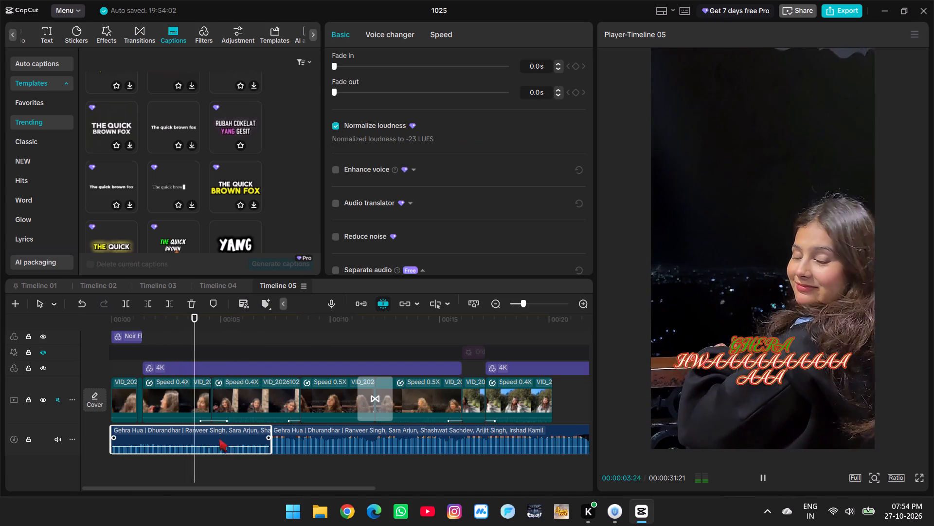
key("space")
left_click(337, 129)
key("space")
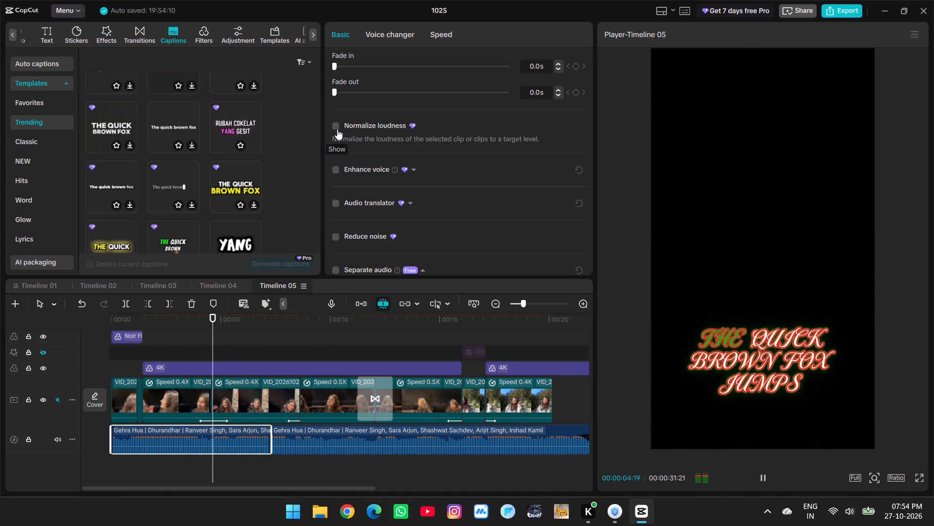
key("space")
Turn on voice enhancement for the first part of the song clip.
left_click(336, 169)
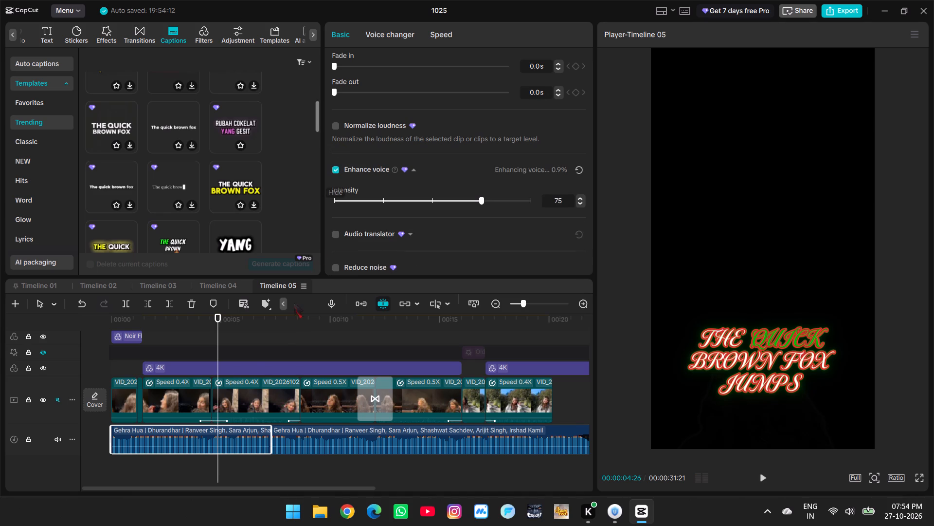
left_click_drag(220, 345, 158, 345)
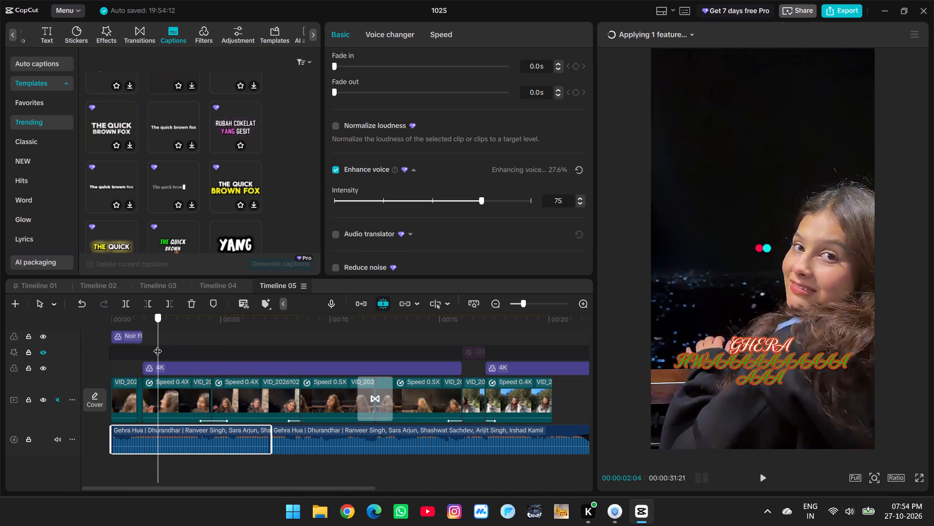
left_click_drag(158, 345, 164, 345)
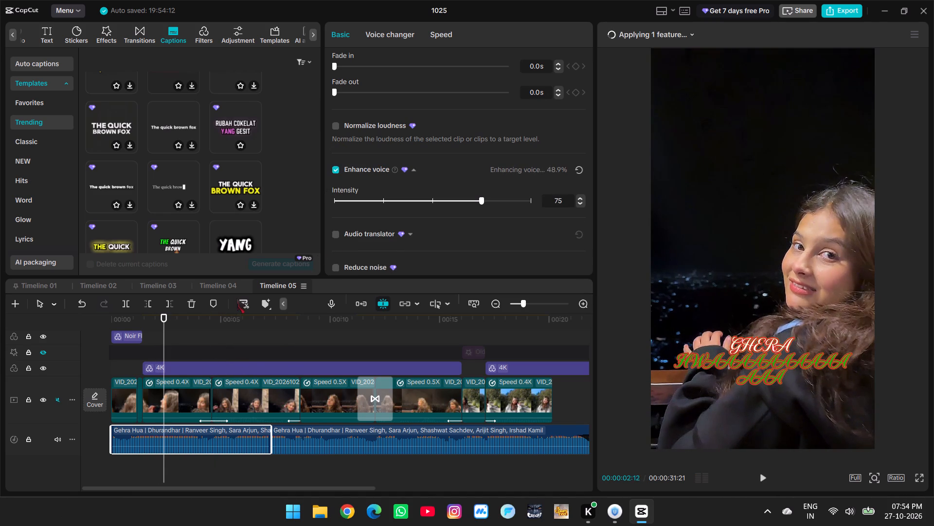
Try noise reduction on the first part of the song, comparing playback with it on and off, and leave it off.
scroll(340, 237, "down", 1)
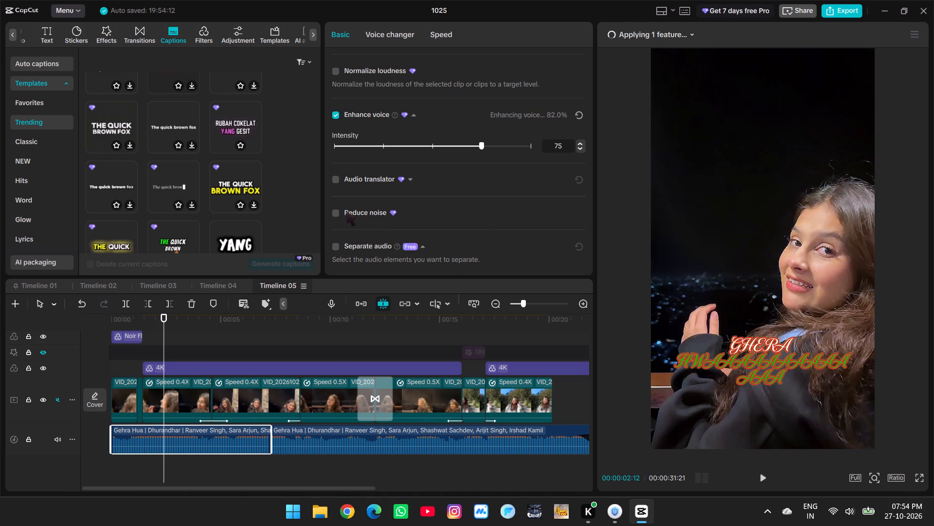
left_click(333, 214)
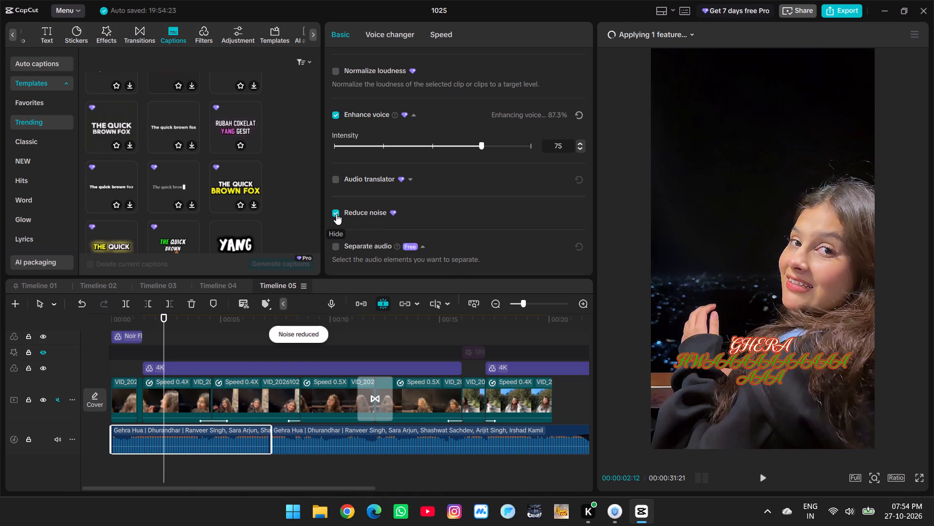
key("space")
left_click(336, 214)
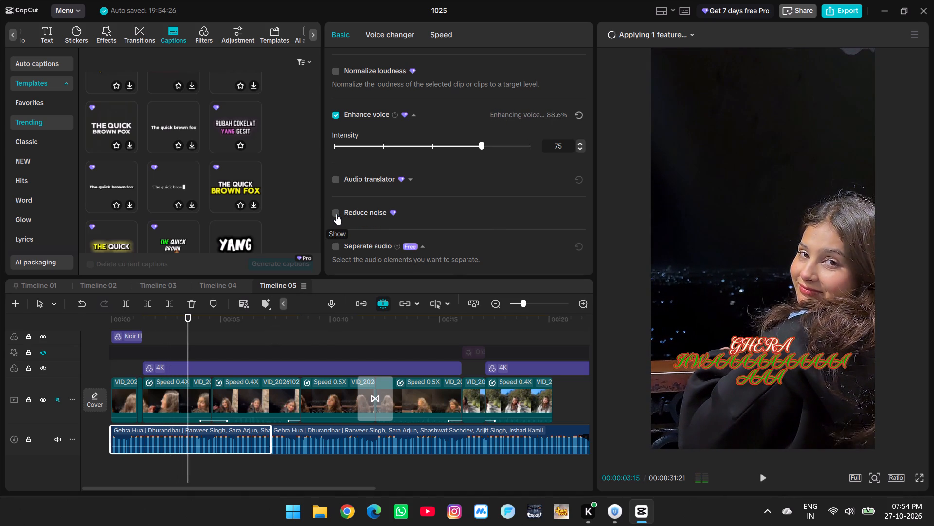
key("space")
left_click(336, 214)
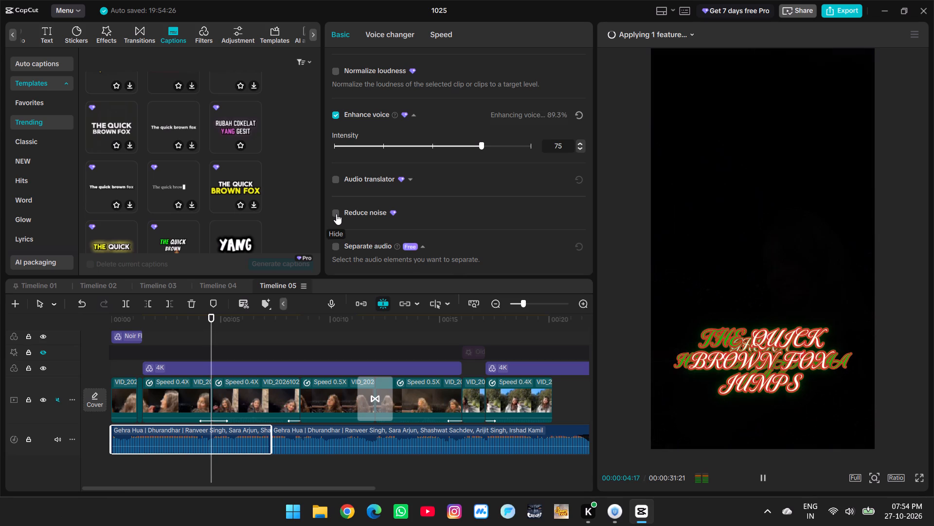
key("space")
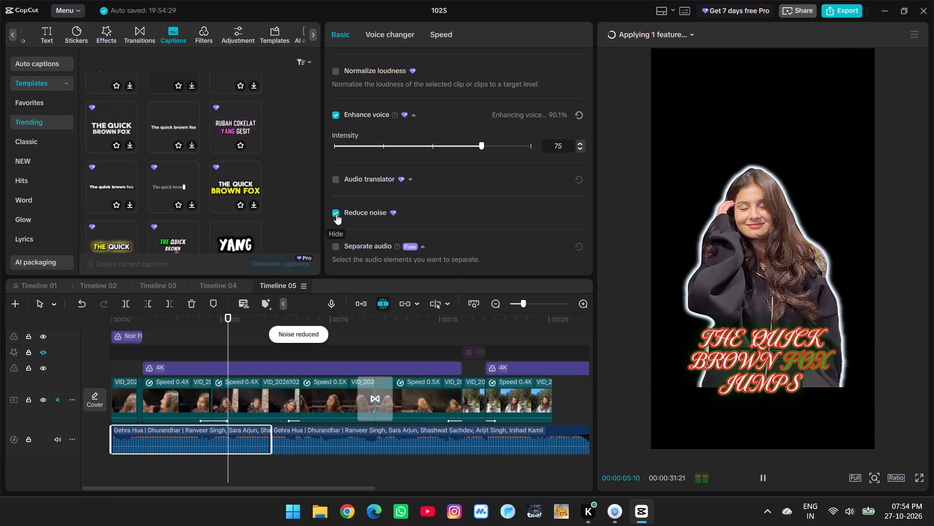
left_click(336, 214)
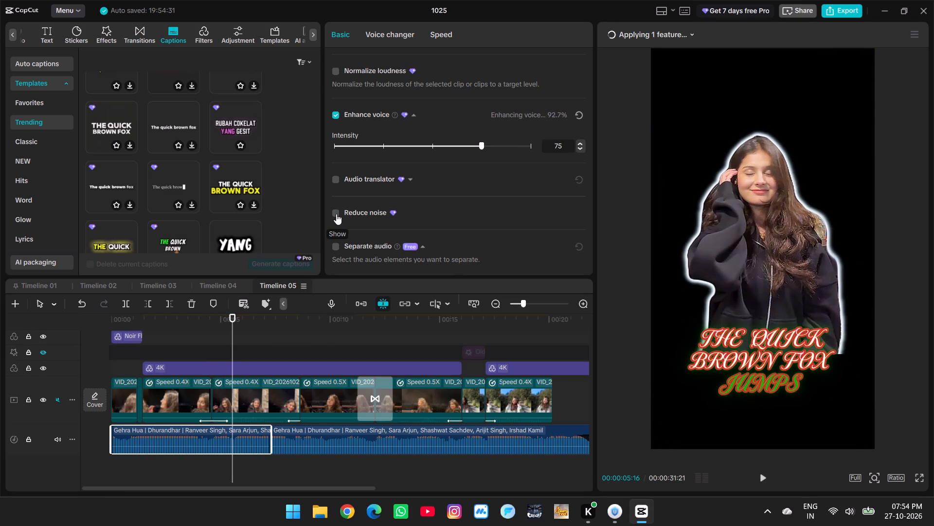
Set the fade-out of the second part of the song clip to 4.9 s.
scroll(340, 238, "down", 2)
scroll(340, 234, "up", 4)
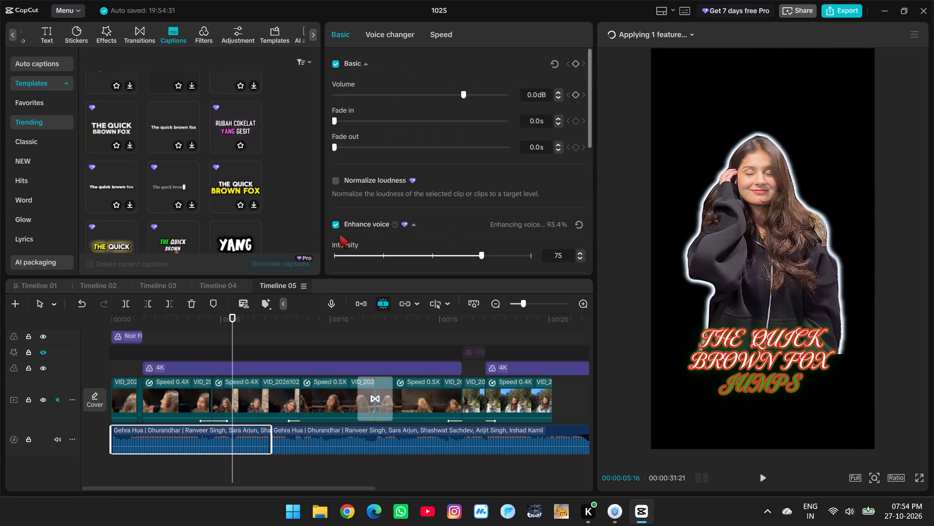
scroll(232, 340, "down", 2)
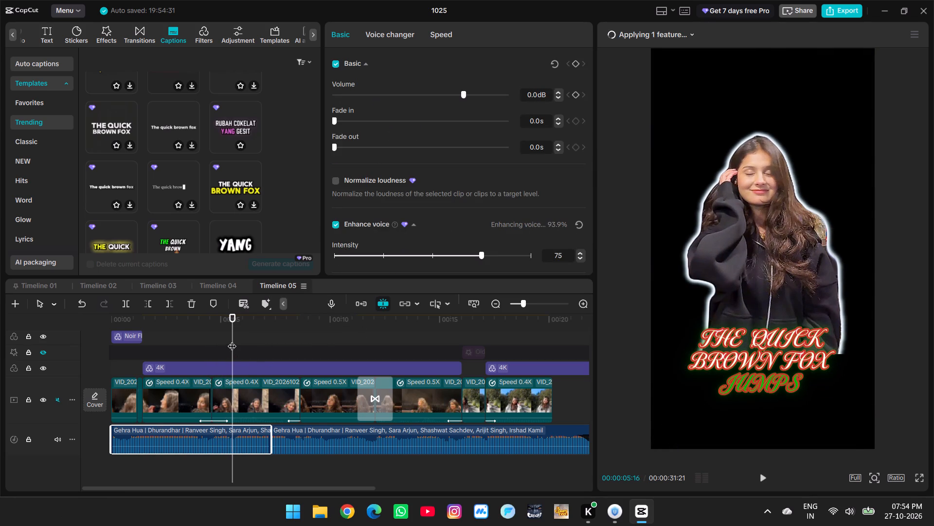
scroll(232, 340, "down", 1)
scroll(232, 340, "down", 4, "ctrl")
left_click_drag(188, 342, 228, 346)
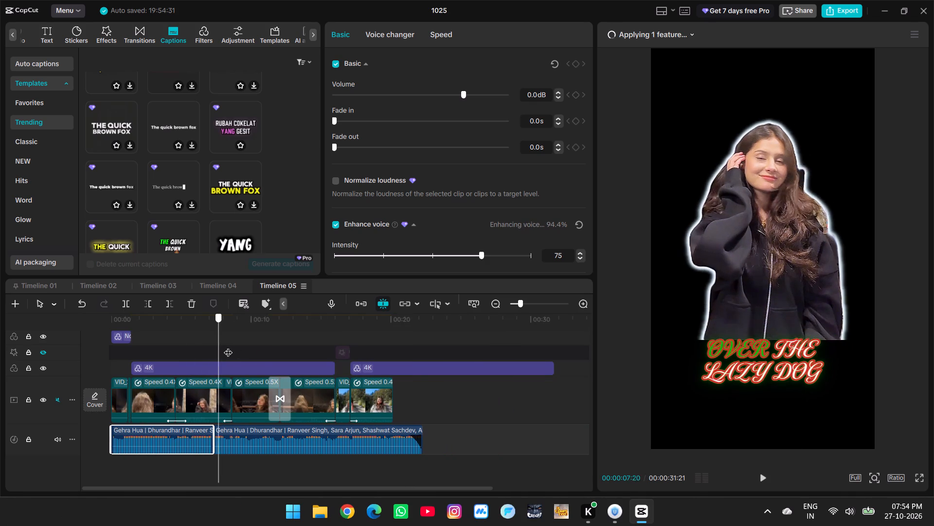
left_click_drag(228, 346, 258, 351)
left_click(266, 444)
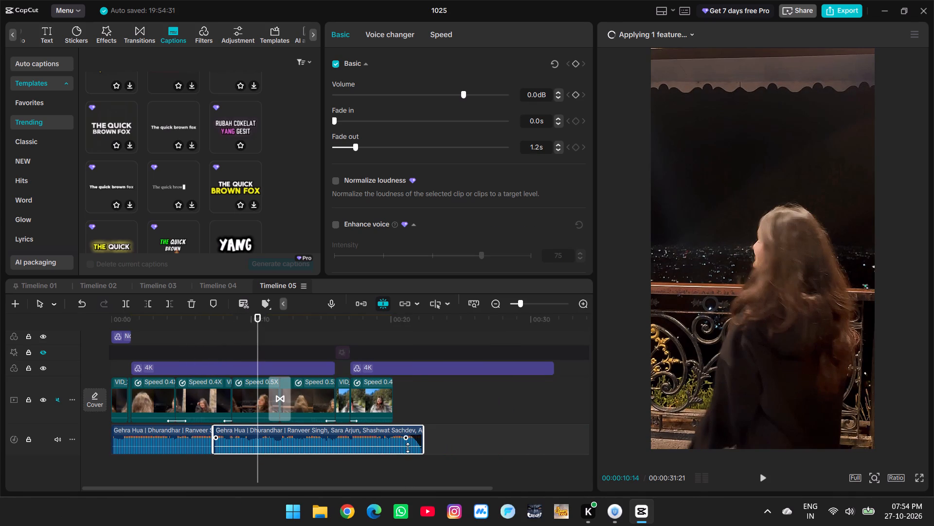
left_click(397, 148)
left_click_drag(397, 148, 447, 157)
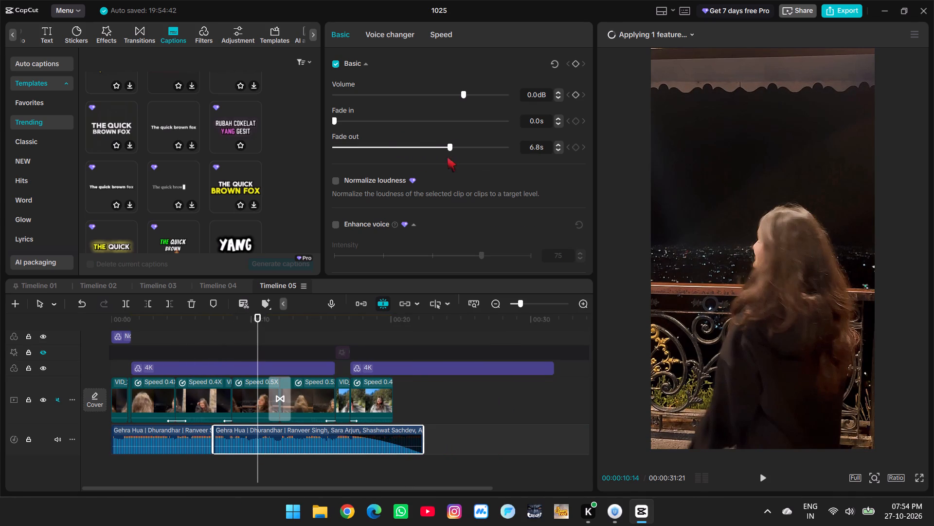
left_click_drag(447, 157, 418, 161)
Shorten the Slice Zoom transition between the two 0.5X video clips to 1.5 s.
scroll(307, 383, "up", 4)
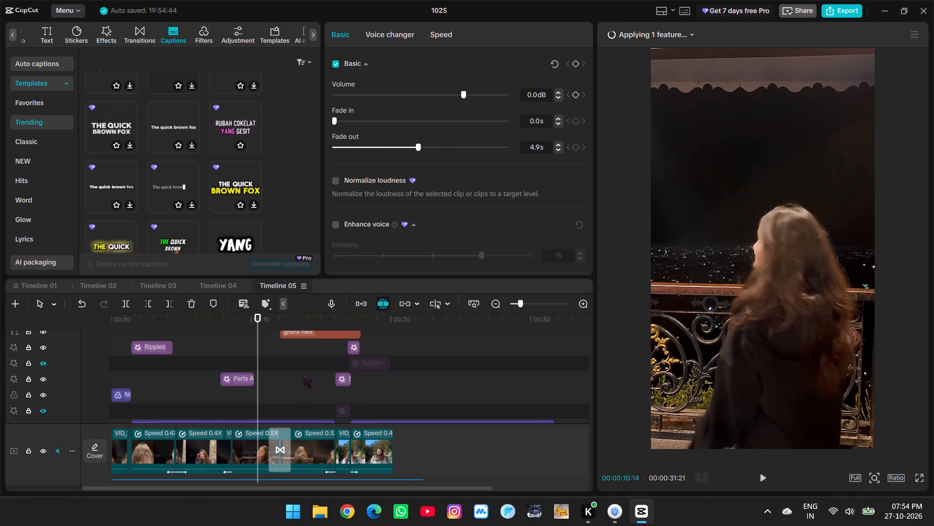
scroll(300, 376, "down", 4, "ctrl")
scroll(288, 380, "up", 10, "ctrl")
left_click(254, 453)
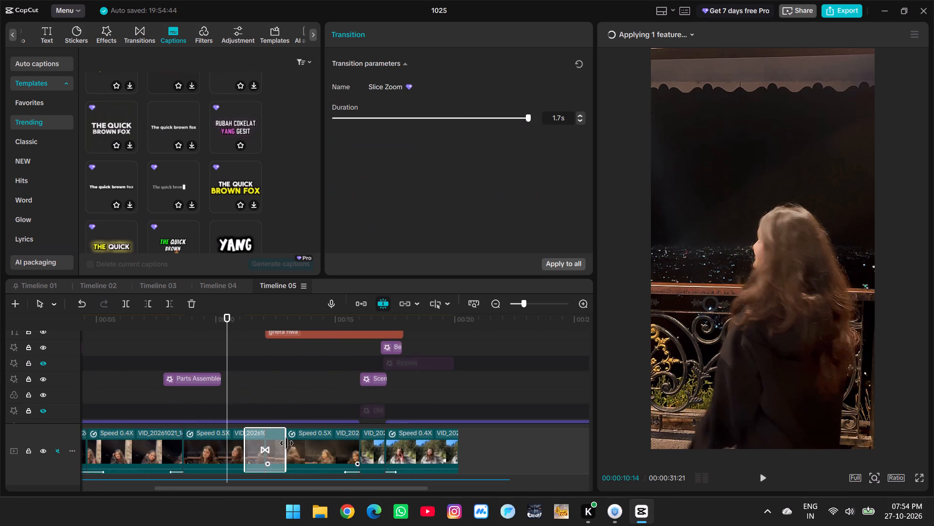
left_click_drag(285, 446, 279, 446)
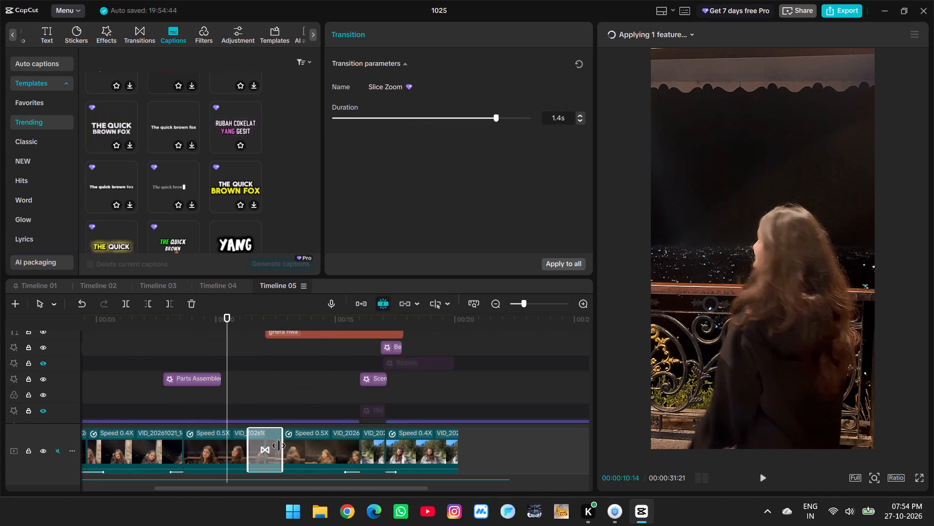
left_click_drag(279, 446, 279, 446)
Import the FREE Light Leak Transitions Pack - 4K (ULTRA HD) video from the Video folder in Downloads.
scroll(218, 400, "down", 4, "ctrl")
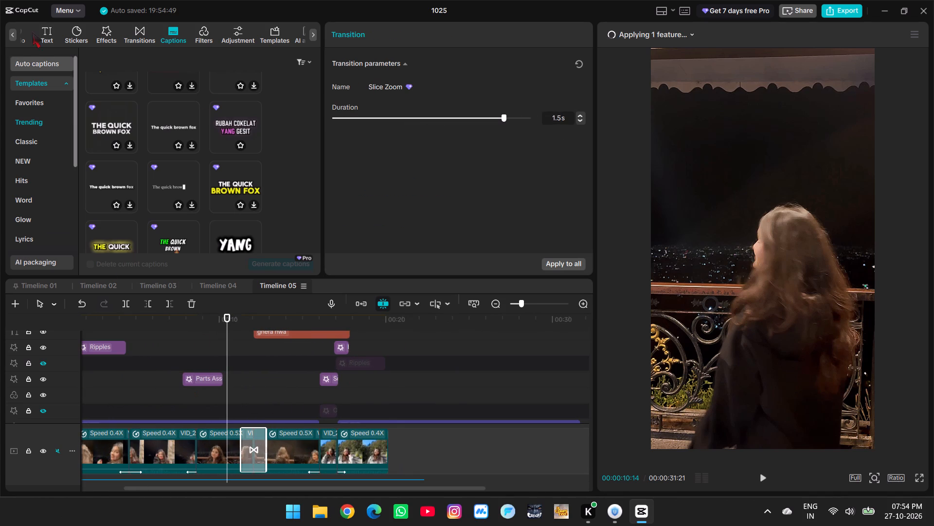
left_click(15, 35)
left_click(16, 35)
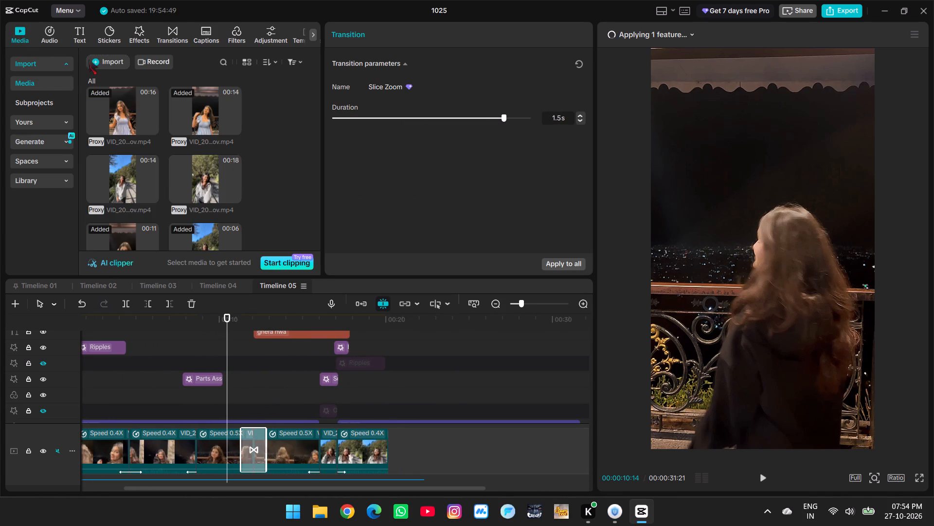
left_click(90, 59)
left_click(141, 88)
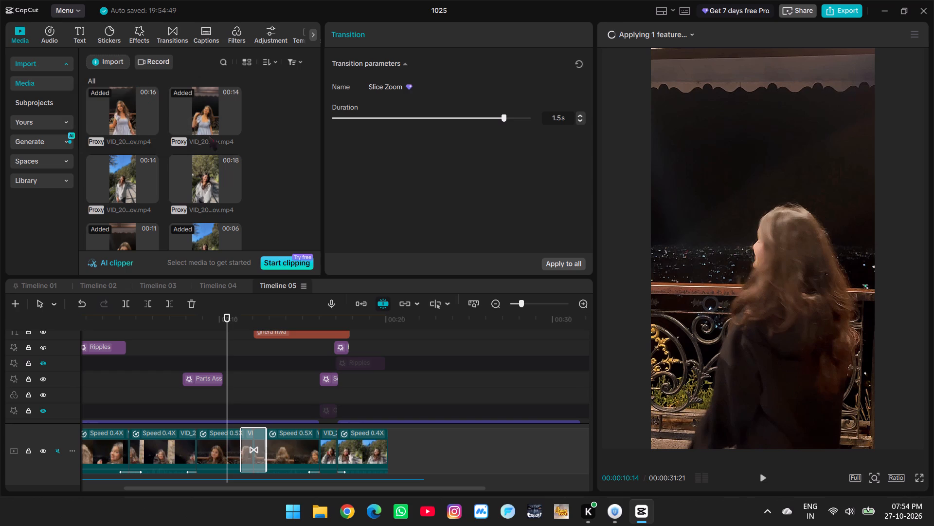
left_click(55, 175)
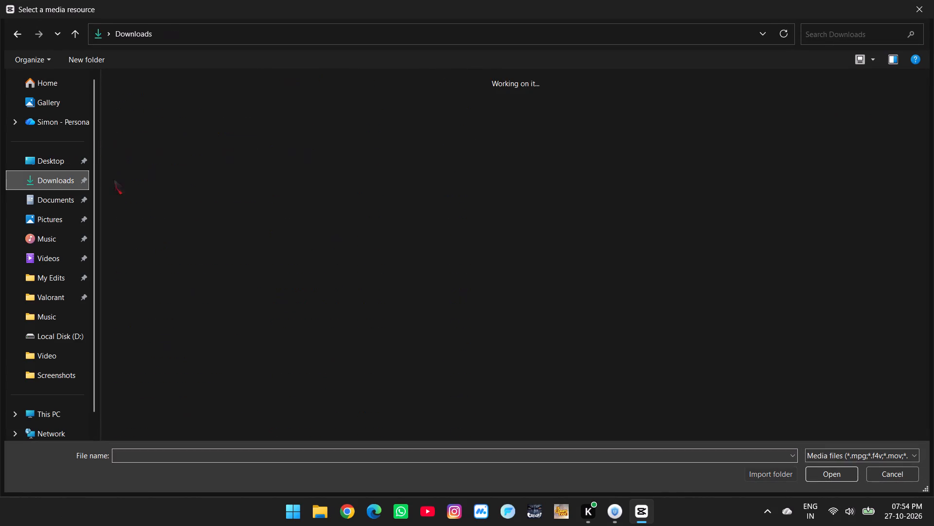
left_click(602, 381)
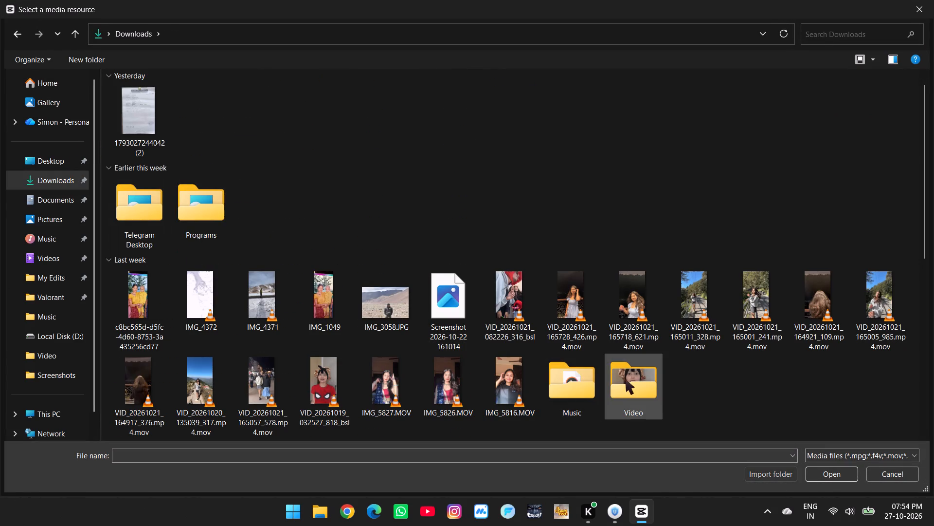
double_click(628, 378)
double_click(276, 338)
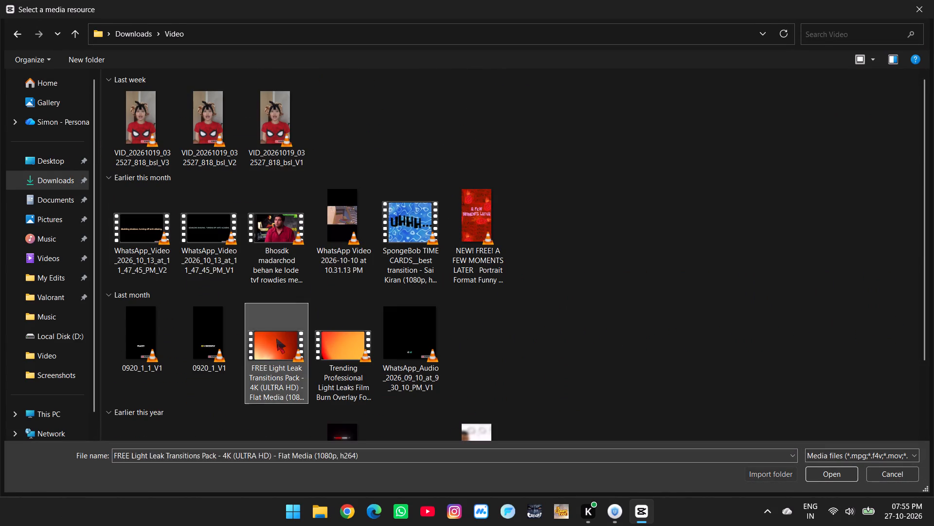
Place the imported light leak video on a new track above the captions, starting at about 4.5 s.
scroll(255, 190, "down", 4)
left_click_drag(217, 190, 192, 221)
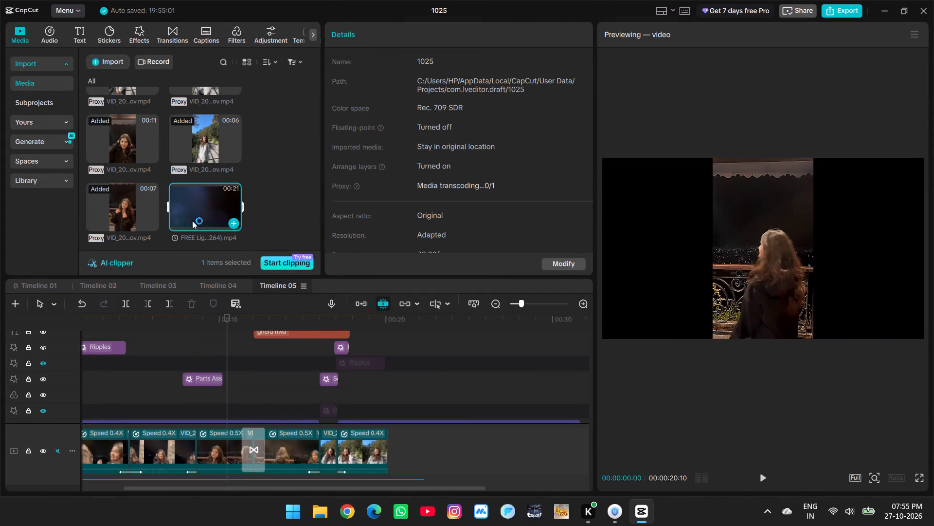
left_click_drag(192, 221, 132, 322)
scroll(147, 343, "down", 4, "ctrl")
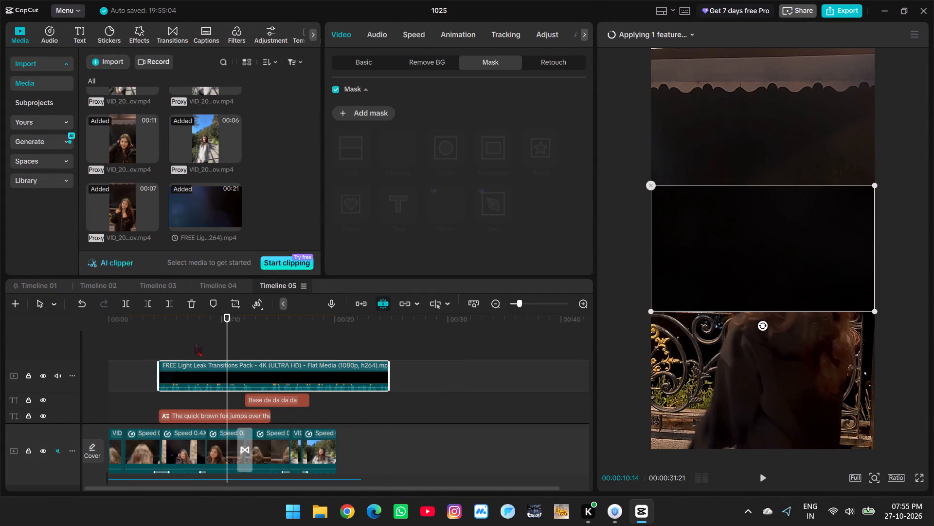
Play the light leak clip over the edit around 8 to 11 s to examine where its flashes fall.
left_click(193, 341)
left_click_drag(194, 341, 220, 347)
key("space")
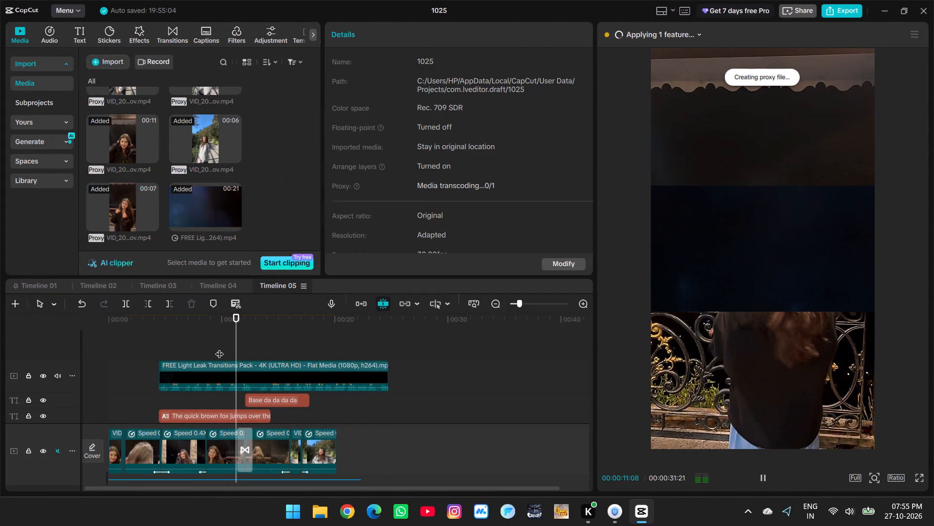
key("space")
left_click(219, 348)
key("space")
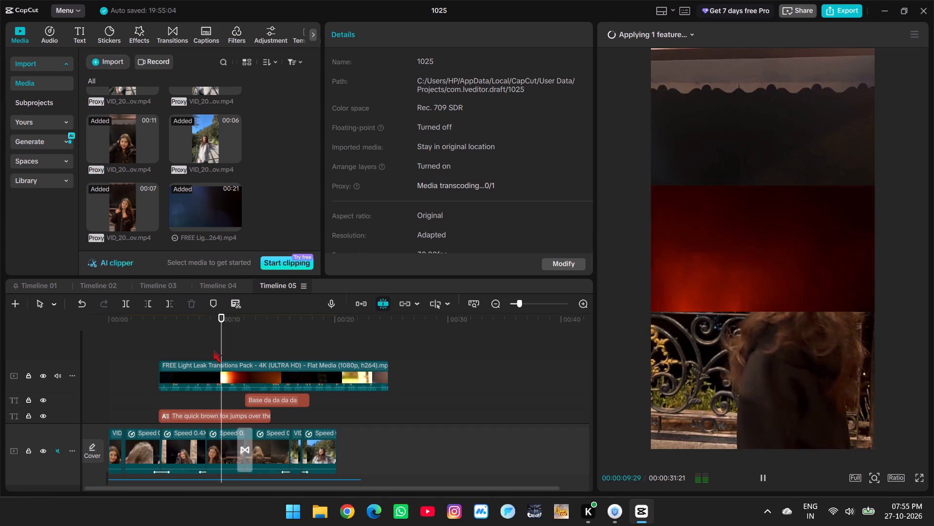
left_click(213, 348)
key("space")
key("space")
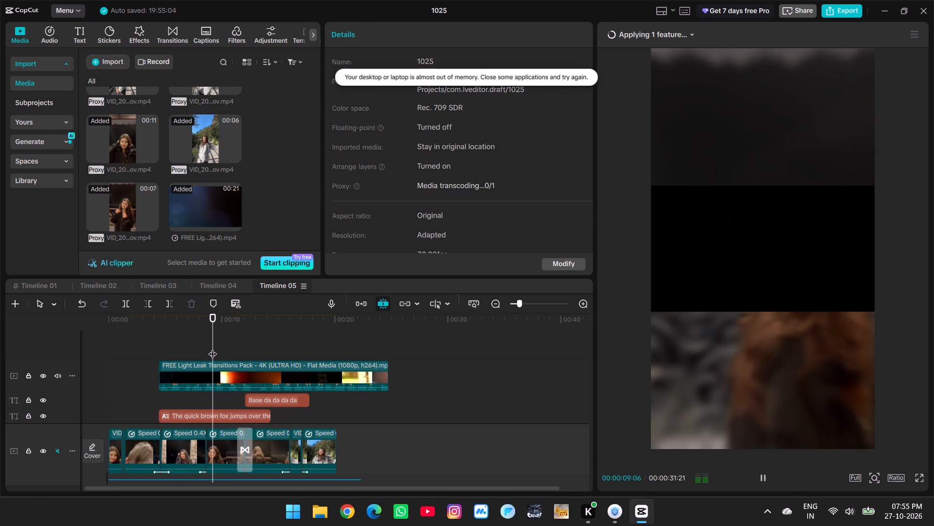
key("space")
key("space")
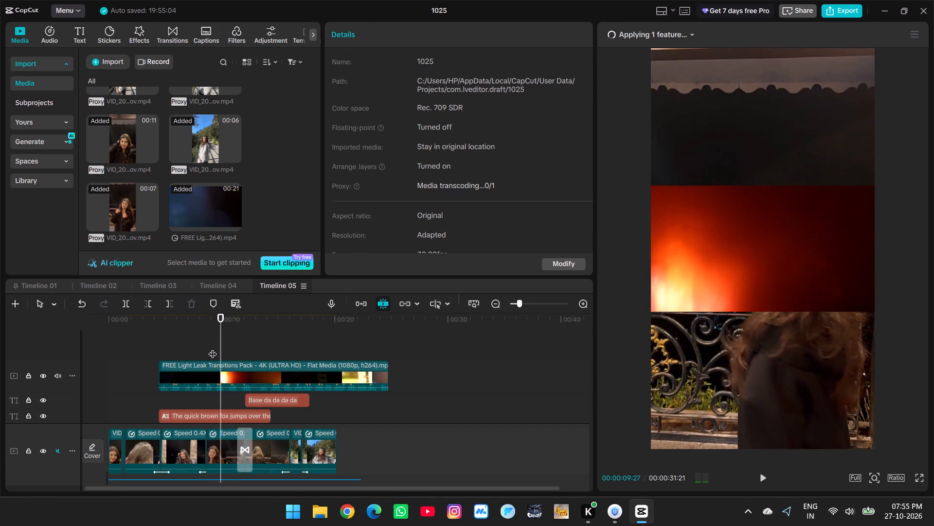
key("space")
key("space")
key("space")
left_click(214, 349)
Trim the light leak clip to the flash over the cut into the first 0.5X clip, from 00:00:08:15 to 00:00:09:03.
scroll(214, 349, "up", 11, "ctrl")
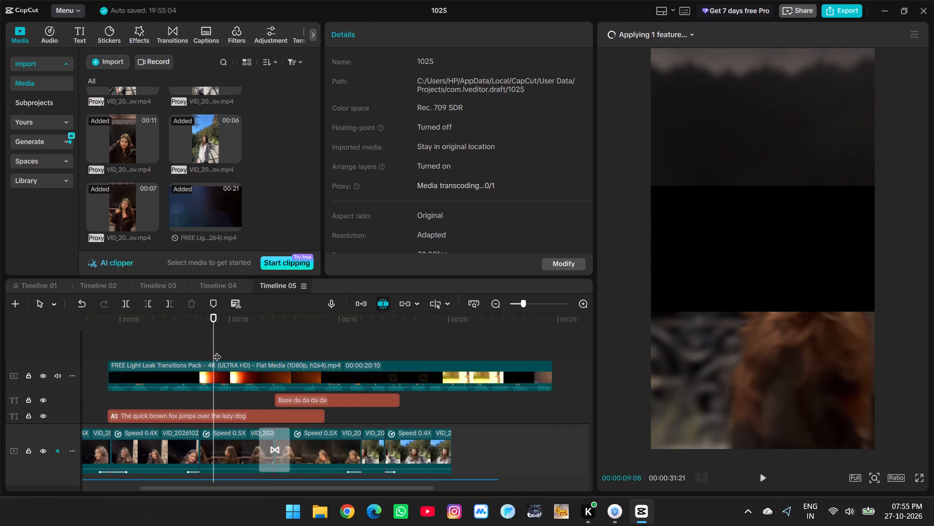
scroll(217, 351, "up", 13, "ctrl")
left_click(177, 355)
key("space")
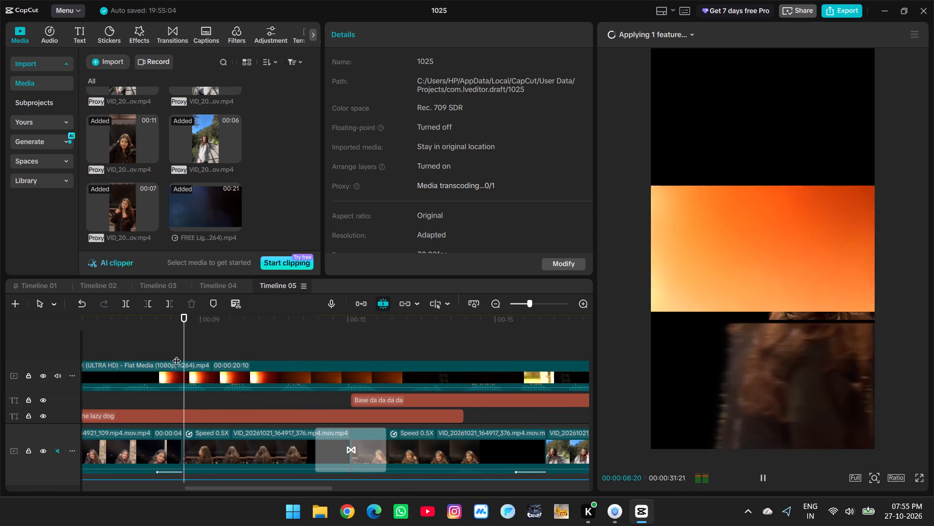
key("space")
left_click(177, 355)
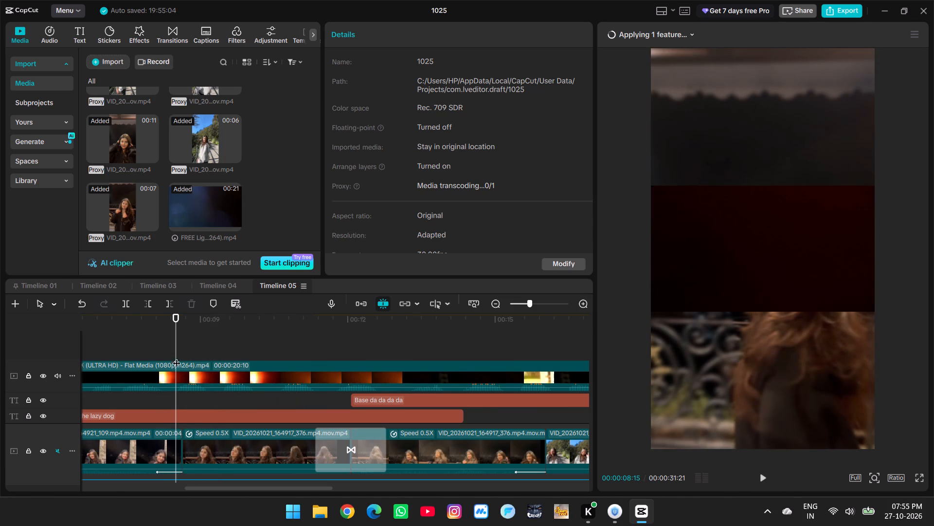
left_click(184, 375)
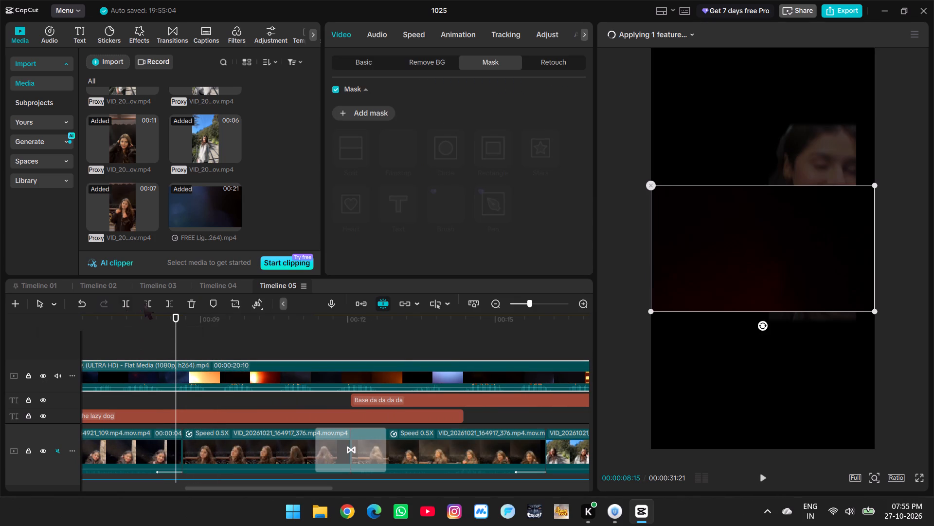
left_click(146, 304)
left_click_drag(176, 334, 205, 341)
left_click(171, 308)
left_click(203, 338)
left_click(198, 368)
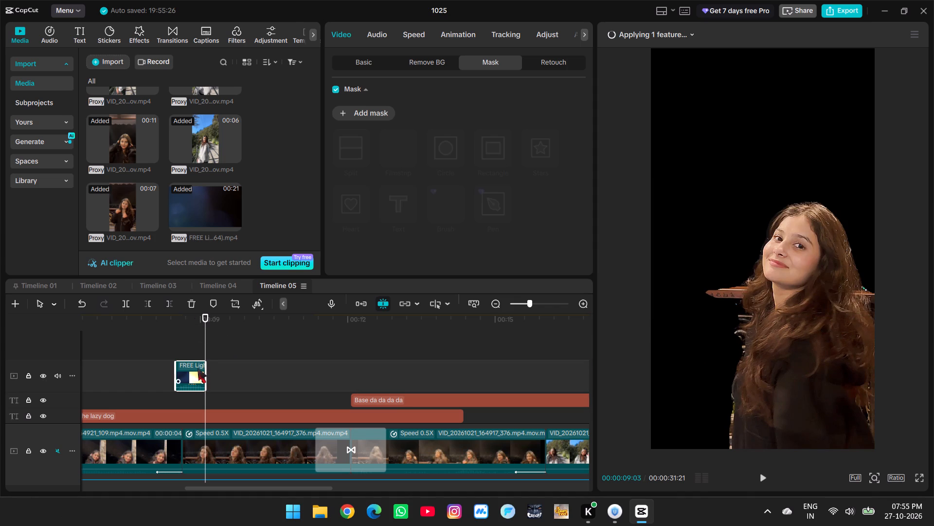
Rotate the light leak clip to 90° and enlarge it to 177% so that it fills the vertical frame.
left_click(189, 344)
left_click(188, 375)
left_click(757, 327)
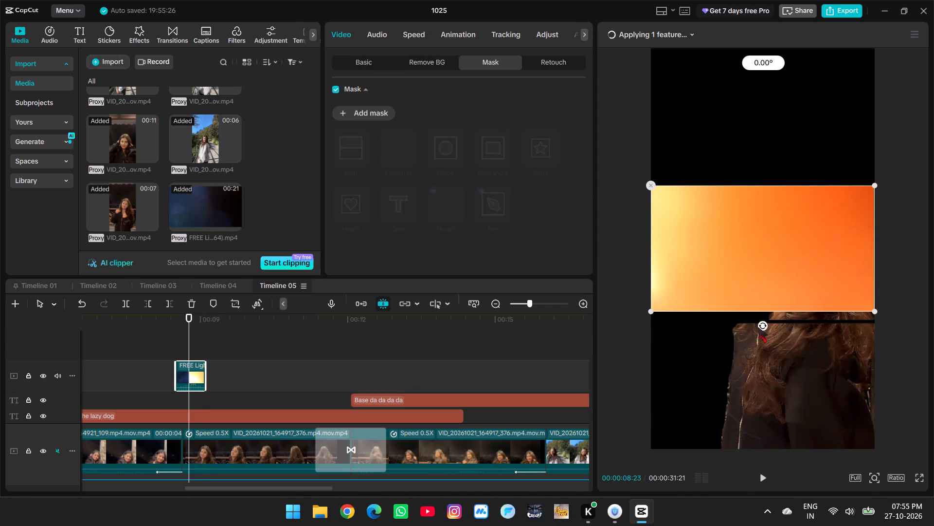
left_click_drag(763, 326, 650, 229)
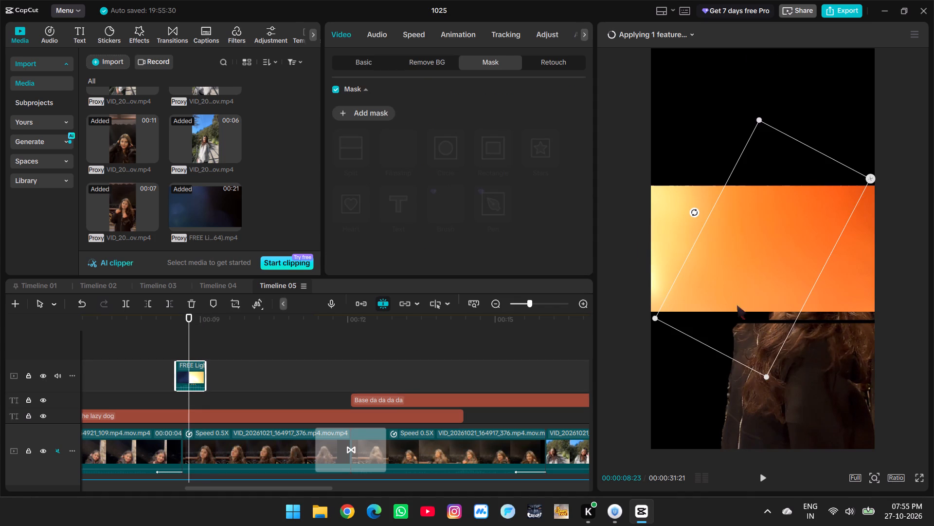
left_click_drag(693, 214, 684, 225)
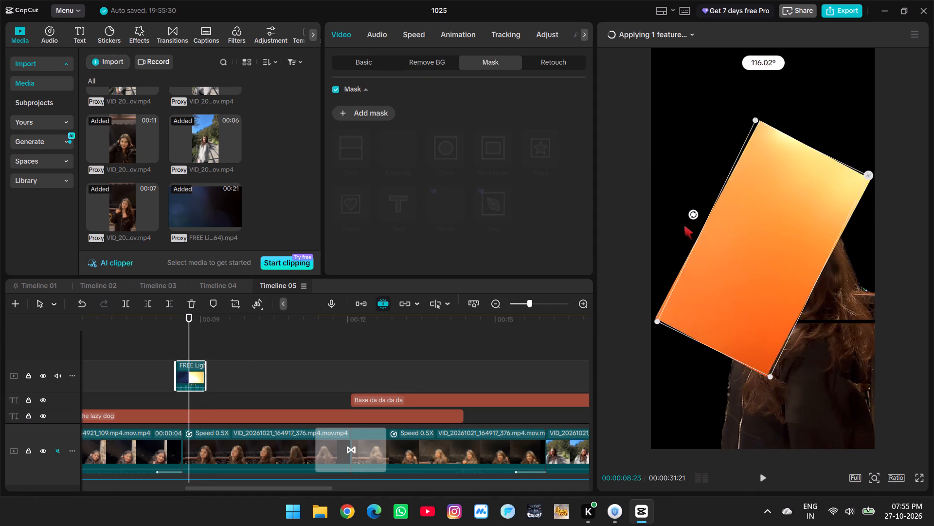
left_click_drag(684, 225, 681, 250)
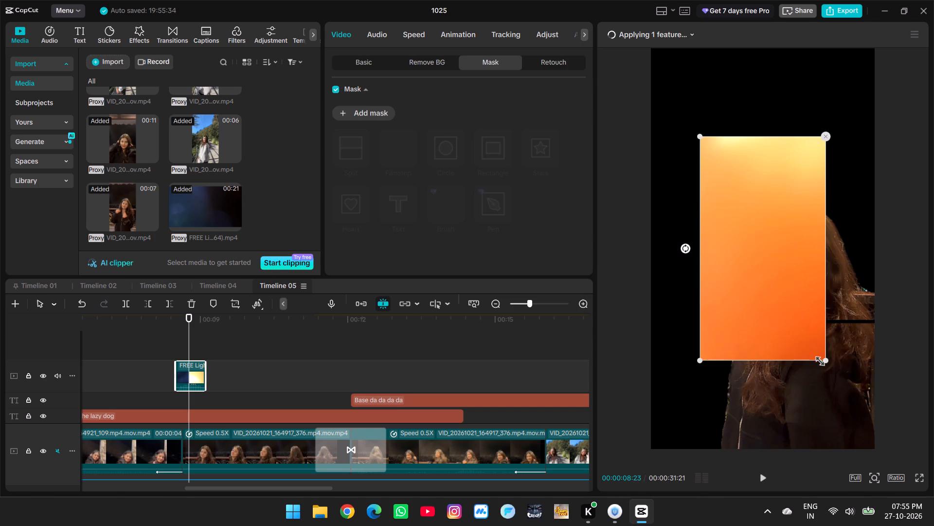
left_click_drag(823, 359, 916, 468)
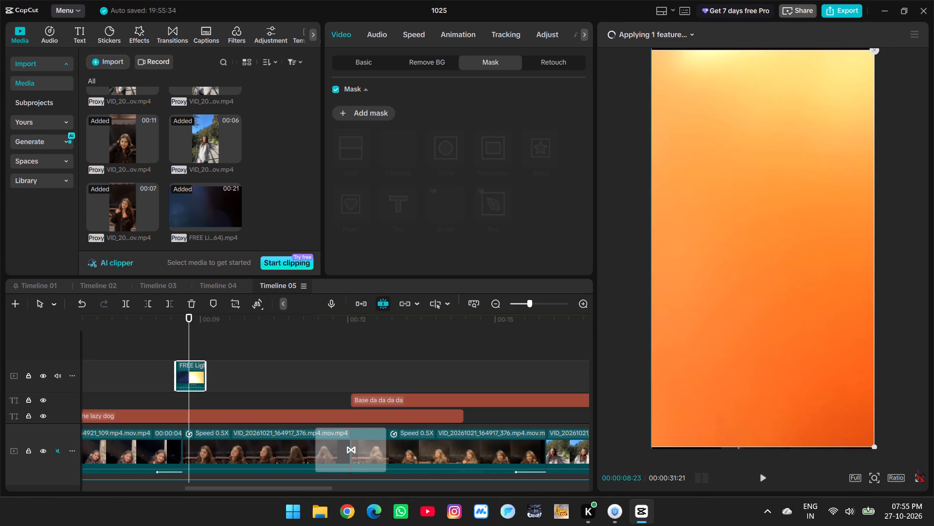
left_click_drag(916, 468, 916, 468)
Set the light leak clip's blend mode to Screen after trying Brighten, and play back the overlay.
left_click(361, 63)
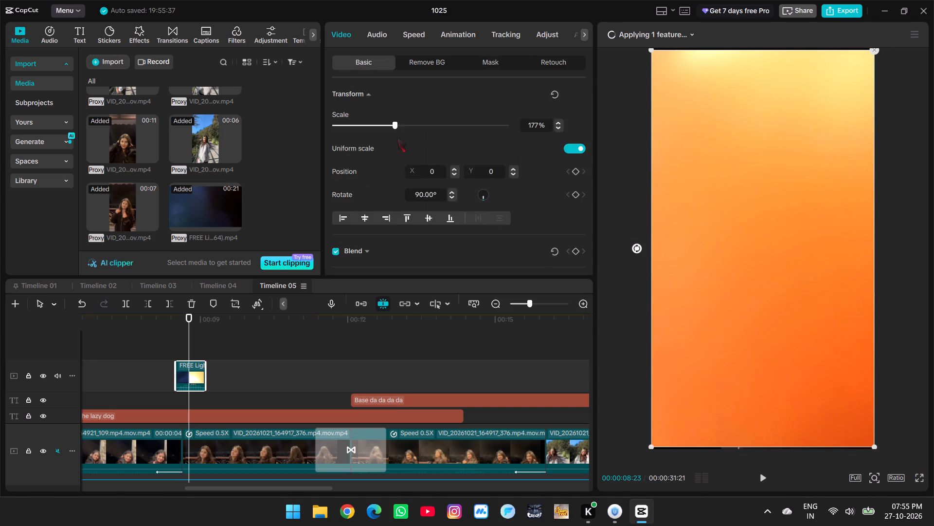
scroll(411, 175, "down", 3)
scroll(406, 176, "up", 2)
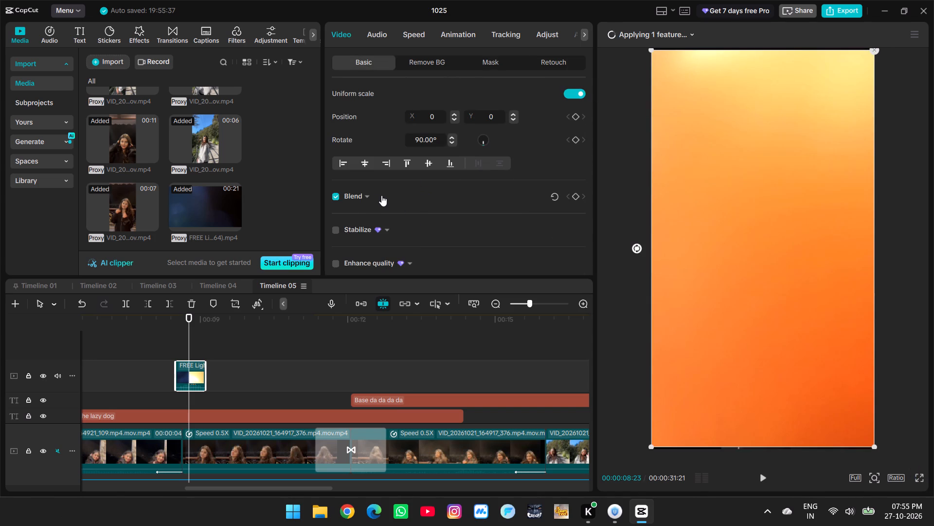
left_click(368, 195)
left_click(426, 222)
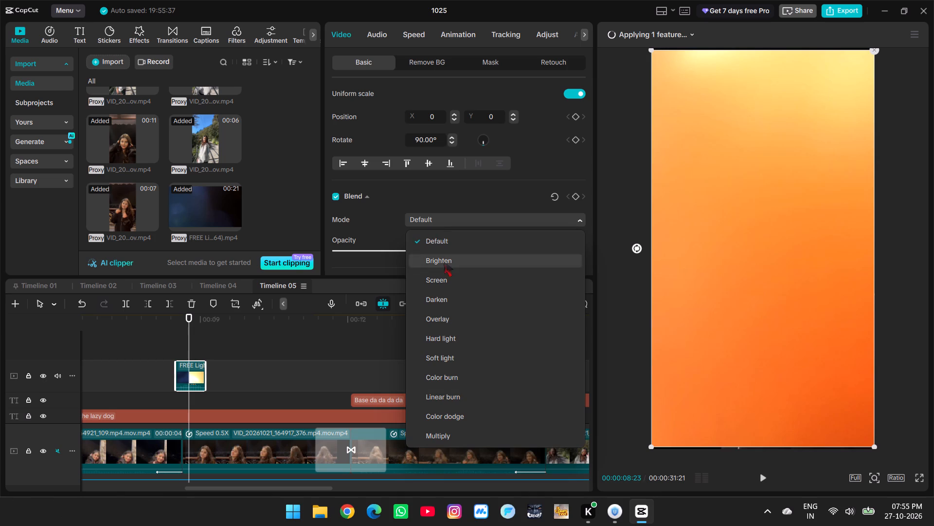
left_click(444, 262)
left_click(431, 222)
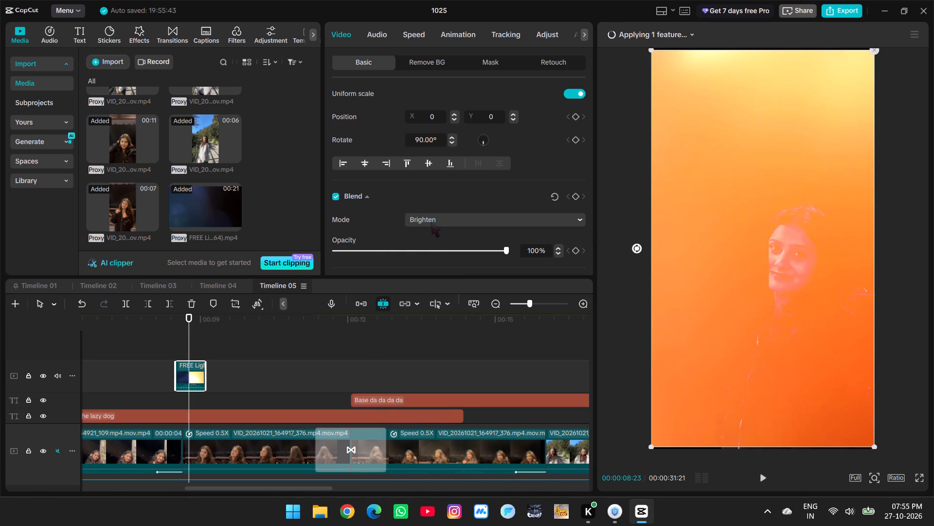
left_click(437, 279)
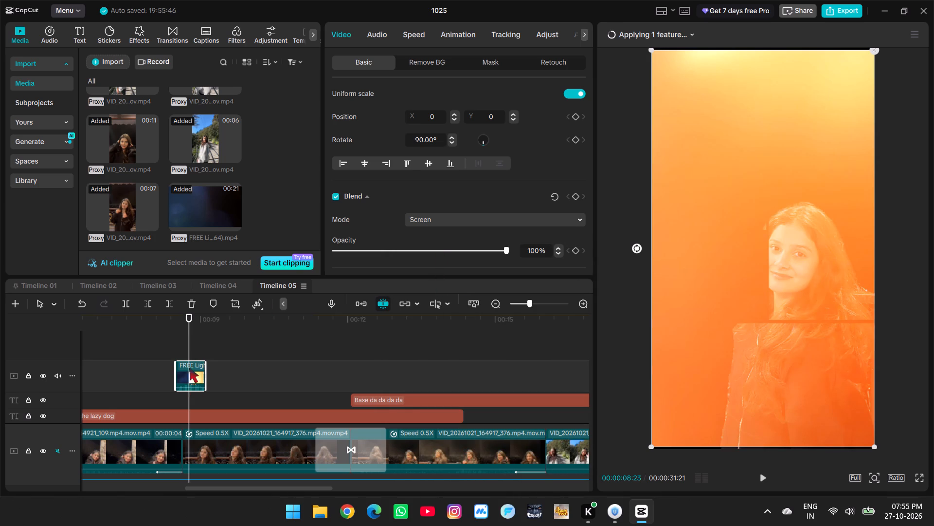
left_click(181, 352)
key("space")
left_click(173, 348)
key("space")
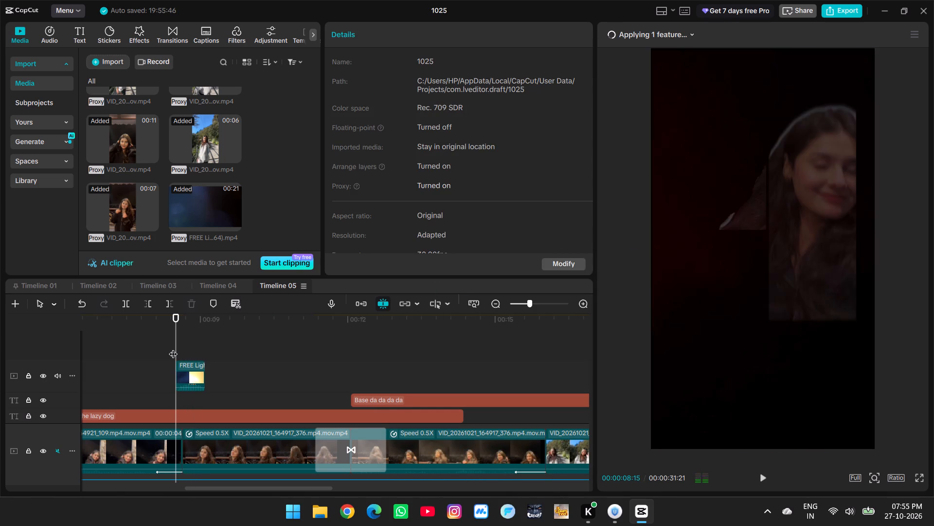
key("space")
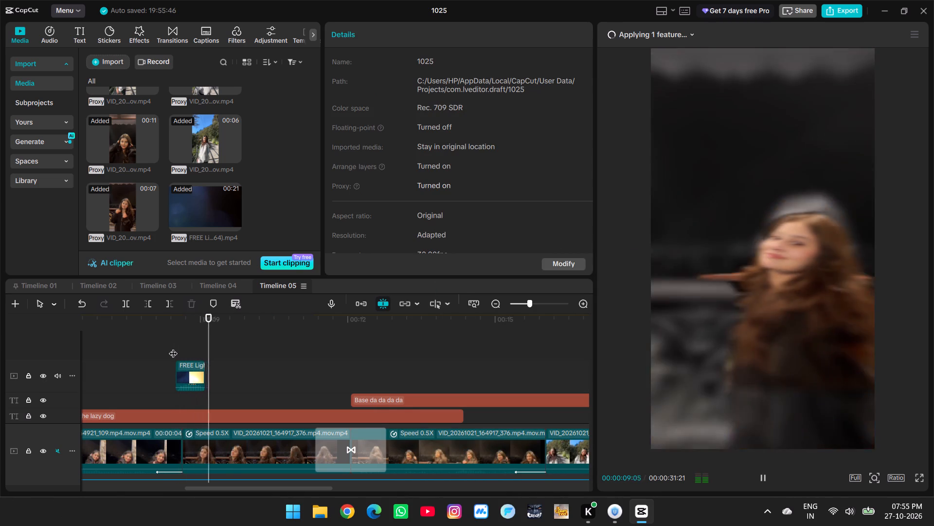
key("space")
Play the opening of the timeline to check the video and the first part of the song.
scroll(176, 347, "down", 3)
scroll(182, 350, "down", 4, "ctrl")
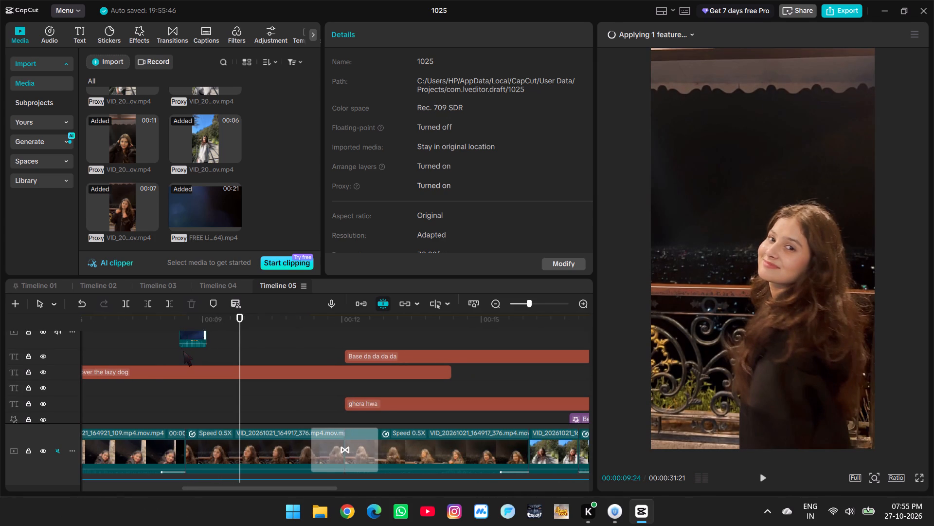
scroll(183, 351, "down", 18, "ctrl")
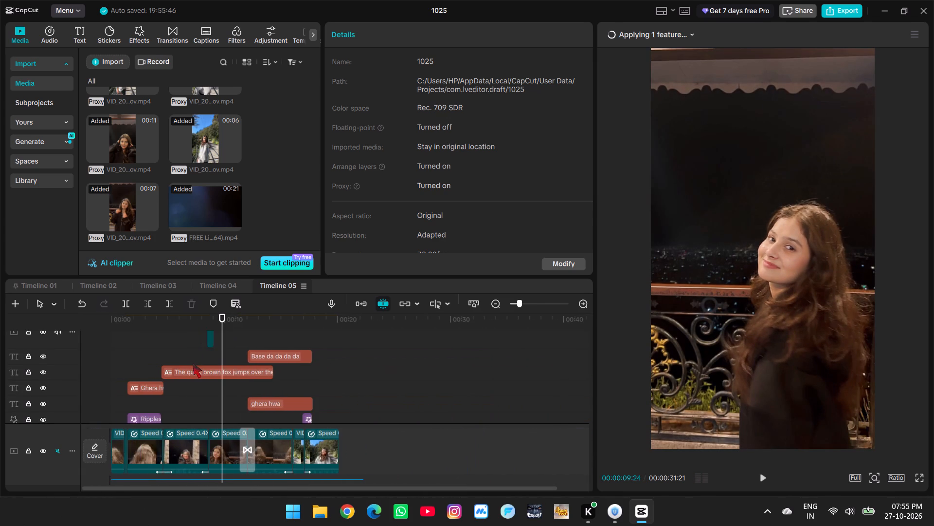
scroll(194, 368, "down", 14)
scroll(223, 428, "up", 10, "ctrl")
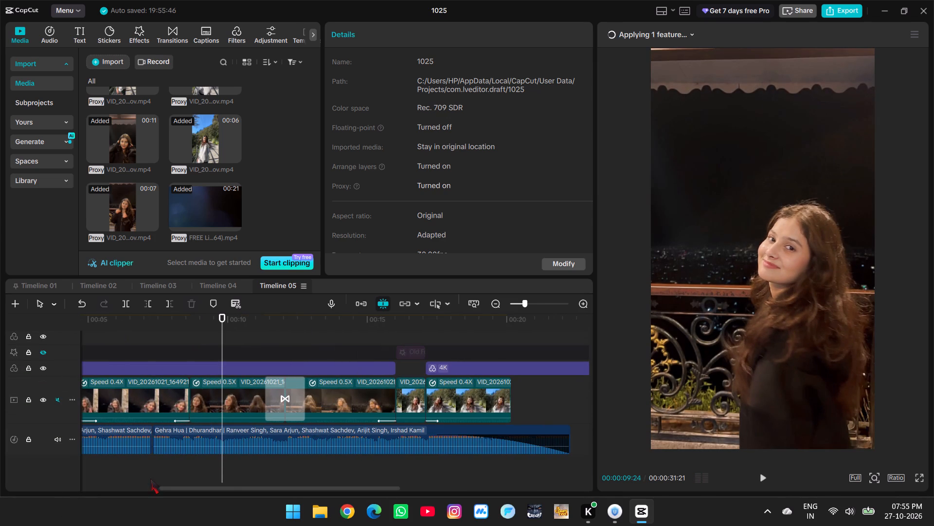
left_click(151, 474)
left_click_drag(152, 472, 120, 474)
key("space")
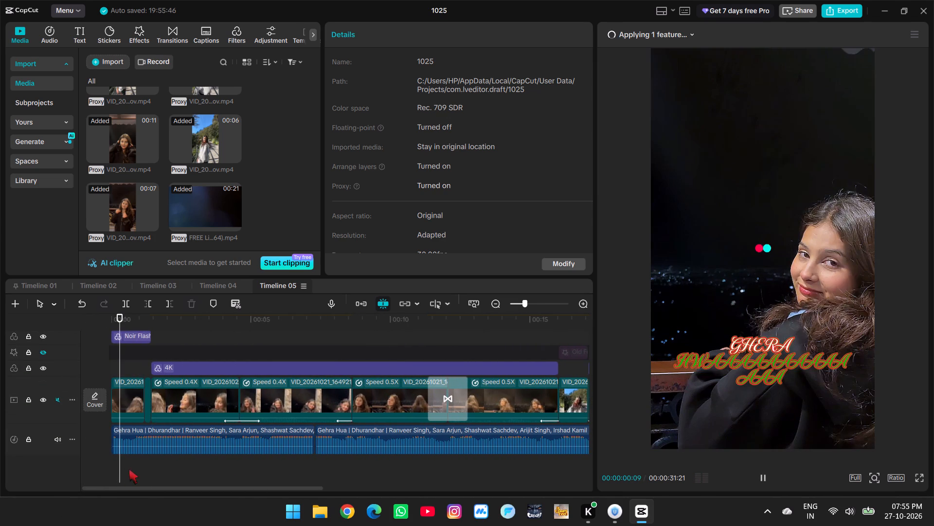
key("space")
key("space")
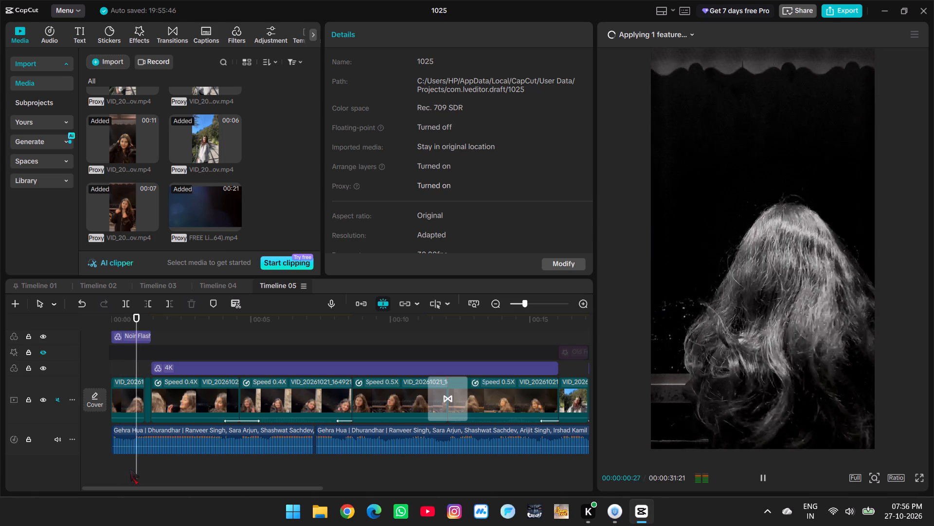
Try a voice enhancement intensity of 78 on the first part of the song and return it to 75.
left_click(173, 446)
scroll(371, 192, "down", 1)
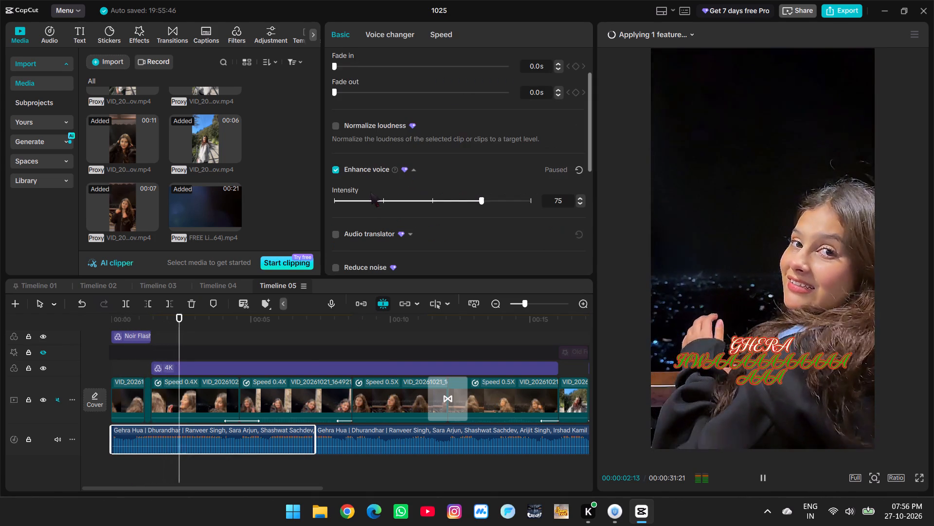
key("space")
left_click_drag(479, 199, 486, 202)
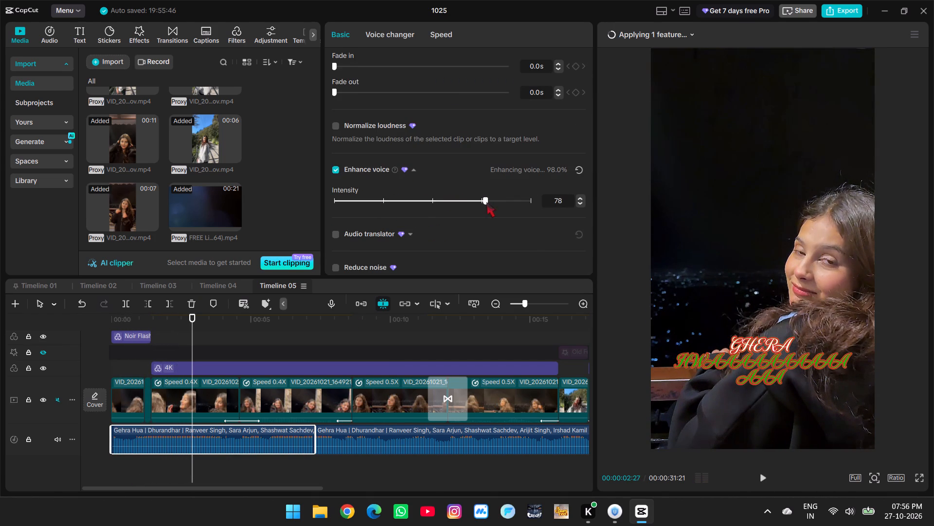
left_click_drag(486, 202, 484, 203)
Separate the instruments from the first part of the song, keeping the remaining audio.
scroll(484, 188, "down", 2)
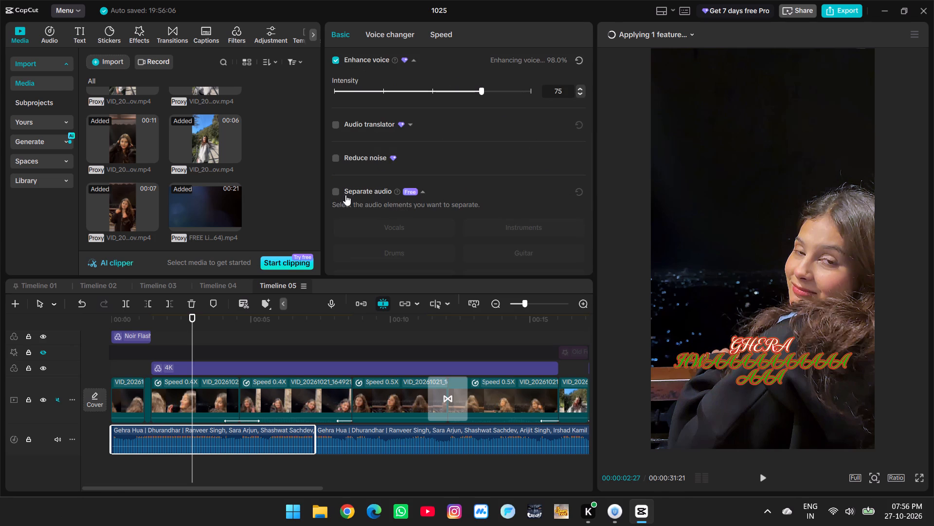
left_click(334, 194)
scroll(416, 233, "down", 1)
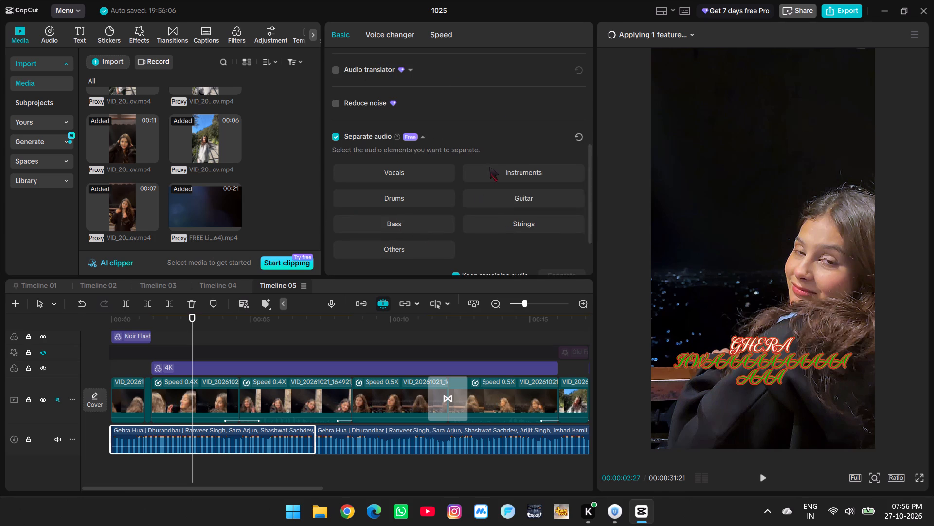
left_click(500, 171)
scroll(442, 203, "down", 1)
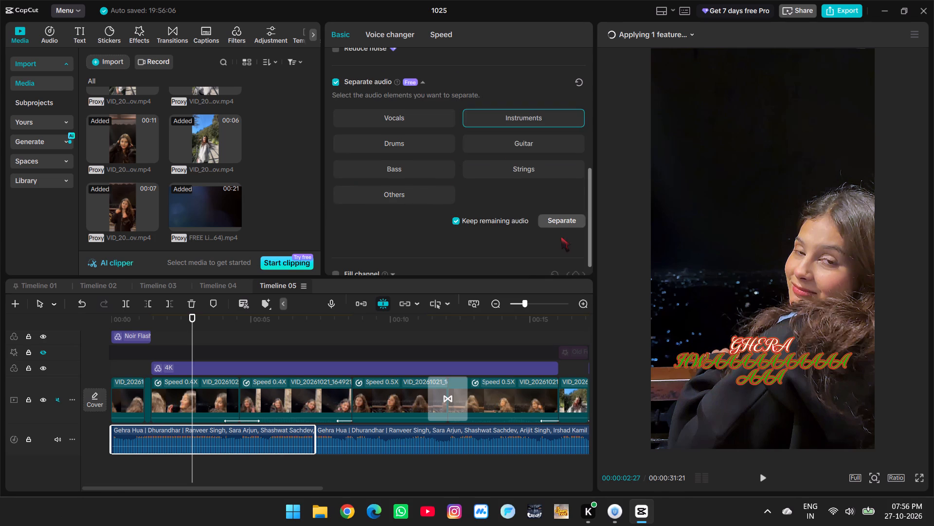
left_click(564, 222)
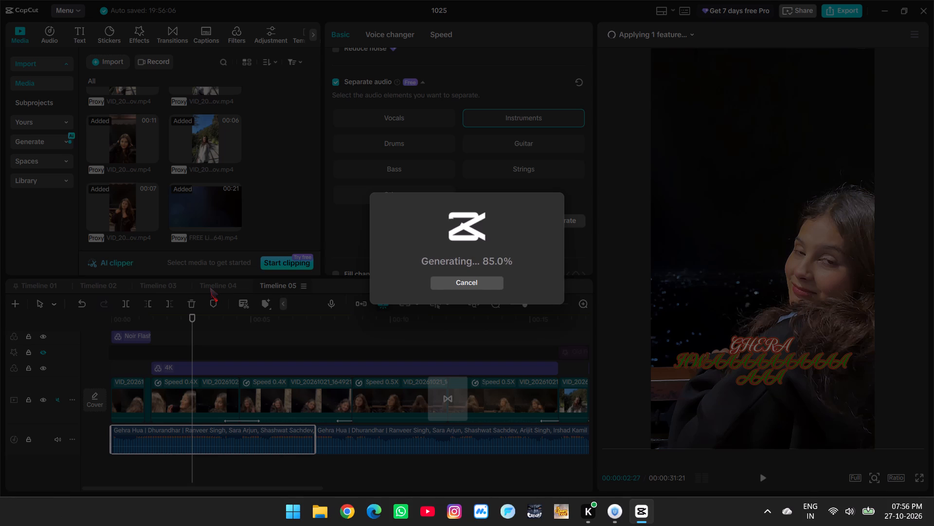
Cancel the running instrument separation and turn off Separate audio for the first part of the song.
left_click(452, 282)
scroll(405, 221, "up", 1)
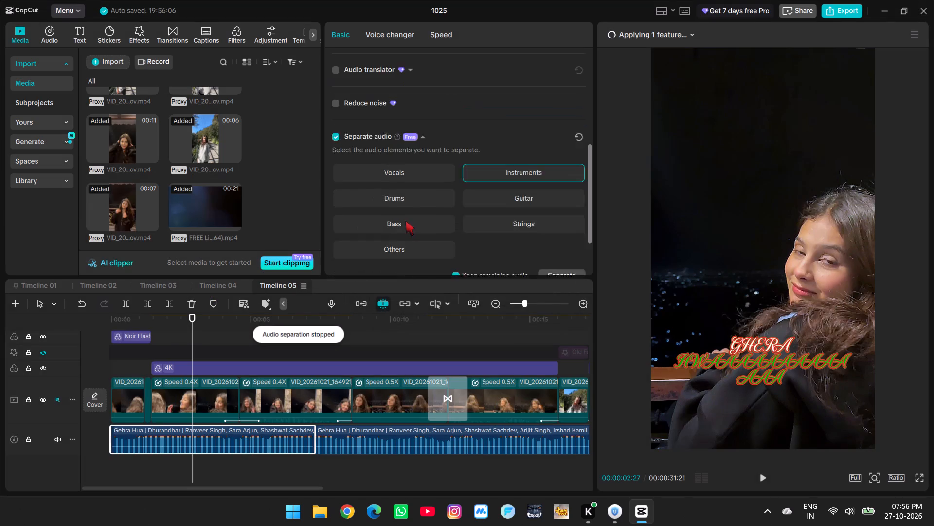
scroll(405, 221, "up", 1)
scroll(405, 221, "down", 2)
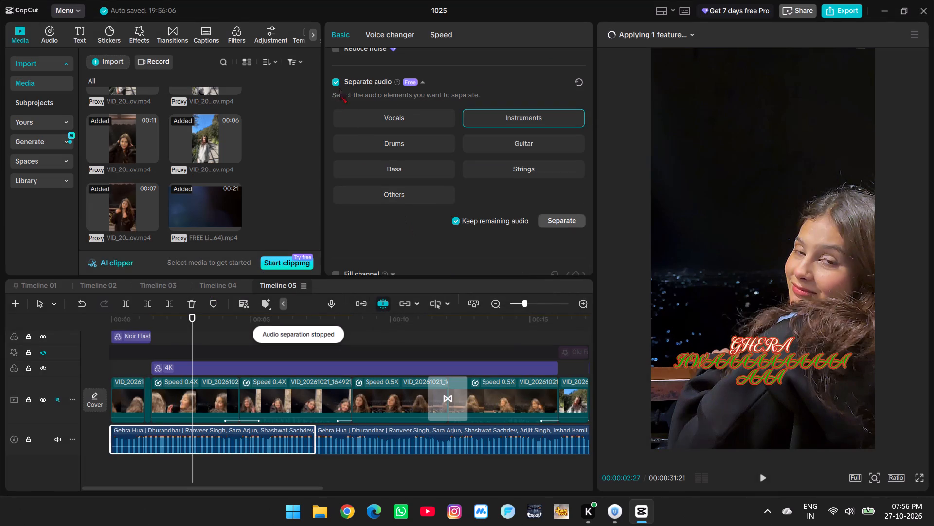
left_click(339, 83)
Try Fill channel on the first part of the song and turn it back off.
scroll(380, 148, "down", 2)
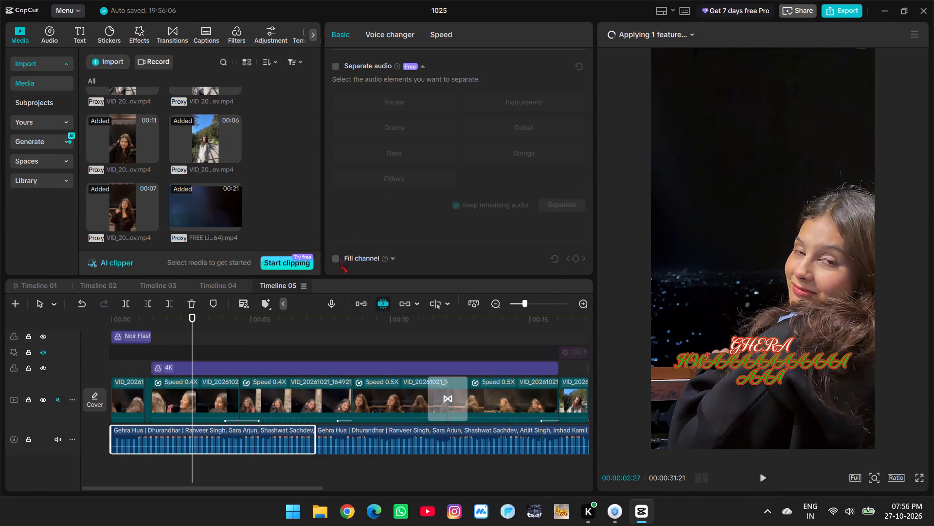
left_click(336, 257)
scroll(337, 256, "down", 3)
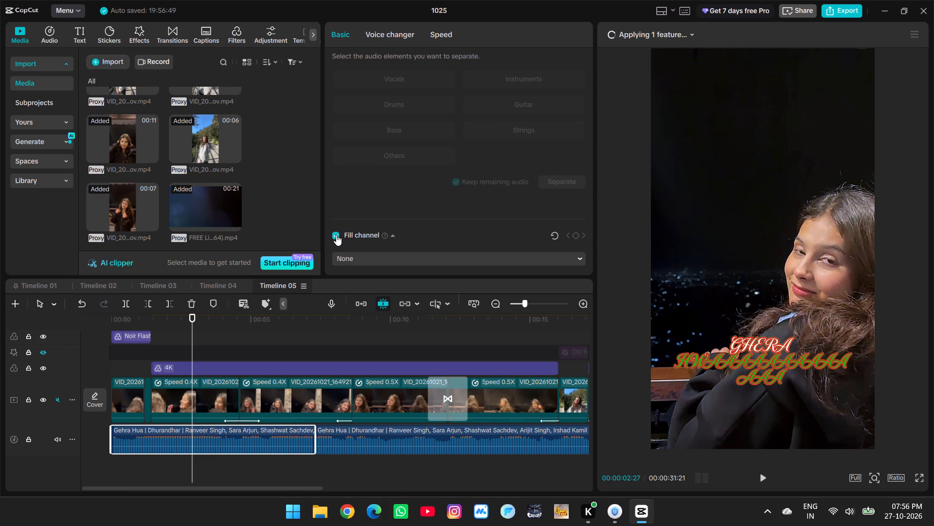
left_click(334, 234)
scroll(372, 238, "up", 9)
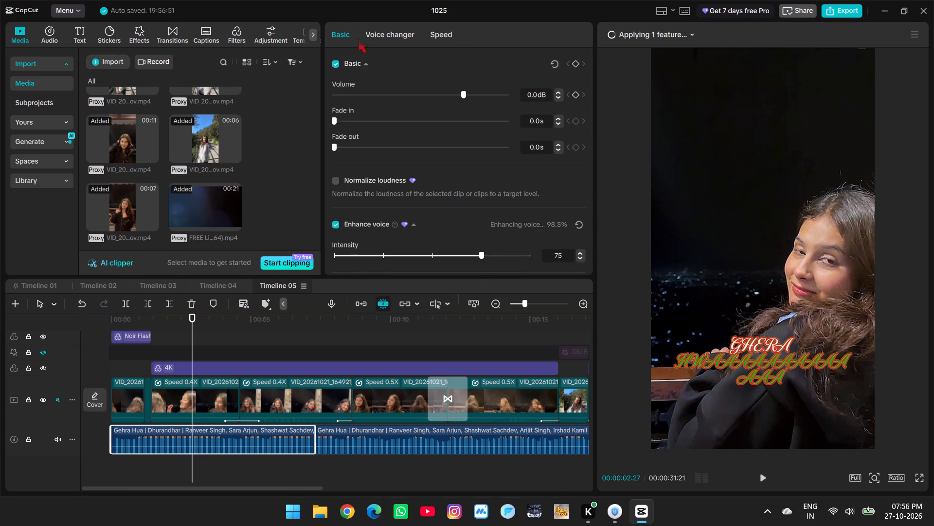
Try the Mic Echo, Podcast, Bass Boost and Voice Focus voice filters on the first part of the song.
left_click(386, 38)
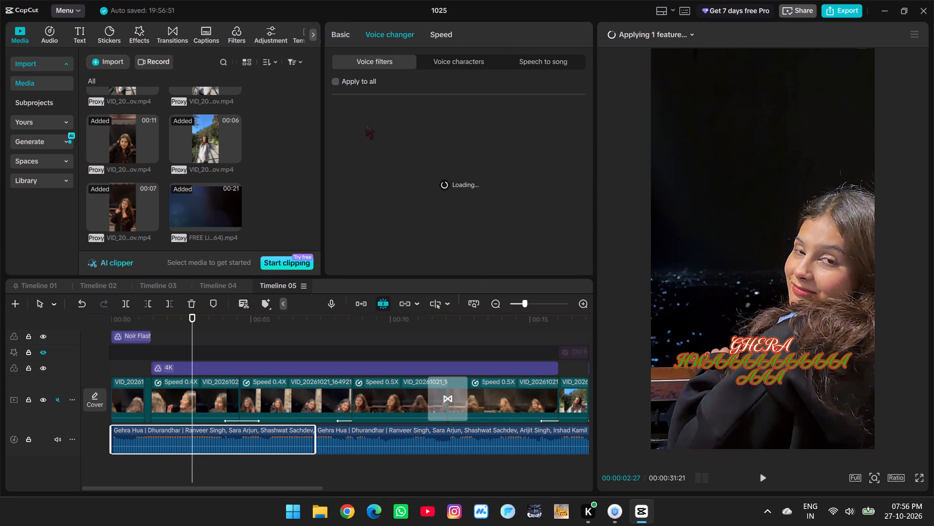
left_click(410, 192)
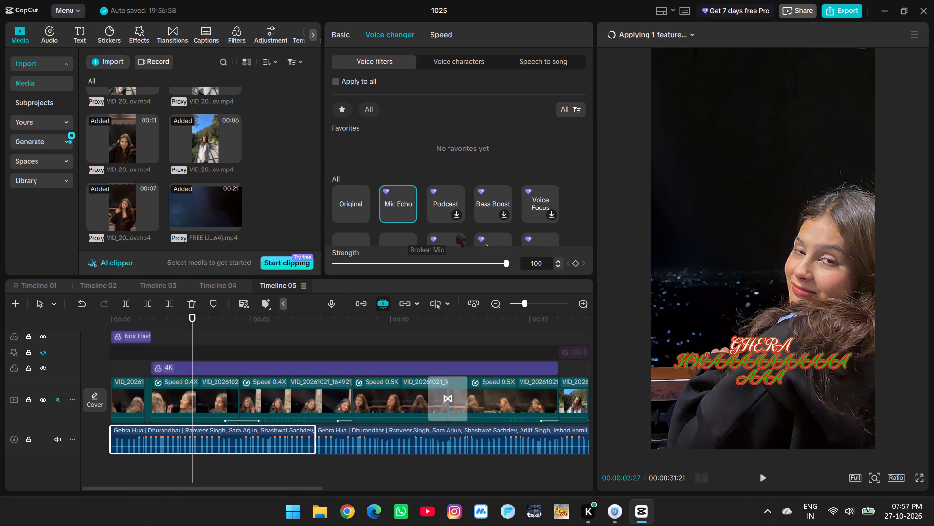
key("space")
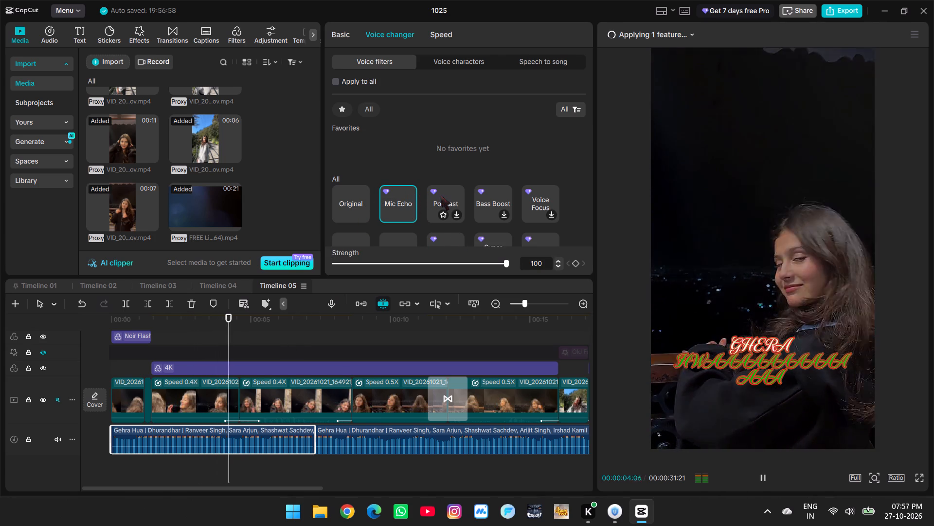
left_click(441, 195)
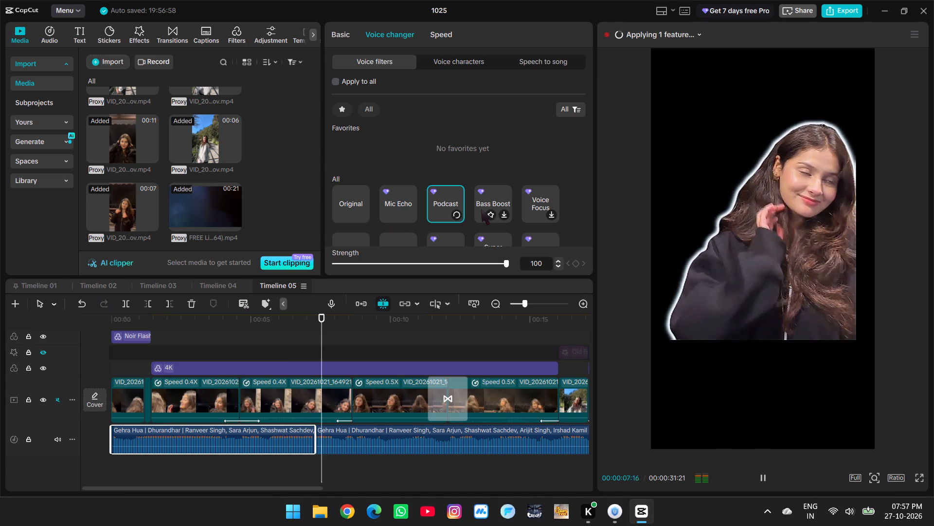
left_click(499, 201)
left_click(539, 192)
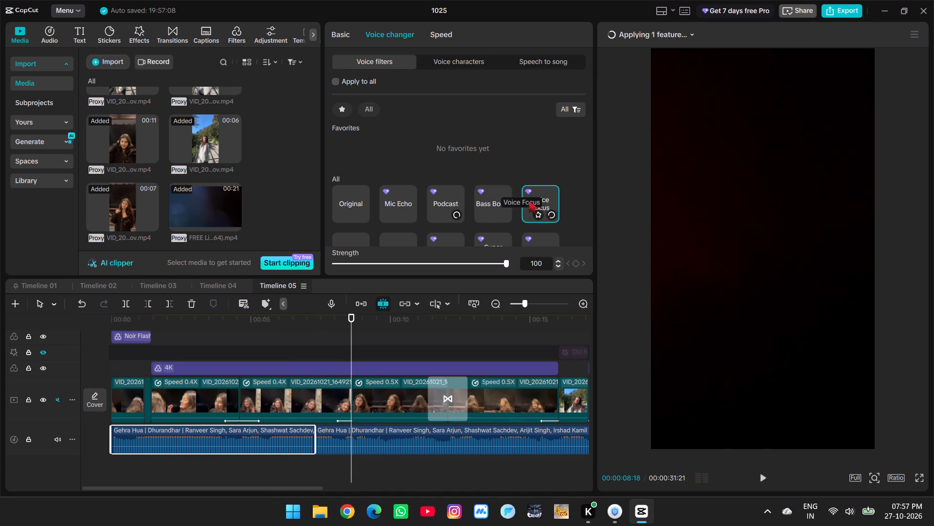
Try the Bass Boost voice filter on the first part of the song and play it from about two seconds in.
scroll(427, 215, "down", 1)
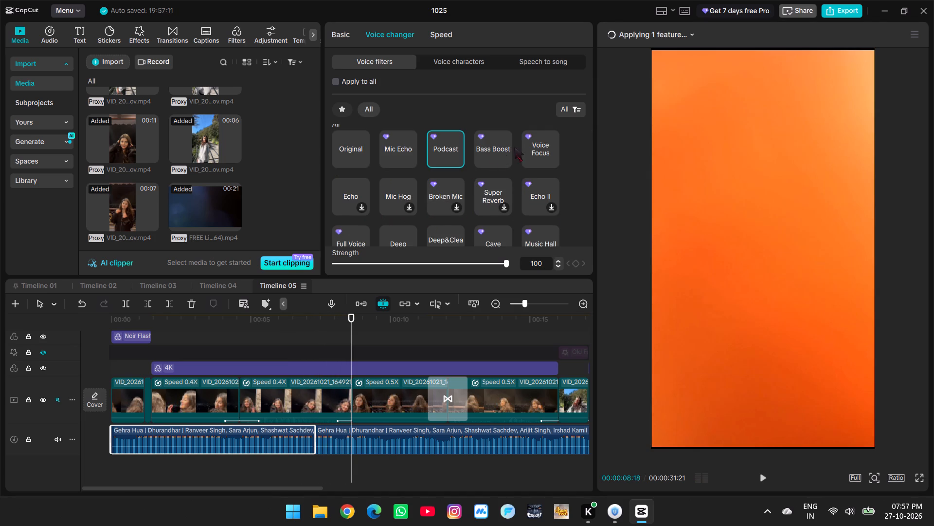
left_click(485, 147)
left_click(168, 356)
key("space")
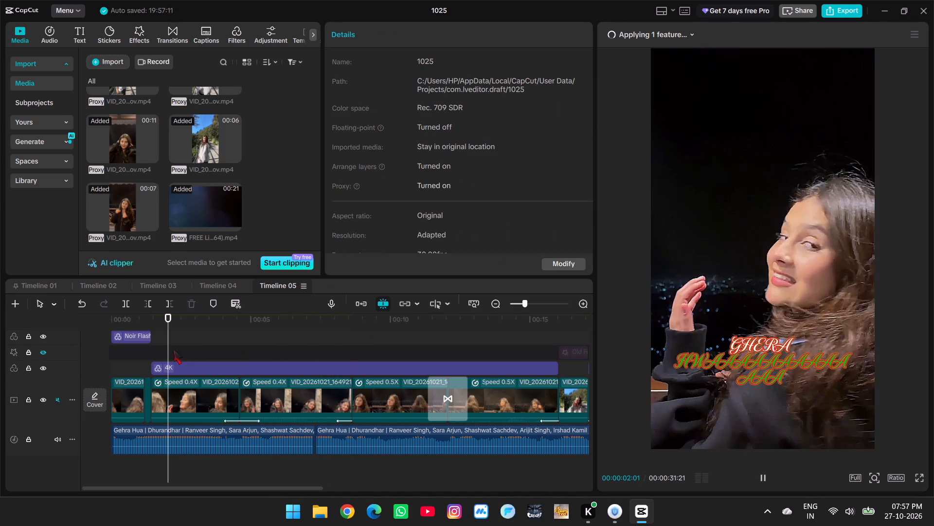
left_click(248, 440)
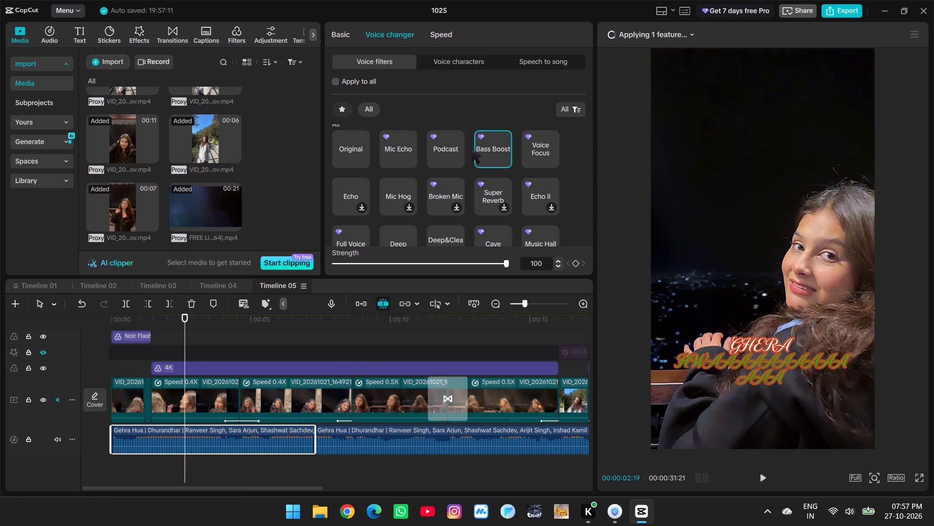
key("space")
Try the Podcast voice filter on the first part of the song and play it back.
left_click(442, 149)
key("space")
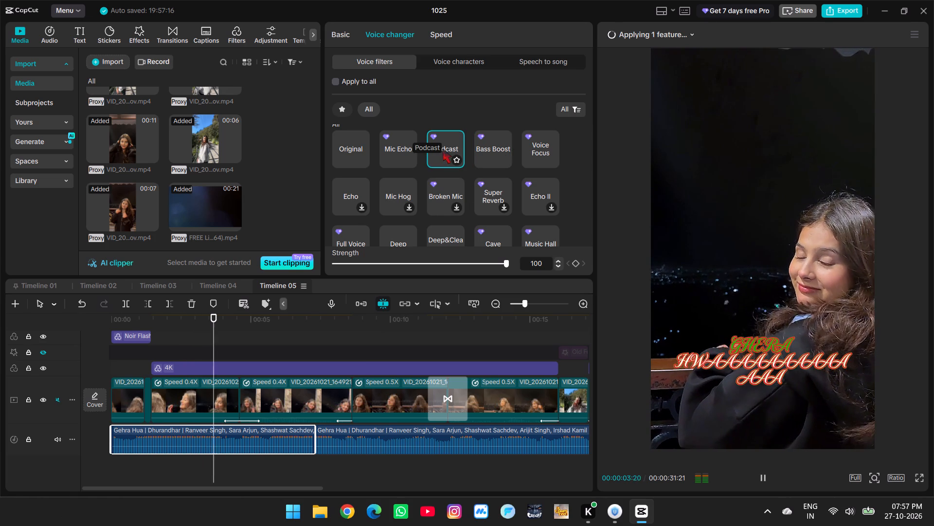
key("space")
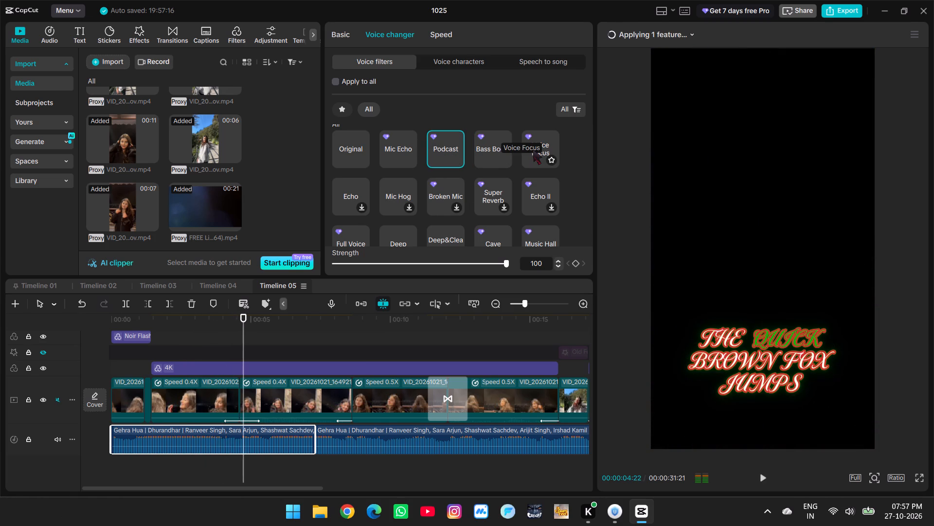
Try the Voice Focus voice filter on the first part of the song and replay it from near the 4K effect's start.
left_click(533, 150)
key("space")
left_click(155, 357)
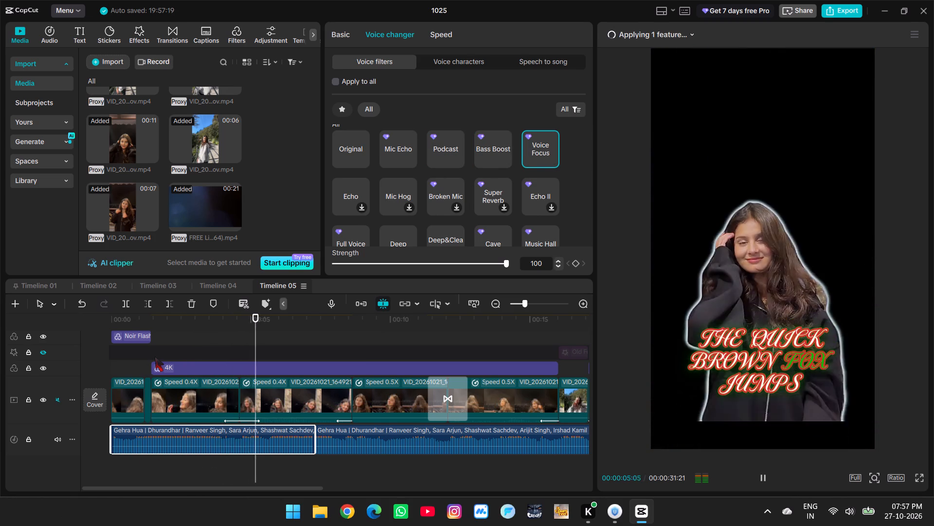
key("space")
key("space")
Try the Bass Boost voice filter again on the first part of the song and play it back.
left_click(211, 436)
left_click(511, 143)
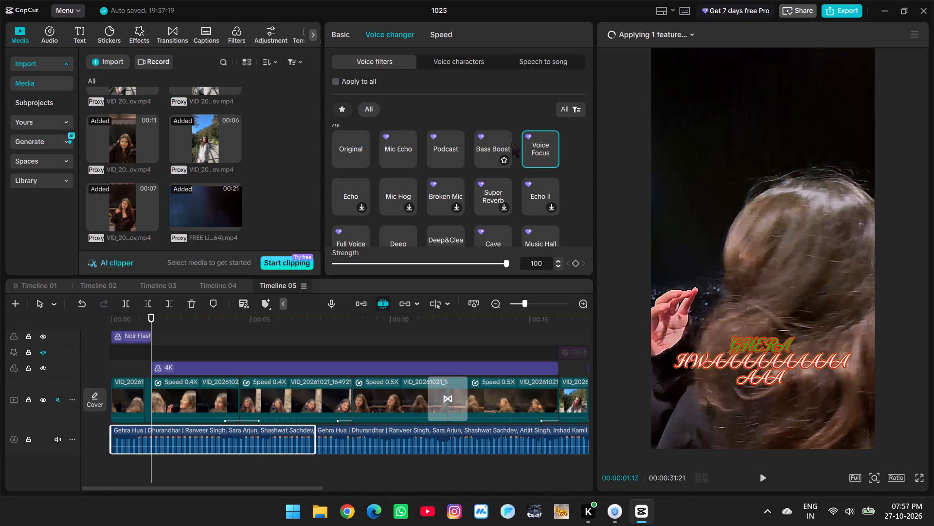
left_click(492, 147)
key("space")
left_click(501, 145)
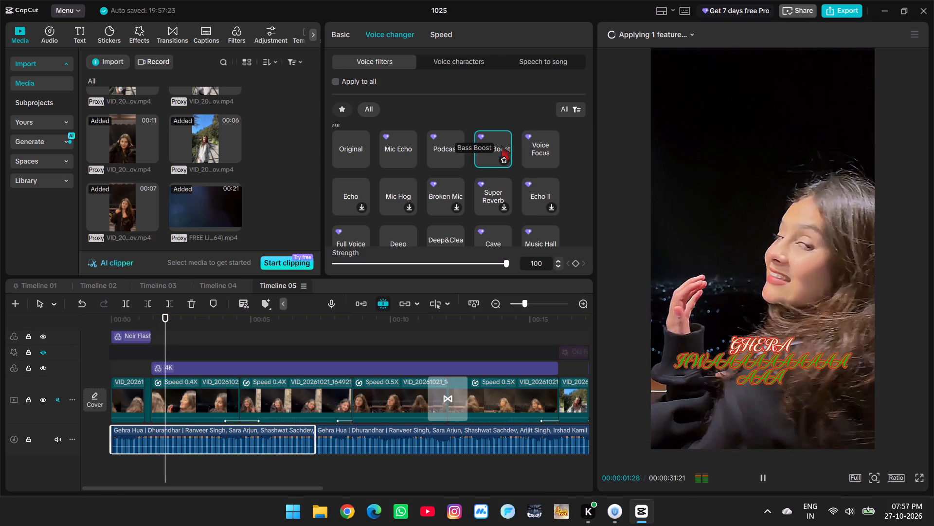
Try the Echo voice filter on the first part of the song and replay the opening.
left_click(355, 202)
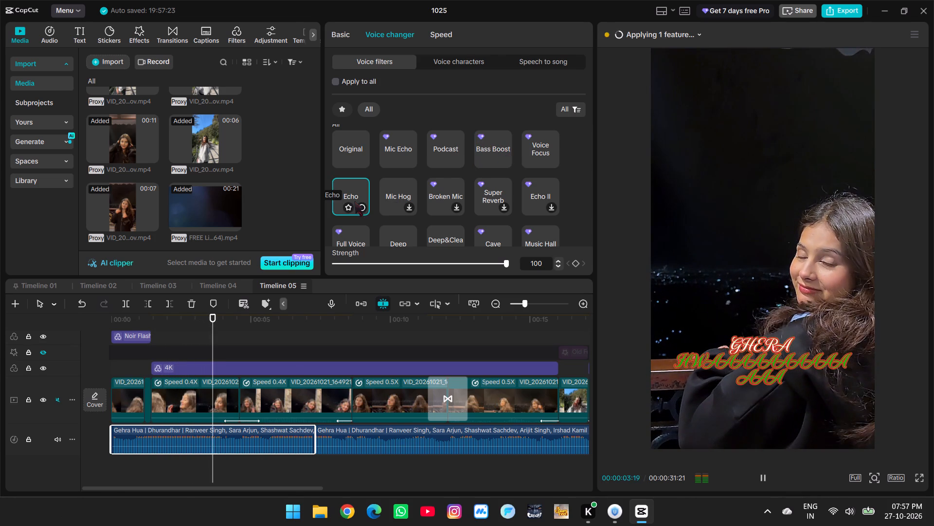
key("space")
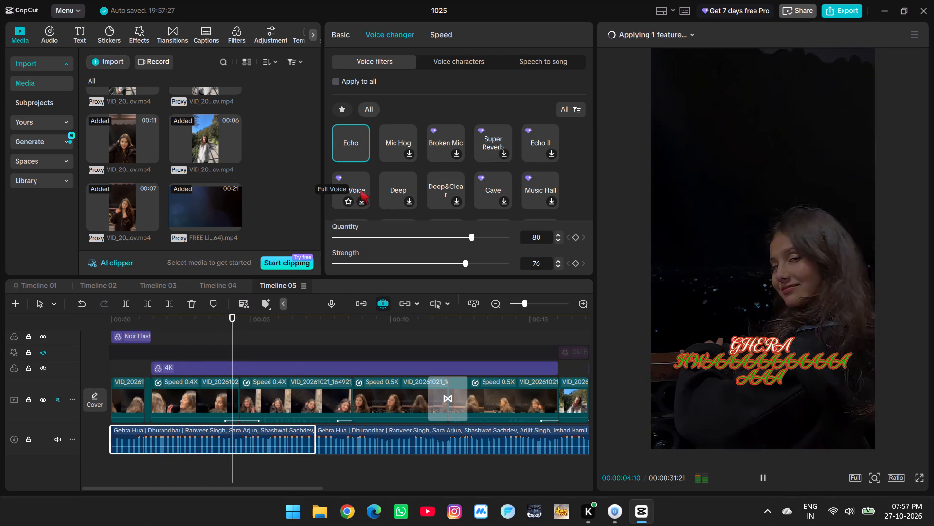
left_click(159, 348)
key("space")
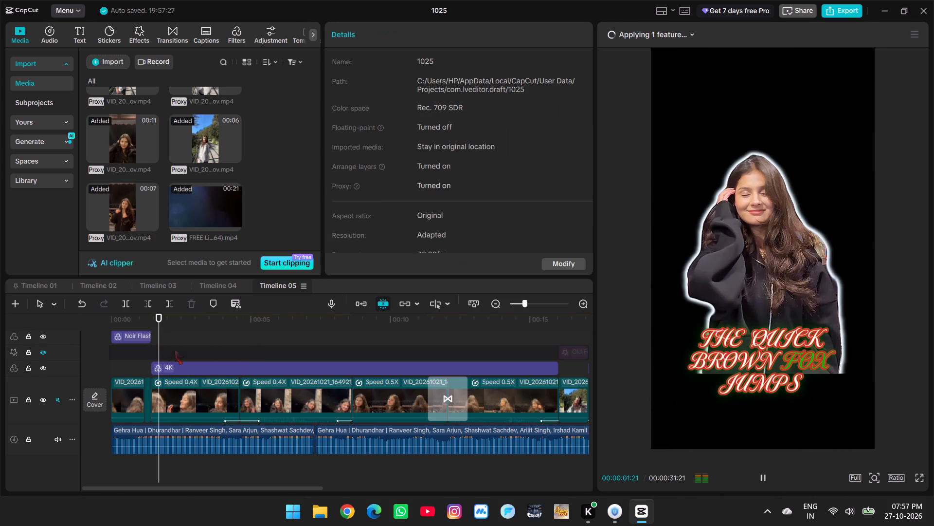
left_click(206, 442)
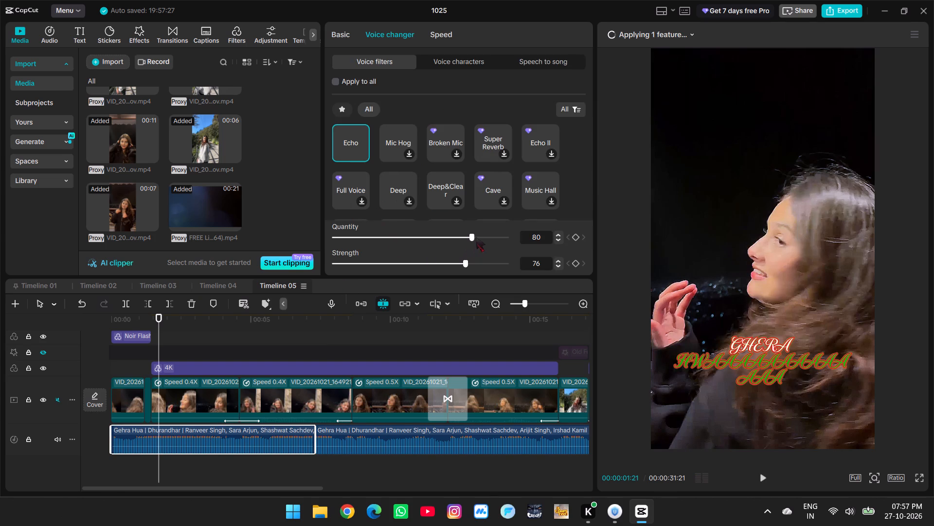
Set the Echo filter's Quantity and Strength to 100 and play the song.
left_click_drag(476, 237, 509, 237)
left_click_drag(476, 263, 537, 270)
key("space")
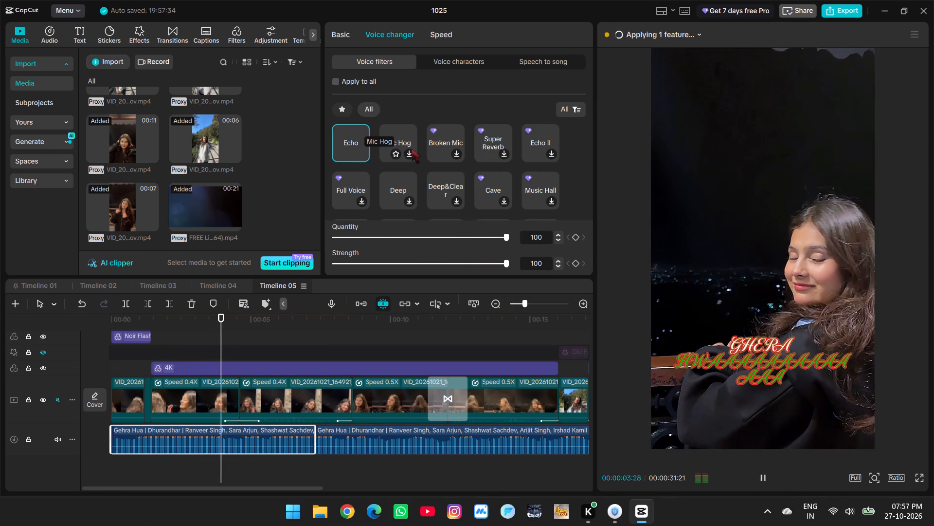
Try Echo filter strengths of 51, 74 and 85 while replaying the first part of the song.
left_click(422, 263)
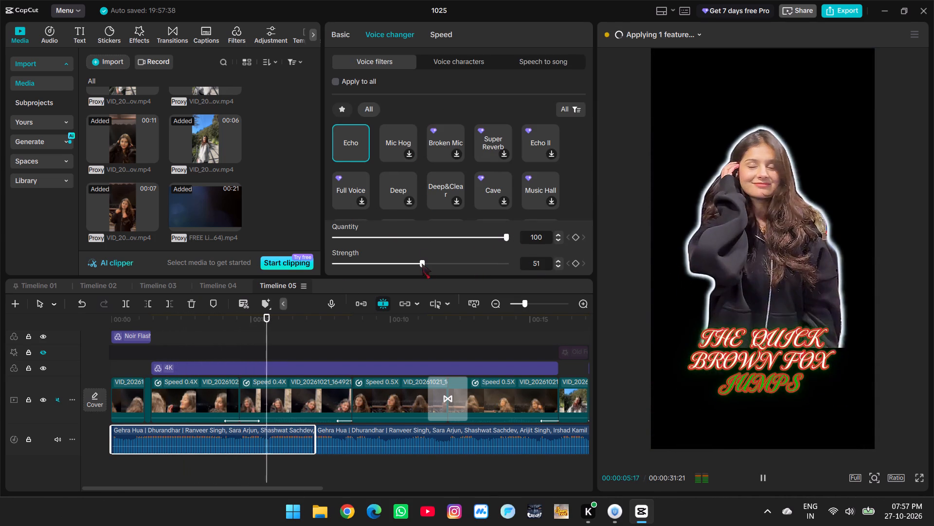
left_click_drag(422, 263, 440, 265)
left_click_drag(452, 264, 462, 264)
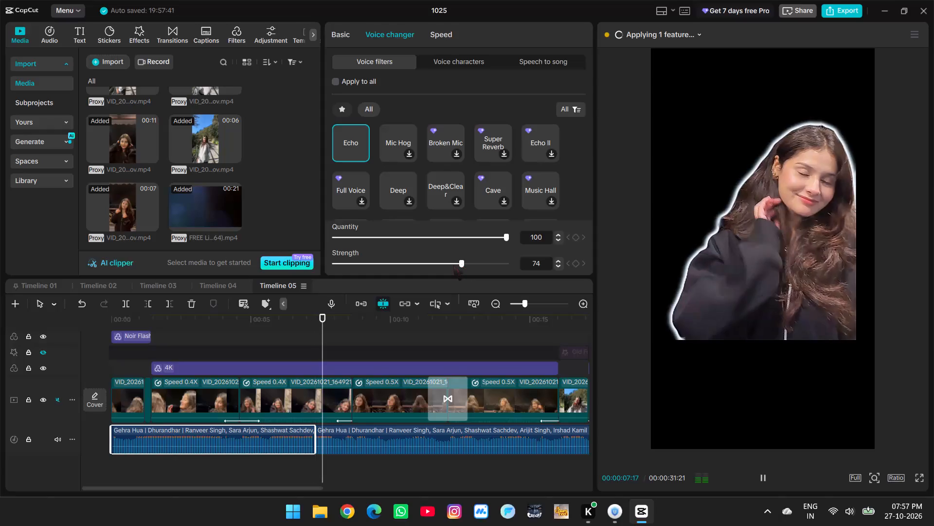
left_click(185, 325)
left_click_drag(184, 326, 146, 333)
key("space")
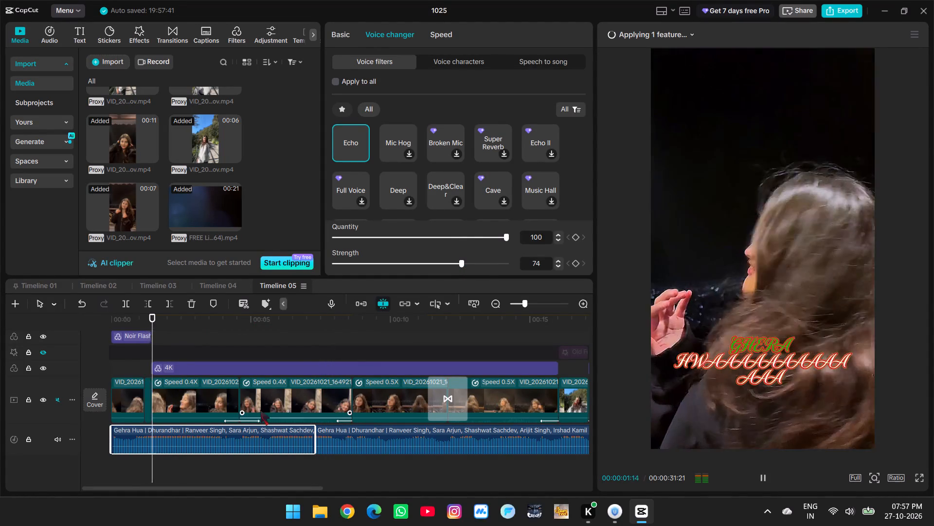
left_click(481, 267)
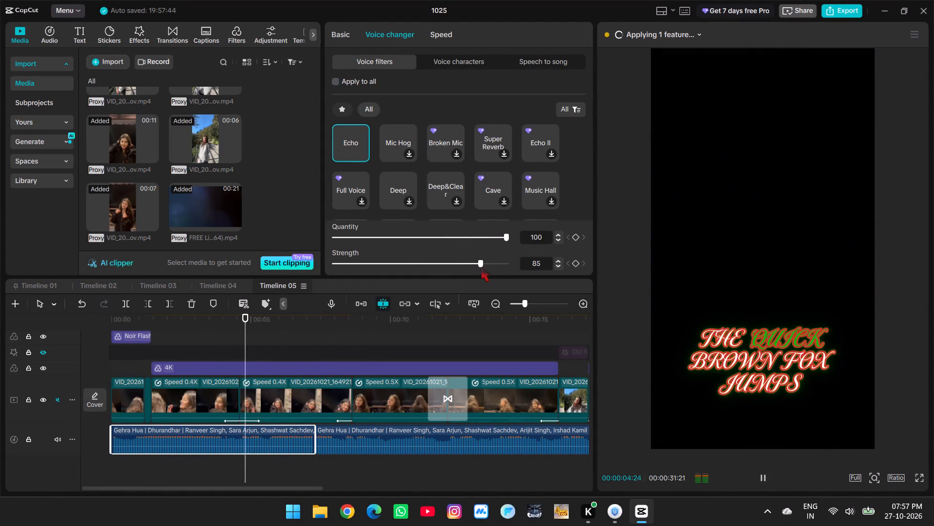
Apply the Mic Hog voice filter to the first part of the song and replay the opening section.
left_click(384, 120)
left_click(389, 132)
key("space")
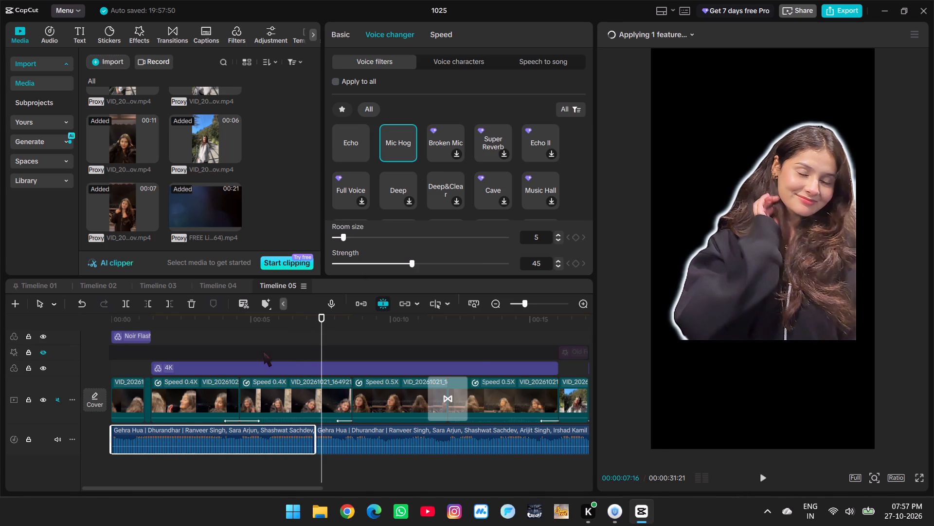
scroll(263, 351, "down", 4, "ctrl")
left_click(211, 354)
left_click_drag(205, 348, 181, 344)
key("space")
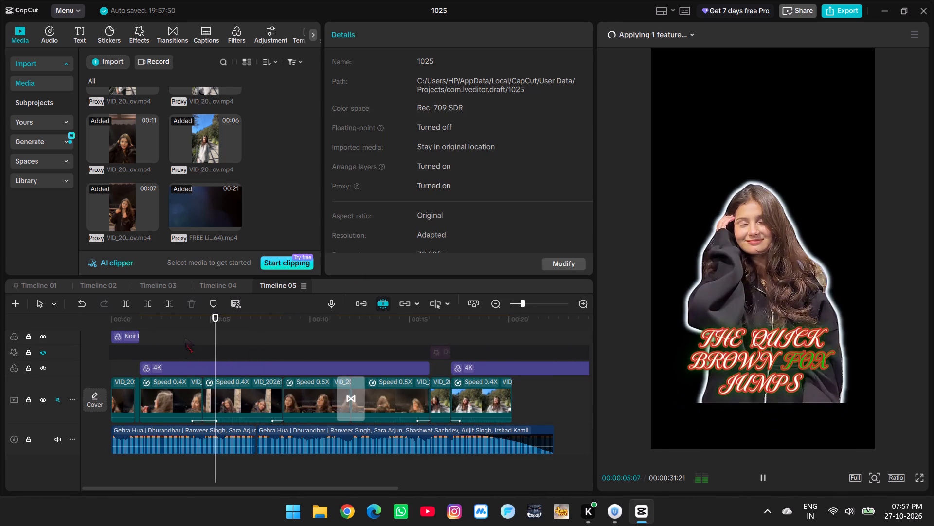
left_click(185, 338)
key("space")
key("space")
left_click(241, 439)
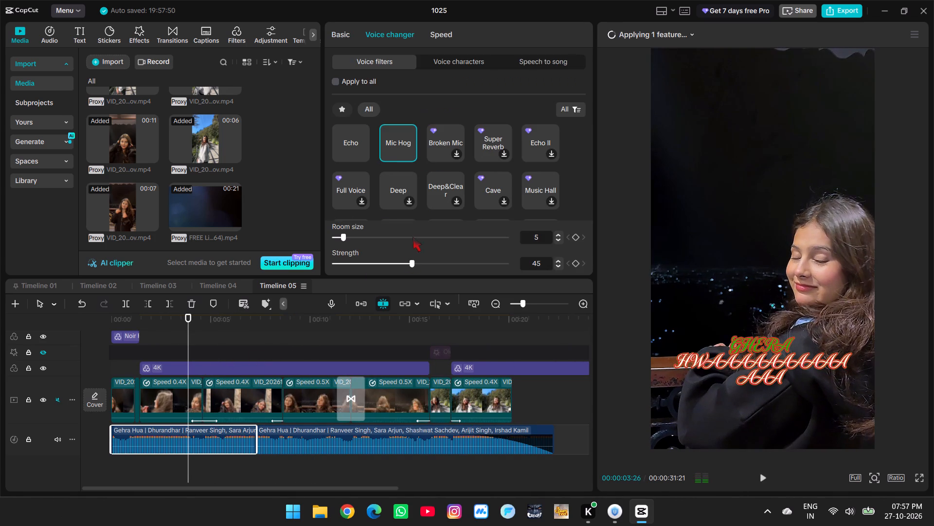
Set the Mic Hog filter's Room size and Strength to 100 during playback.
key("space")
left_click_drag(452, 240, 523, 236)
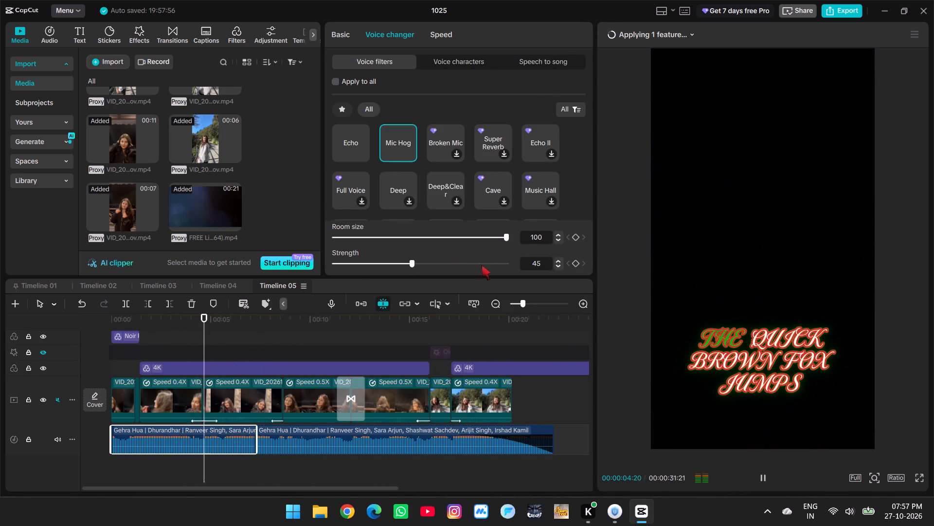
left_click_drag(485, 266, 514, 264)
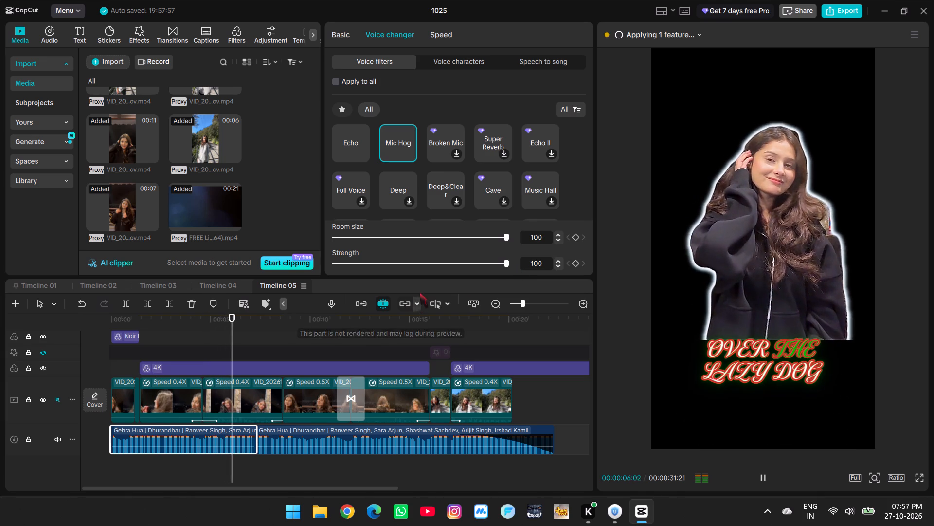
Replay the opening of the timeline to check the Mic Hog filter on the first part of the song.
left_click(174, 346)
left_click_drag(173, 346, 126, 346)
left_click(125, 346)
key("space")
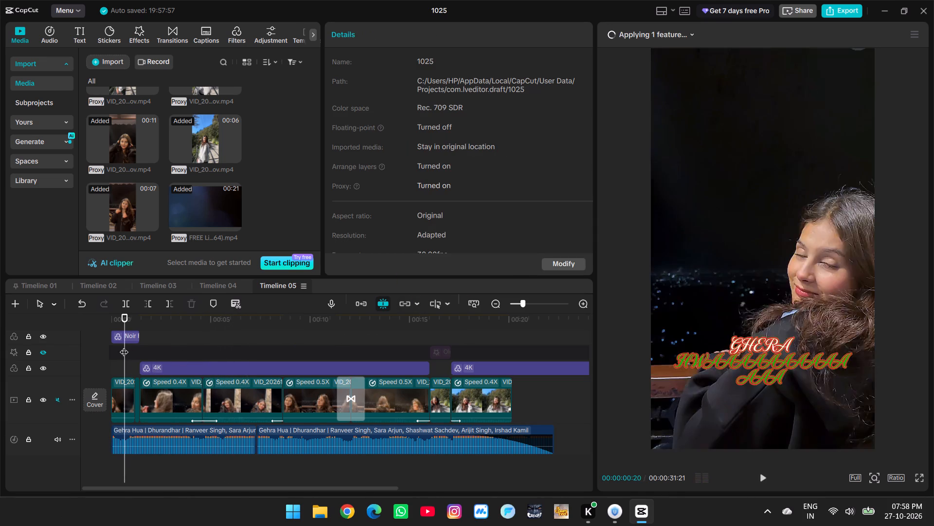
left_click(195, 440)
key("space")
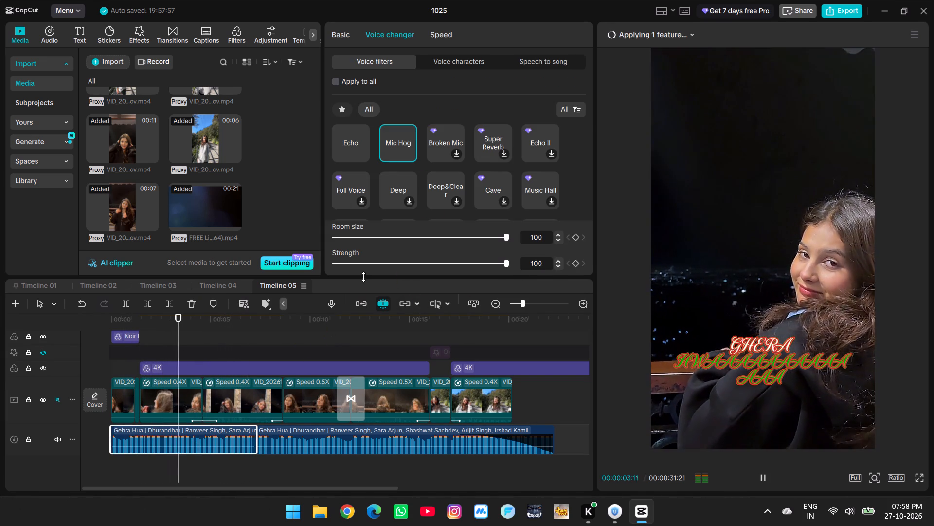
left_click(408, 154)
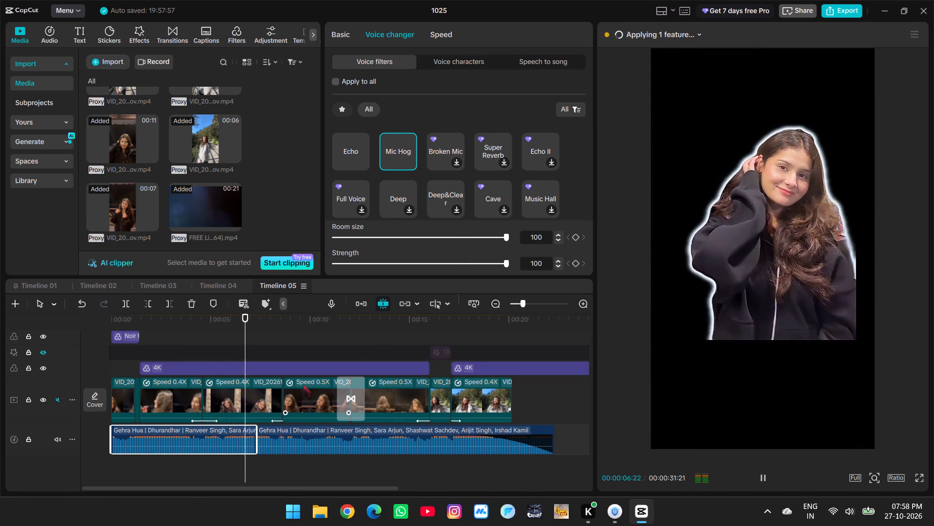
Replay the timeline from about 00:00:06:11 to check the join between the two song parts.
key("space")
left_click(268, 349)
left_click(238, 347)
key("space")
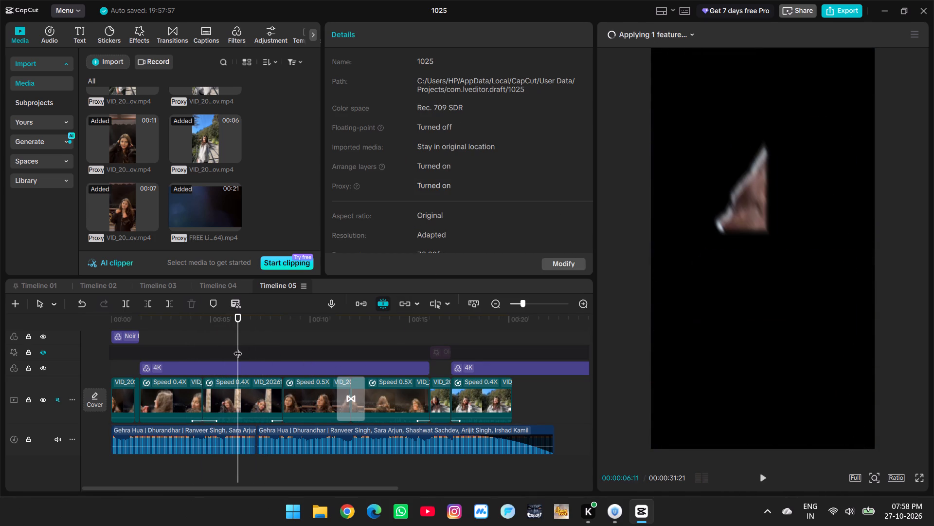
key("space")
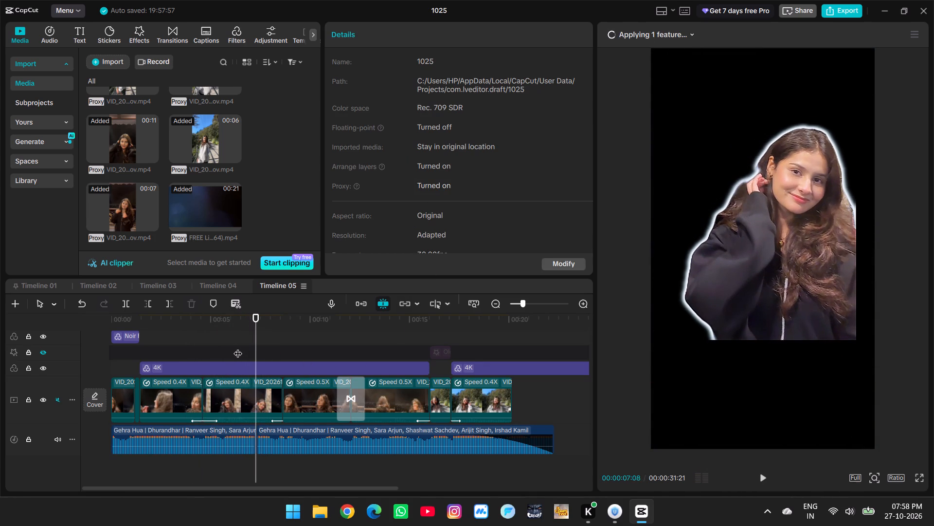
left_click(238, 347)
key("space")
Move the second part of the song to start at about 00:00:08:10, leaving a gap after the first part, and play it.
scroll(266, 359, "up", 20, "ctrl")
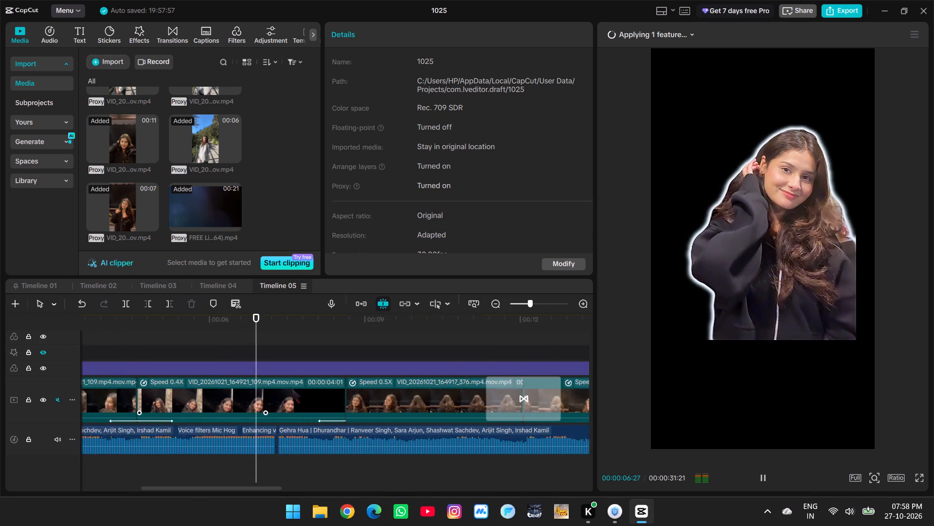
scroll(292, 389, "up", 3, "ctrl")
key("space")
left_click(248, 337)
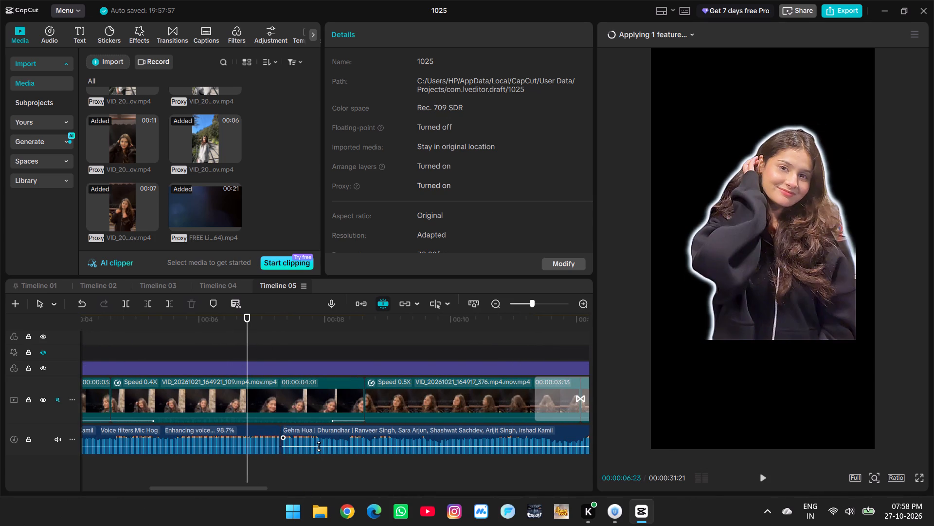
left_click(319, 446)
left_click_drag(325, 442, 390, 444)
key("space")
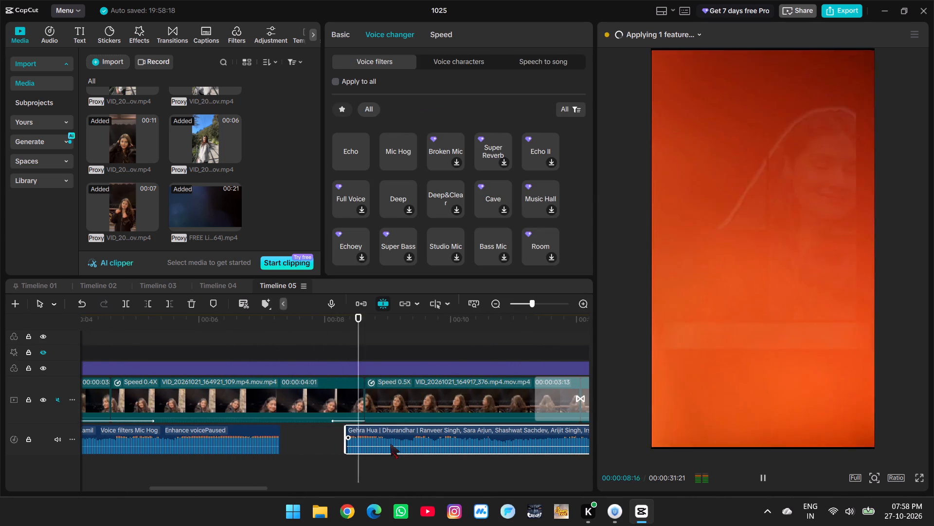
scroll(390, 444, "down", 16, "ctrl")
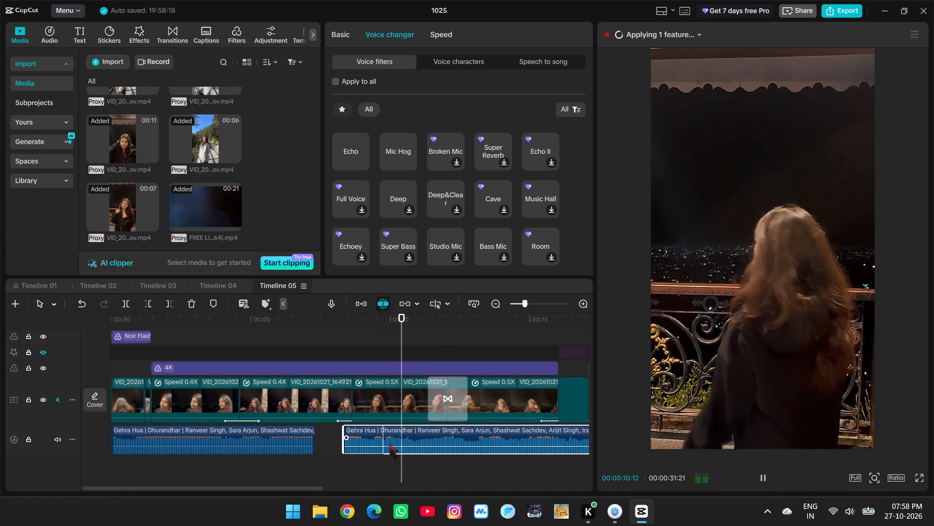
Replay the opening of the timeline to check the first part of the song.
left_click(219, 452)
left_click(222, 458)
left_click_drag(222, 458, 93, 463)
key("space")
key("space")
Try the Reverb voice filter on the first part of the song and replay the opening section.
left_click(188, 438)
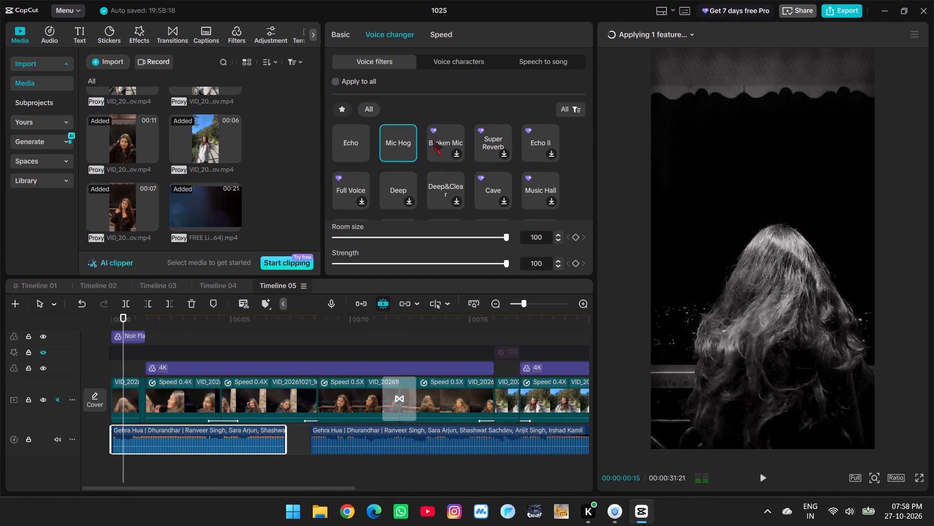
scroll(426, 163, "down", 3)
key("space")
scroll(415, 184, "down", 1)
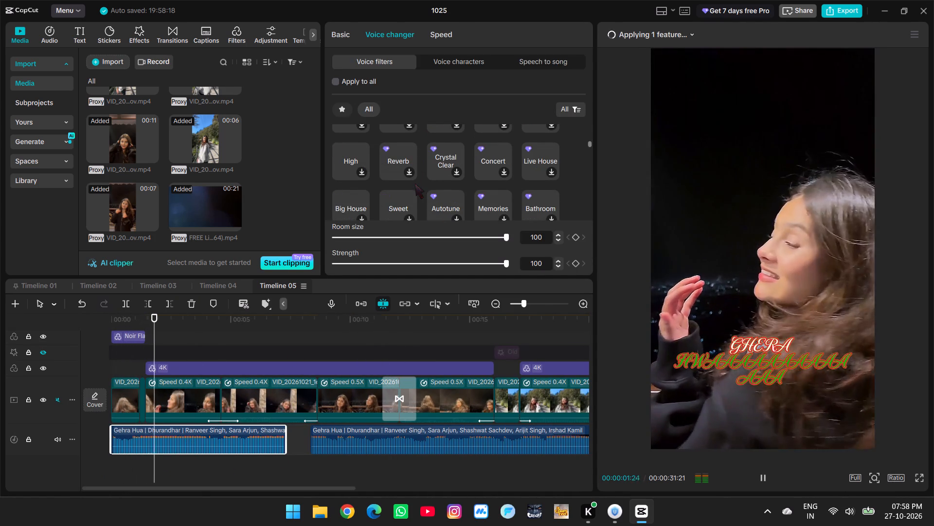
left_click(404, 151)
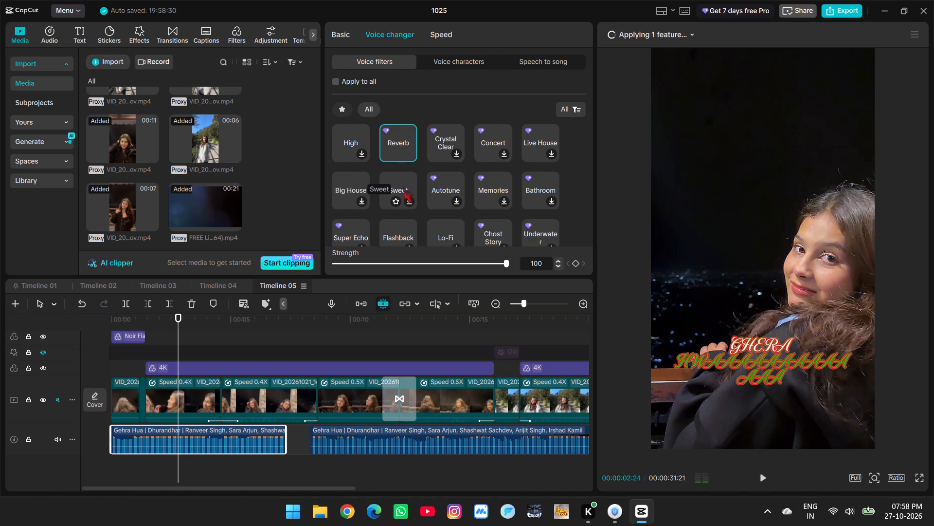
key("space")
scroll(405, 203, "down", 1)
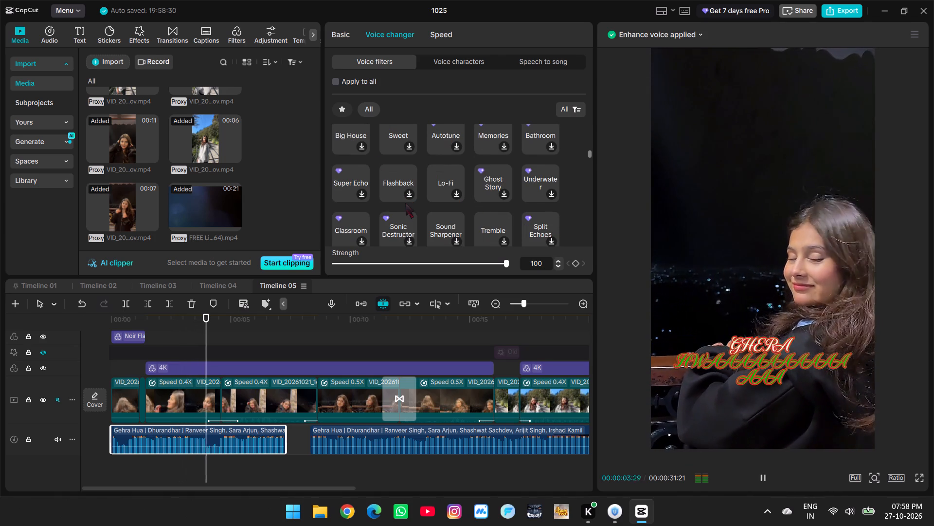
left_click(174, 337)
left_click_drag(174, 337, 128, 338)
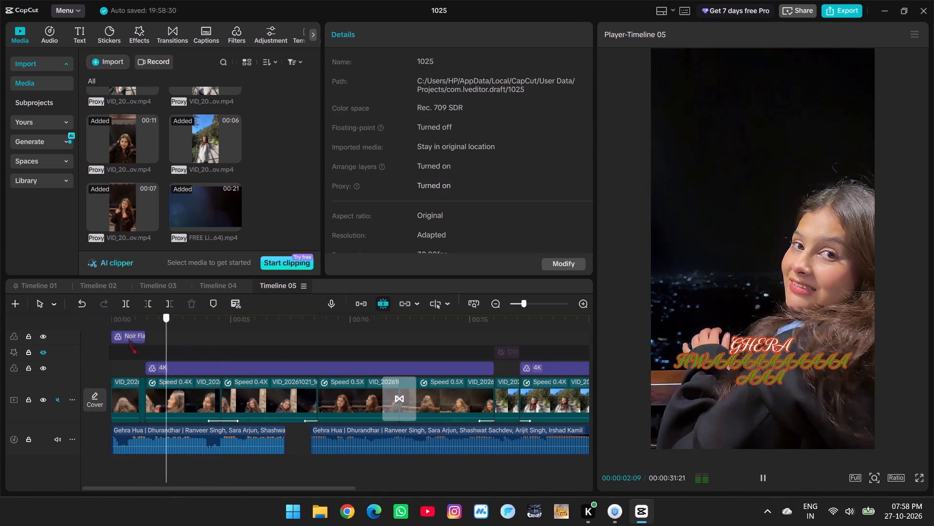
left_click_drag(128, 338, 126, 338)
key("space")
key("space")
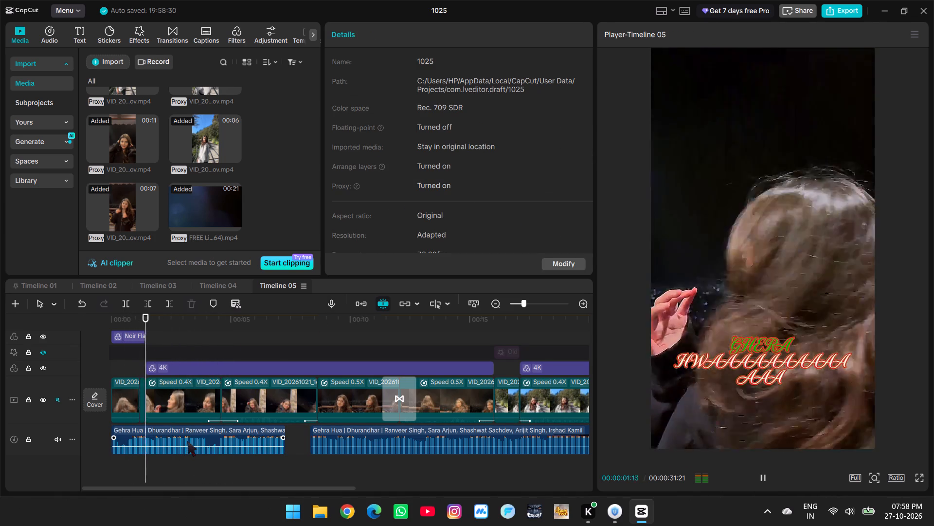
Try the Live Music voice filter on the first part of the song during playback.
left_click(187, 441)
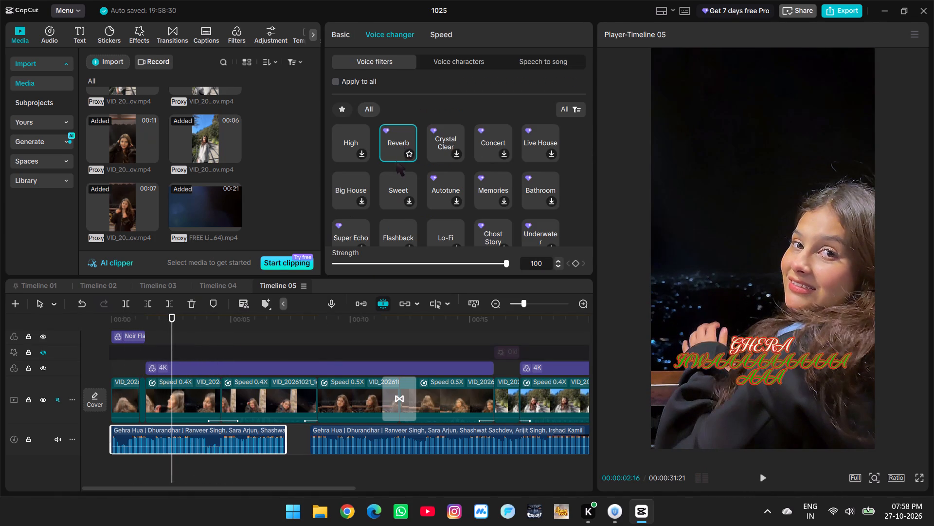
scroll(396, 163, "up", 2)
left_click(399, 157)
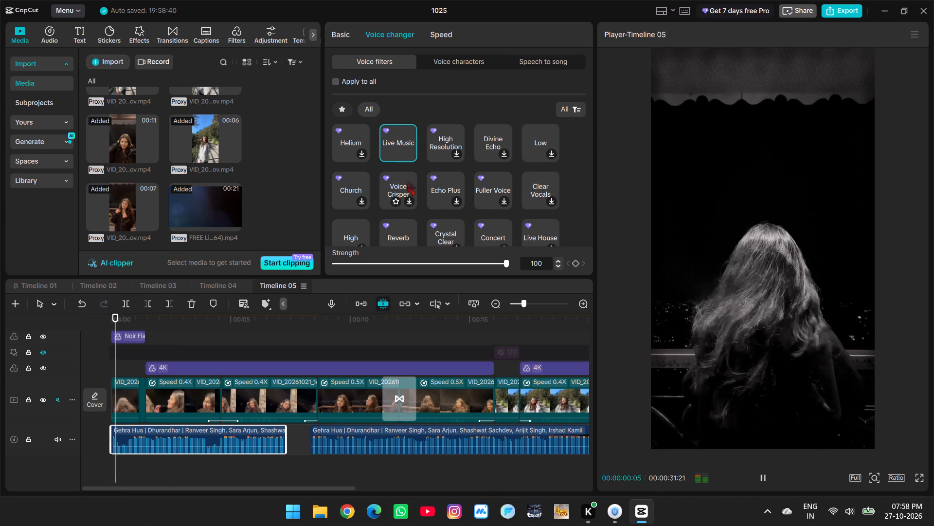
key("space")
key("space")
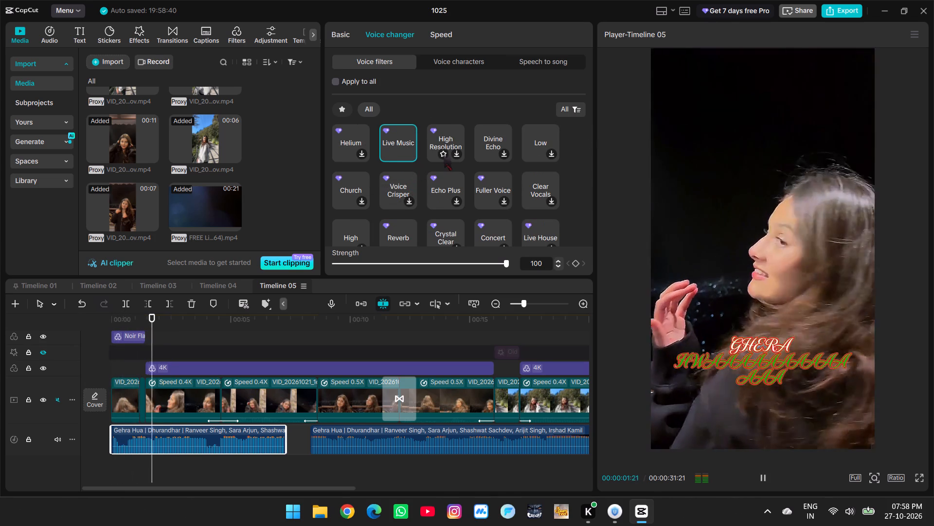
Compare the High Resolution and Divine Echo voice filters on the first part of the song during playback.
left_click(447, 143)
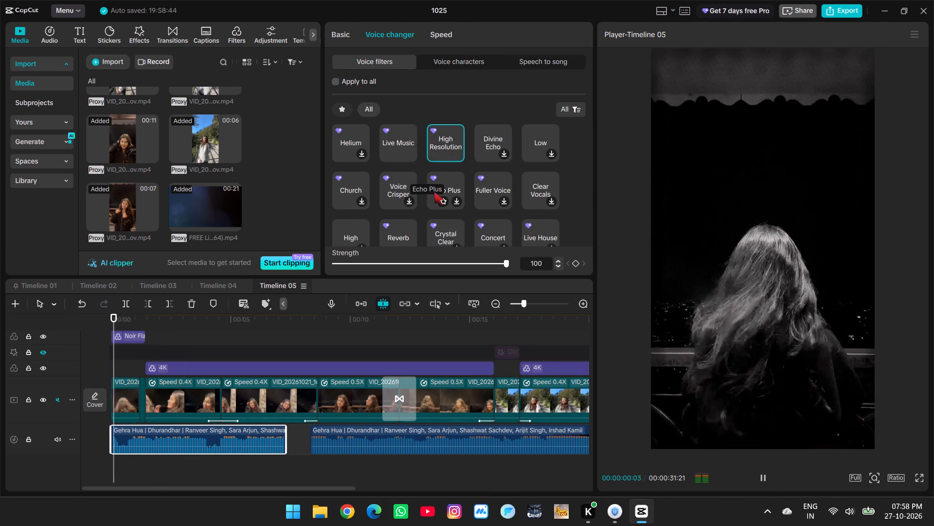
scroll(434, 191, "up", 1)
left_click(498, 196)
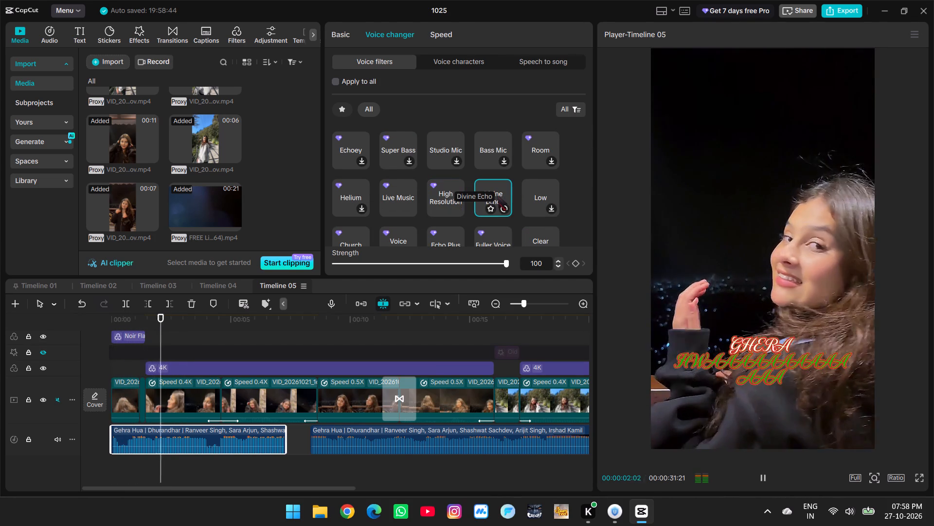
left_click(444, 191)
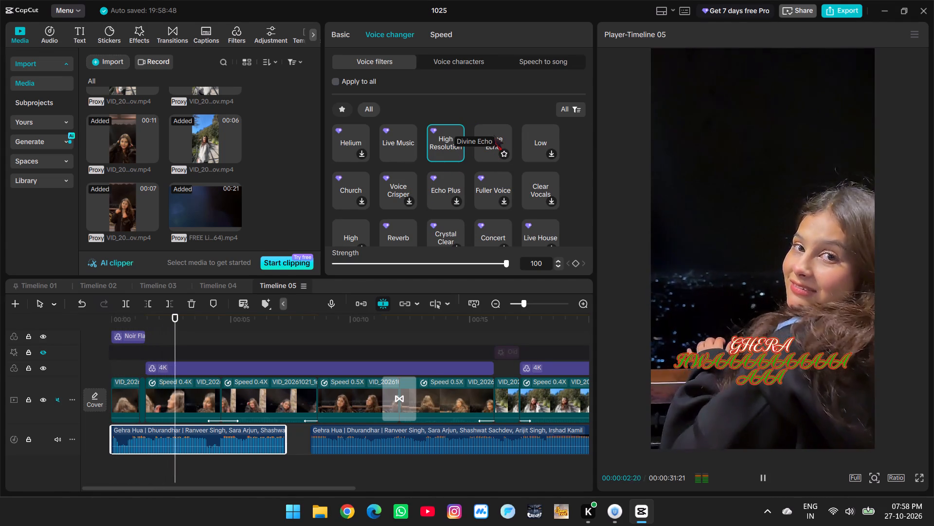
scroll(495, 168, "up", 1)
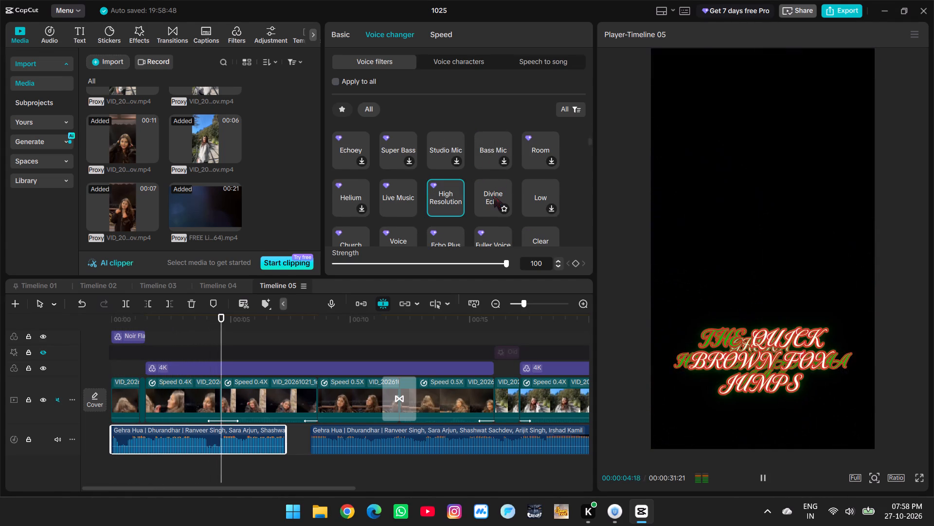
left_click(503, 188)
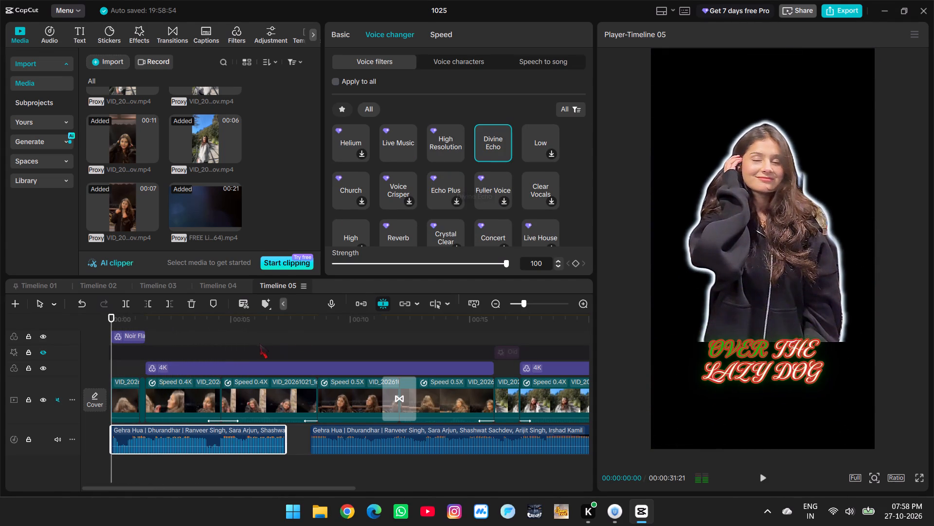
Apply the Mic Hog voice filter to the first part of the song.
scroll(449, 192, "up", 1)
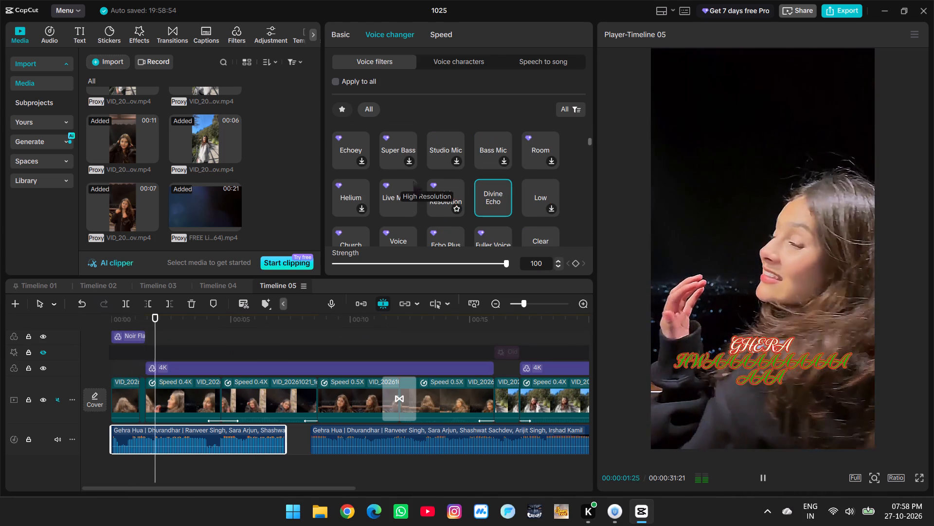
scroll(410, 158, "up", 1)
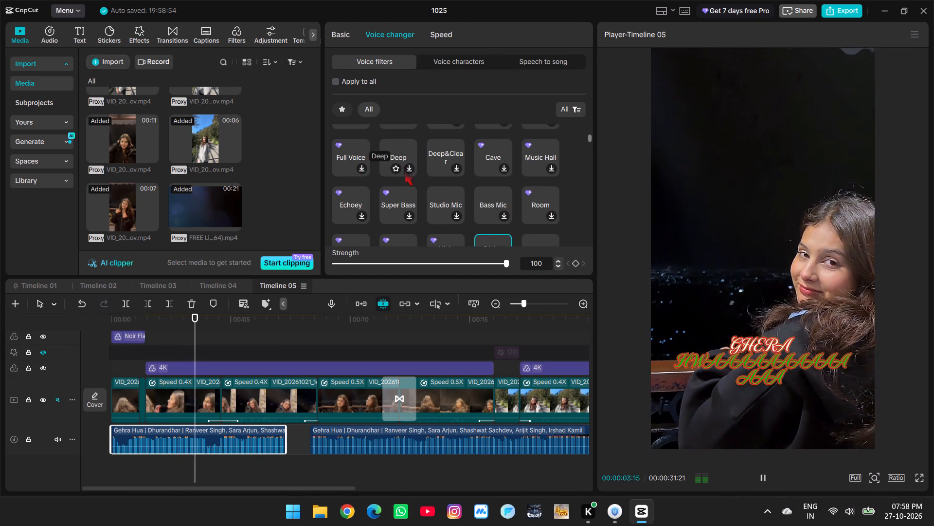
scroll(404, 171, "up", 1)
left_click(395, 172)
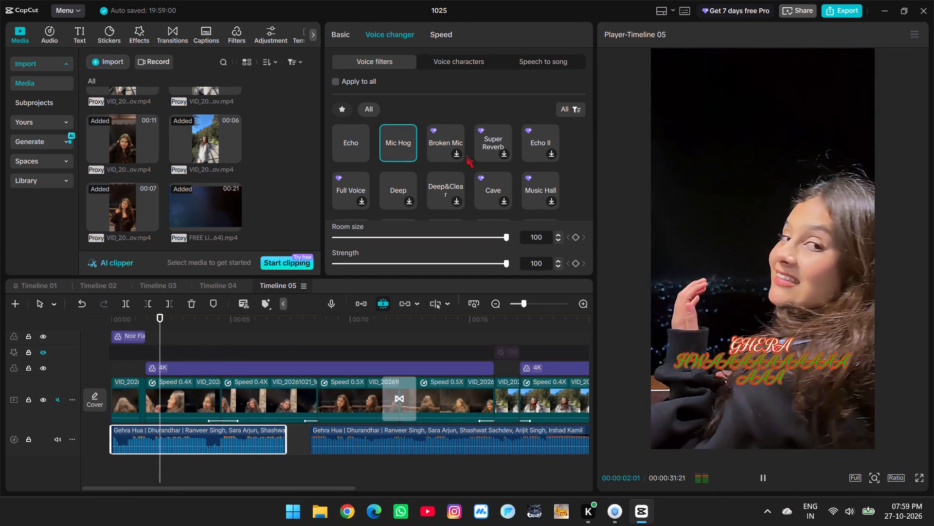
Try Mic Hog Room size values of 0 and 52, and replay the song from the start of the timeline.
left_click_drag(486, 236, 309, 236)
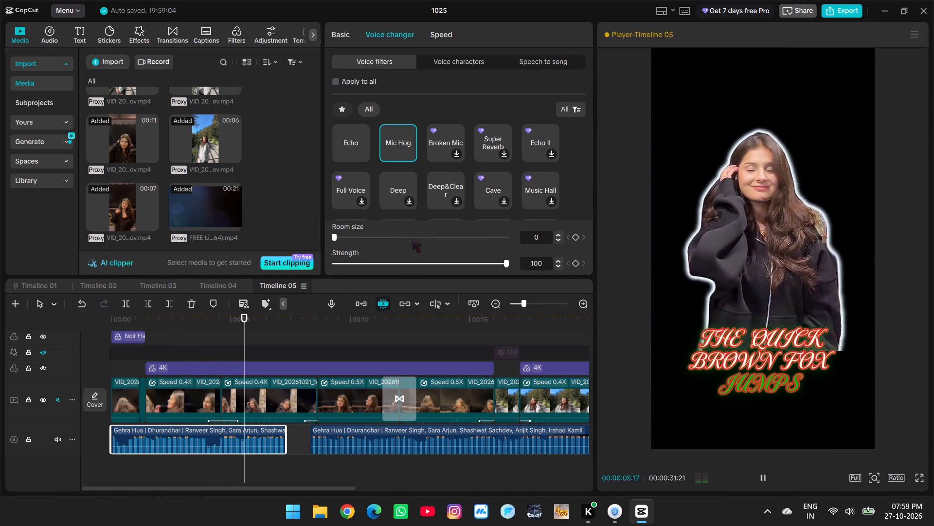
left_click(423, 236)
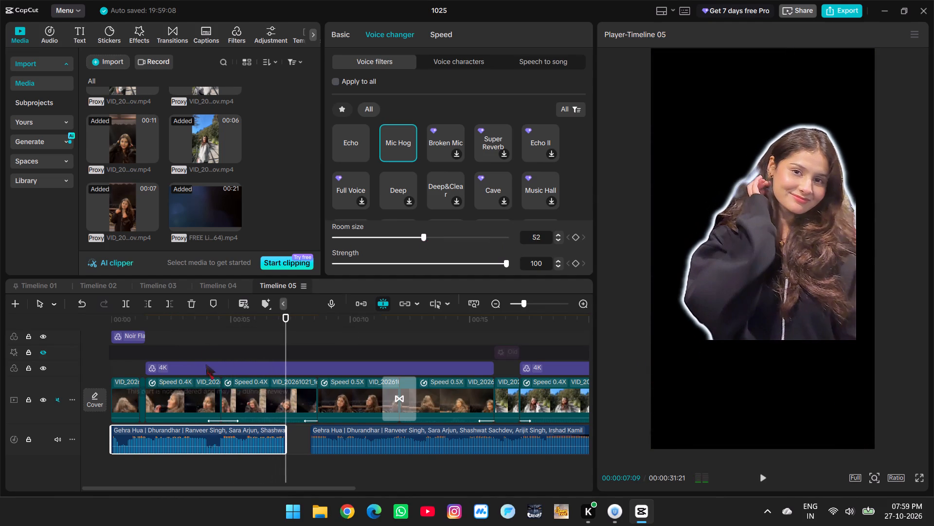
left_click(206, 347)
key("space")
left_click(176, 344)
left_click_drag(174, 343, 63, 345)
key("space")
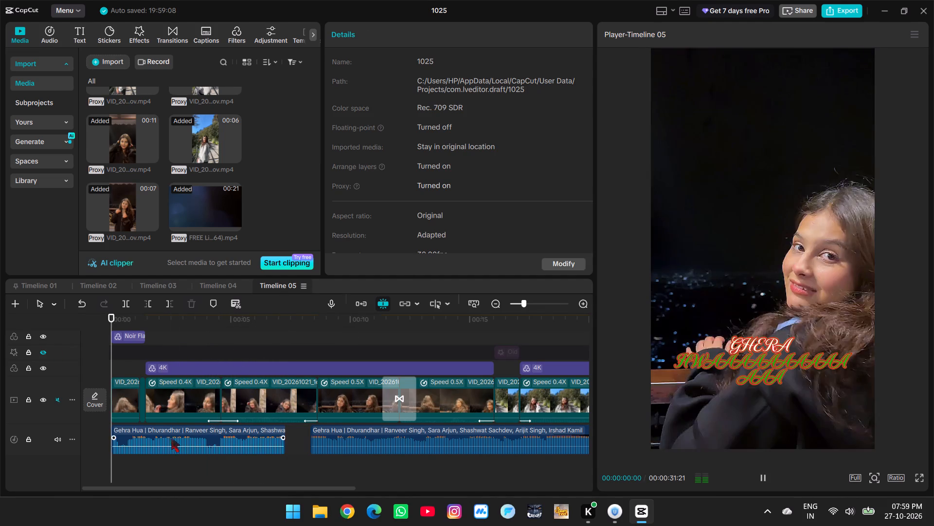
Set the Mic Hog filter's Room size and Strength to 100 on the first part of the song.
left_click(179, 431)
key("space")
left_click_drag(466, 234, 496, 237)
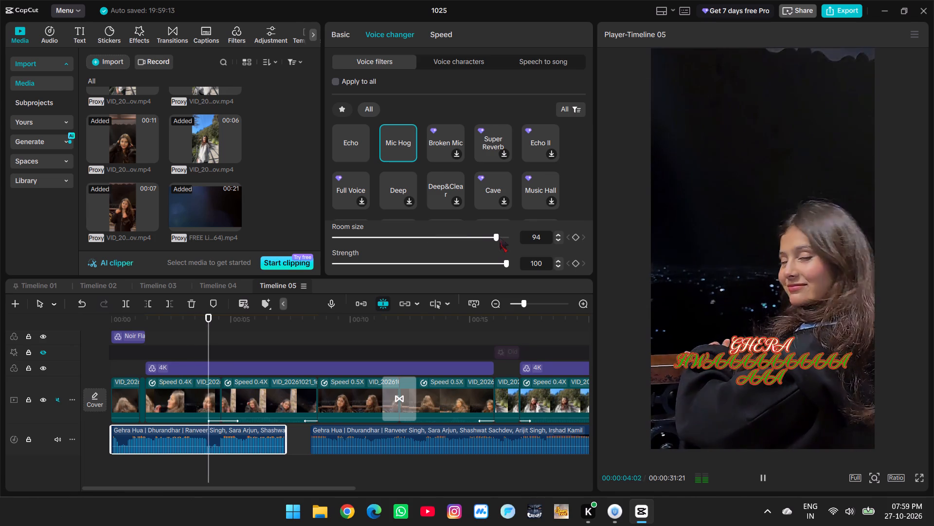
left_click_drag(499, 237, 526, 248)
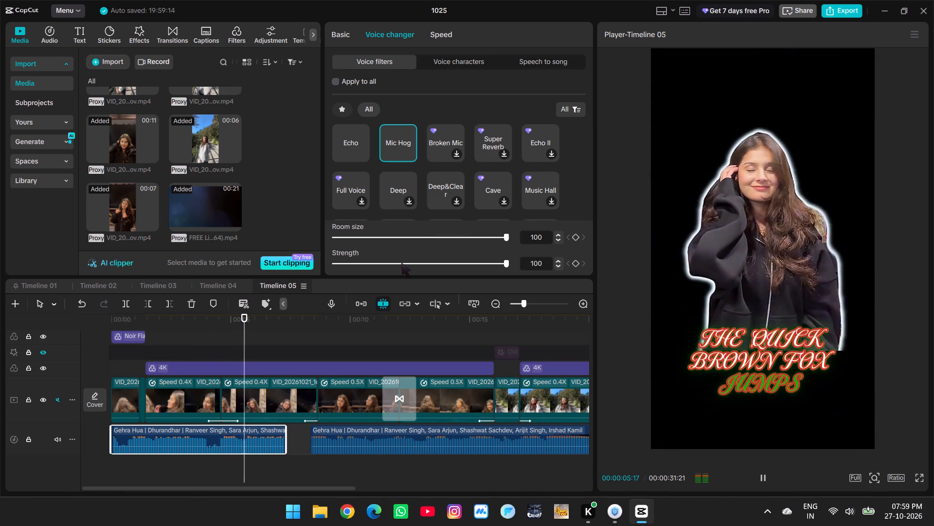
left_click(395, 262)
left_click_drag(395, 262, 514, 261)
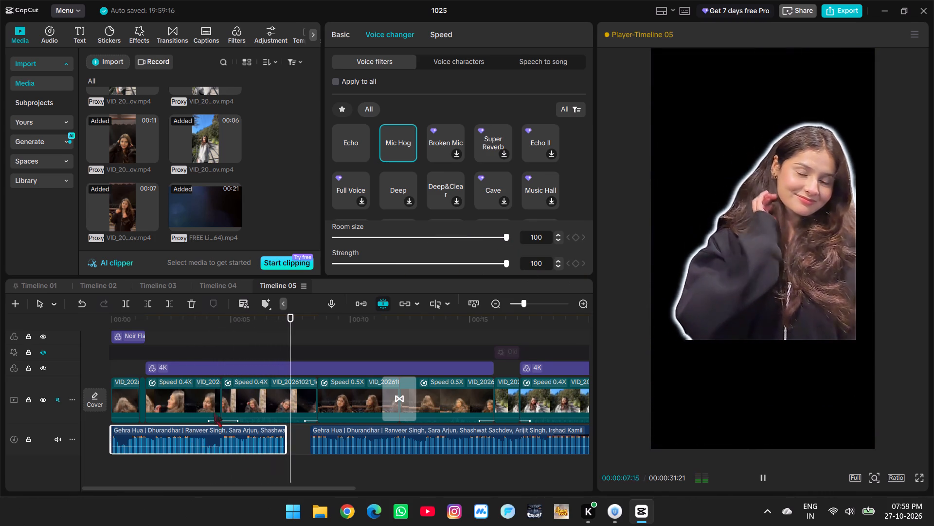
Try the Radio Announcer voice character on the second part of the song, and apply Mermaid at the end.
scroll(235, 397, "down", 9)
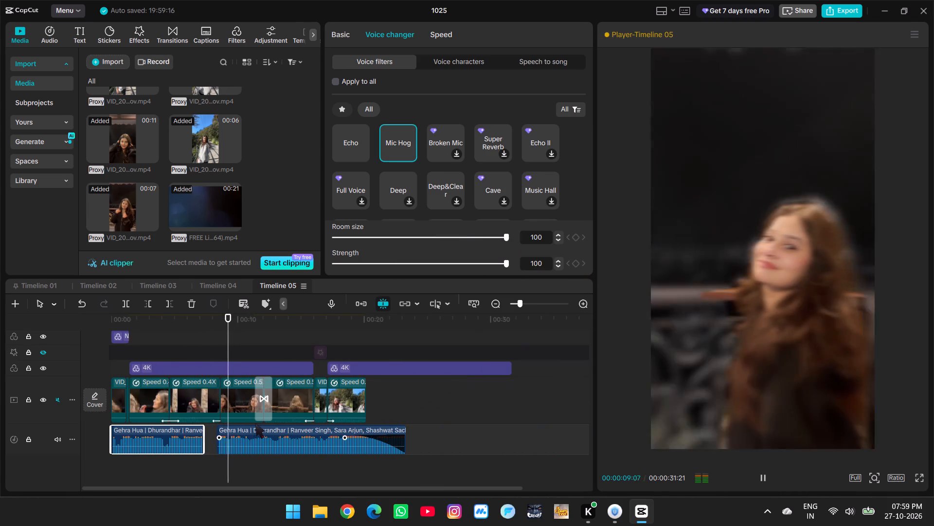
left_click(251, 454)
left_click(263, 439)
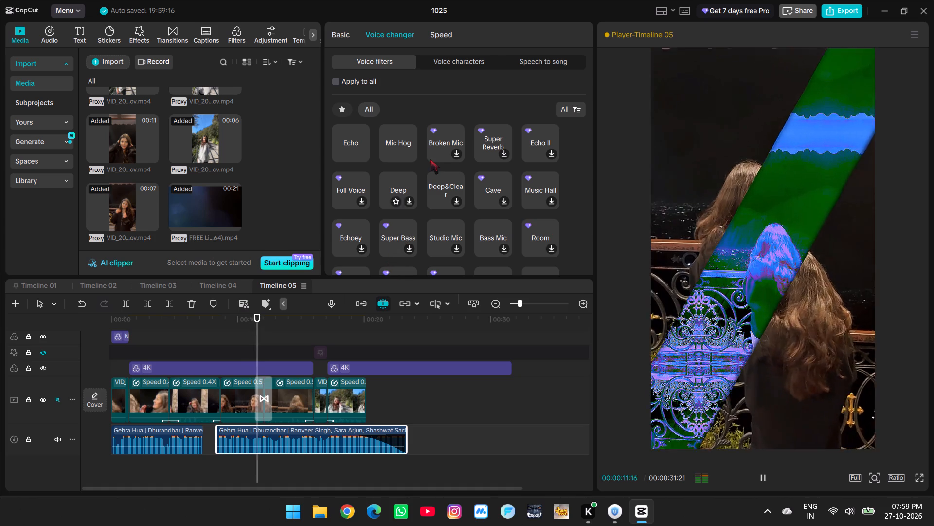
left_click(456, 61)
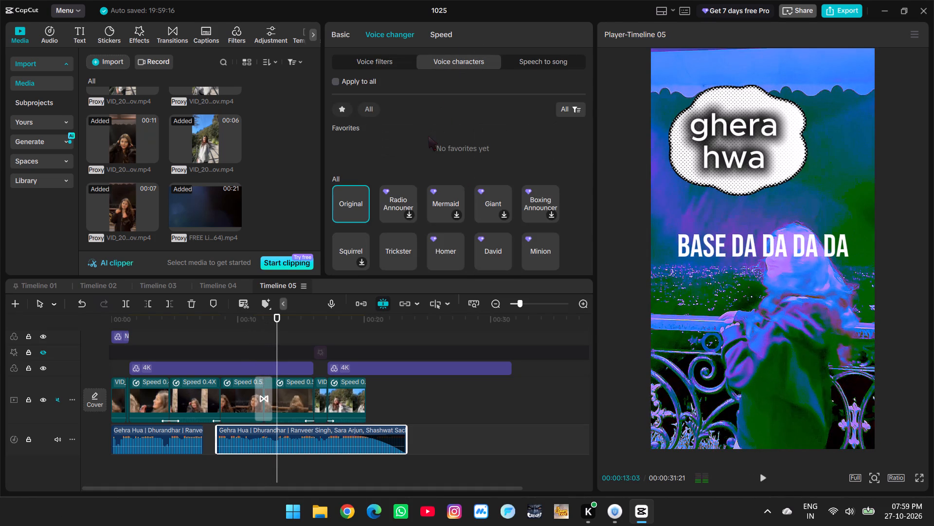
left_click(411, 193)
left_click(437, 198)
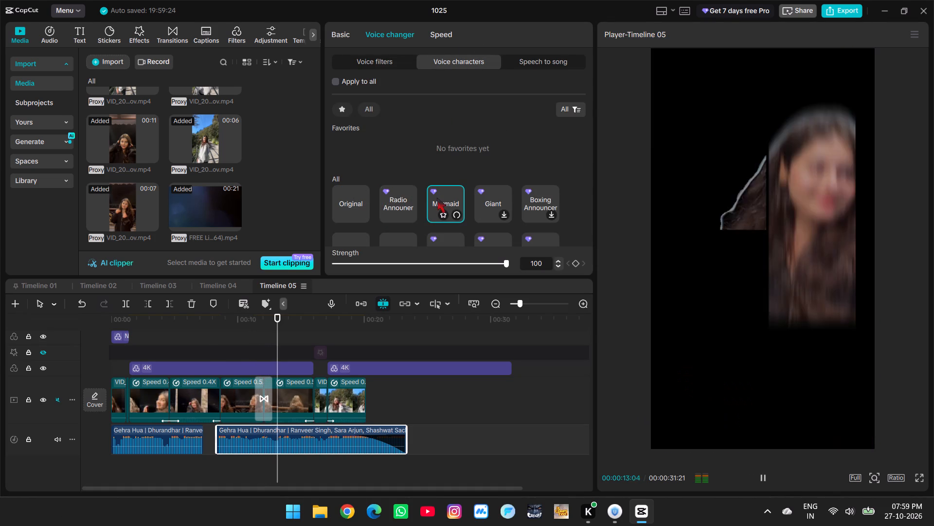
left_click(399, 201)
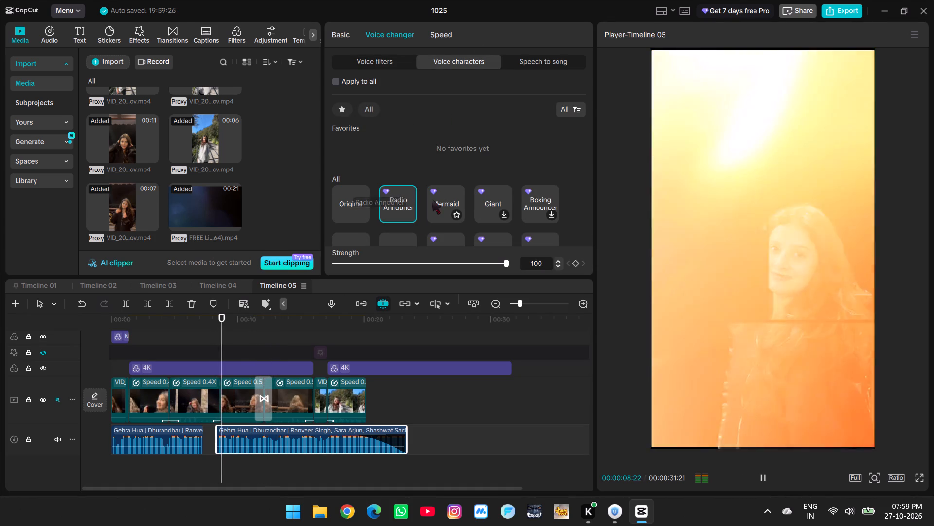
left_click(435, 196)
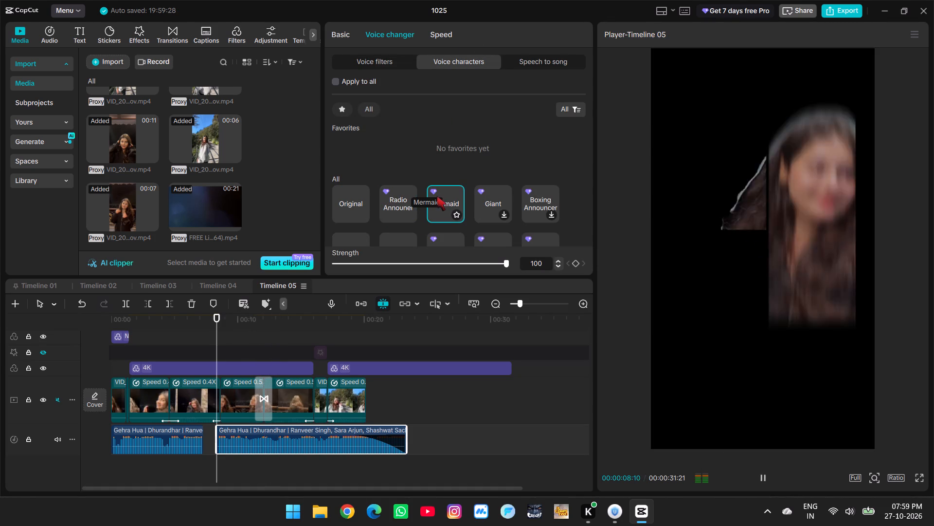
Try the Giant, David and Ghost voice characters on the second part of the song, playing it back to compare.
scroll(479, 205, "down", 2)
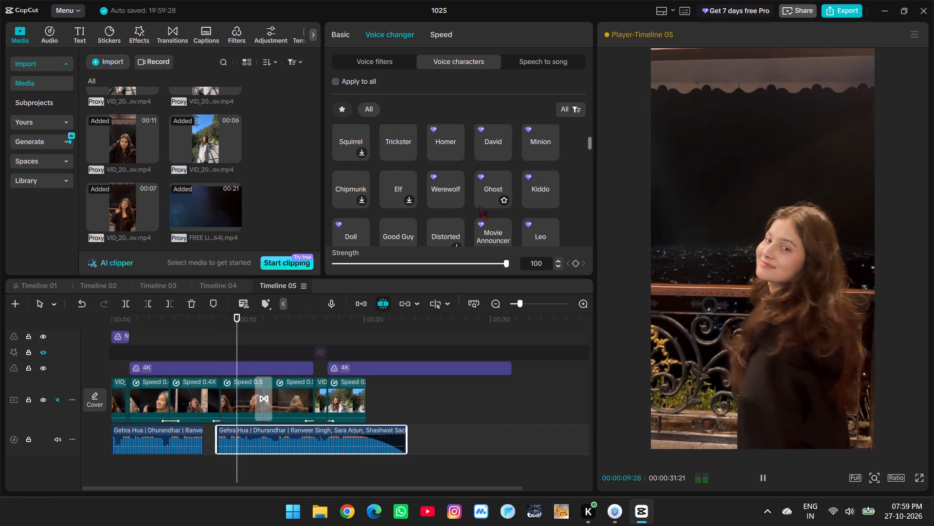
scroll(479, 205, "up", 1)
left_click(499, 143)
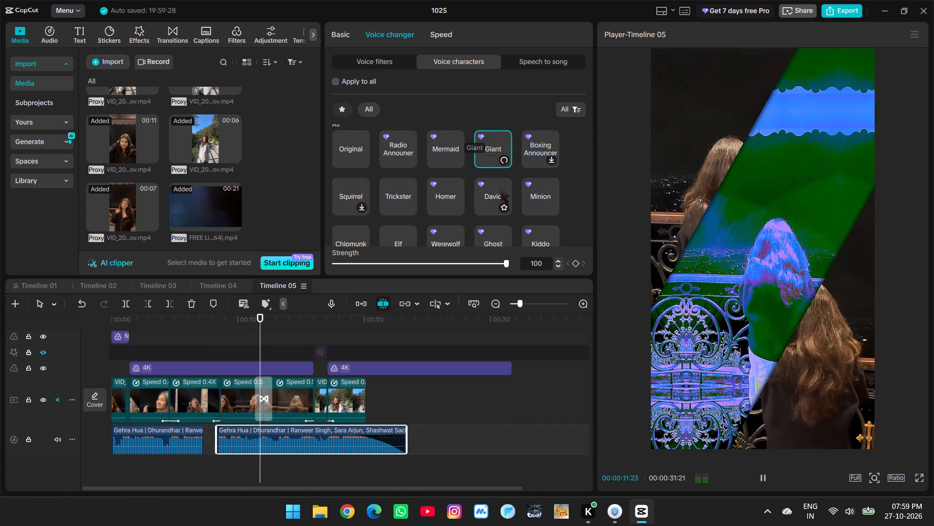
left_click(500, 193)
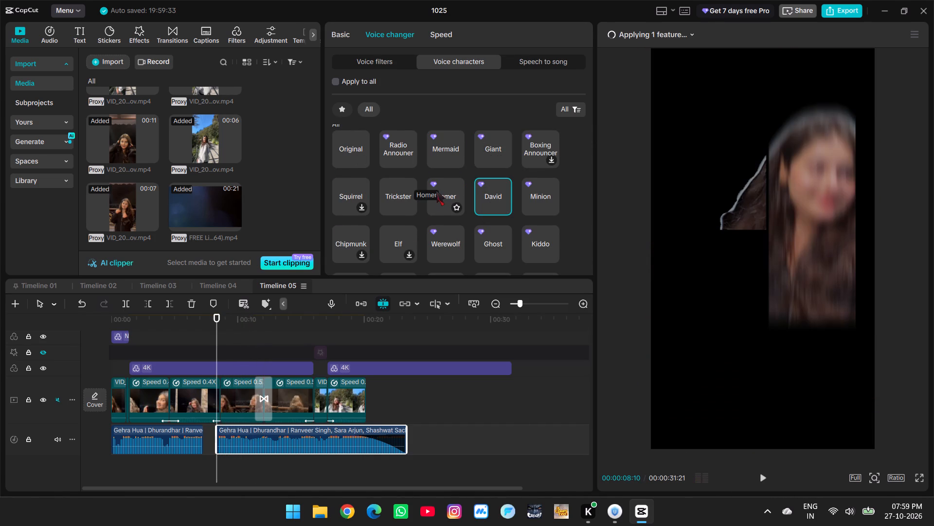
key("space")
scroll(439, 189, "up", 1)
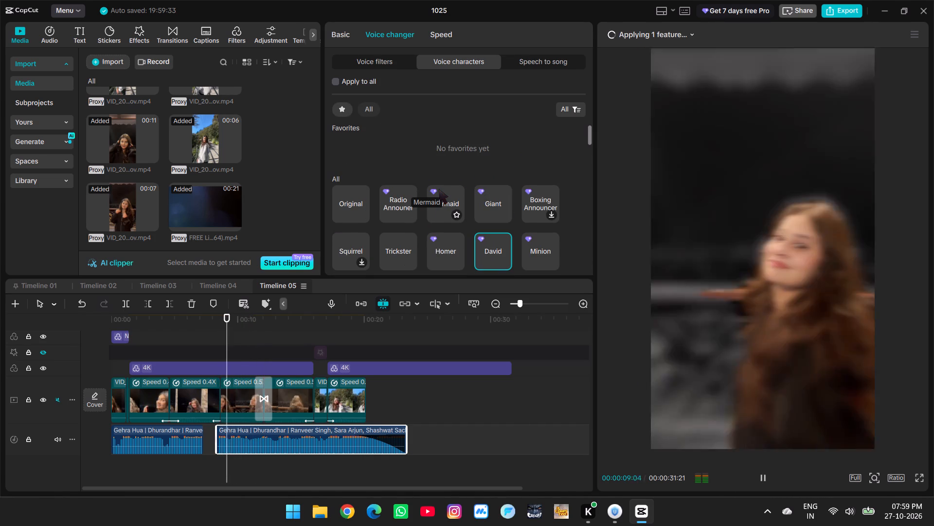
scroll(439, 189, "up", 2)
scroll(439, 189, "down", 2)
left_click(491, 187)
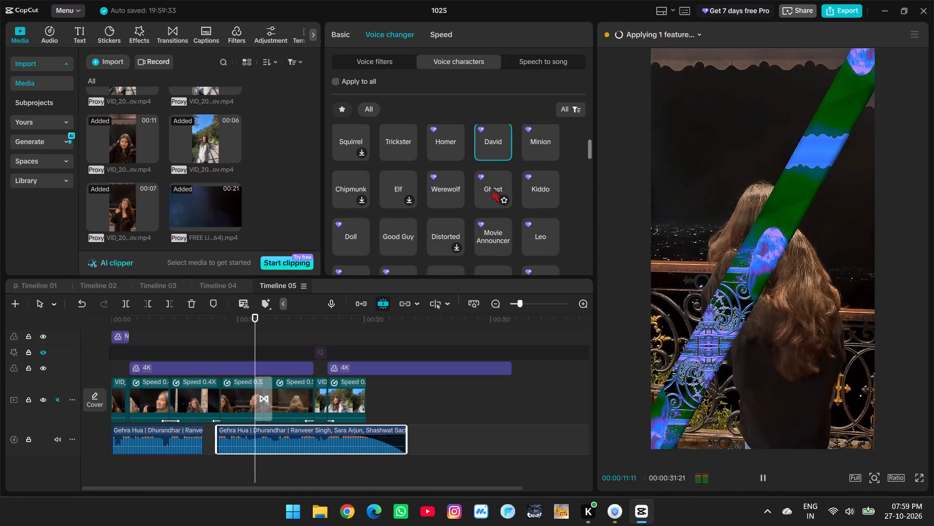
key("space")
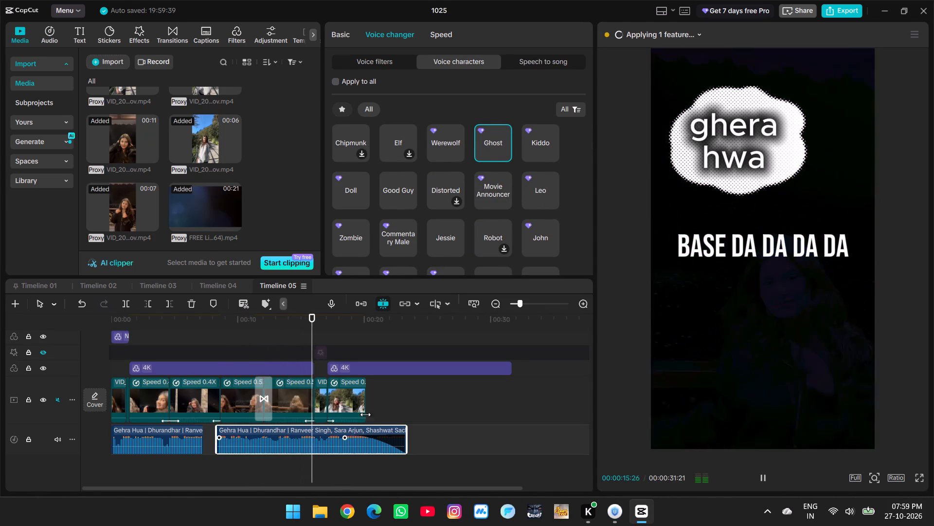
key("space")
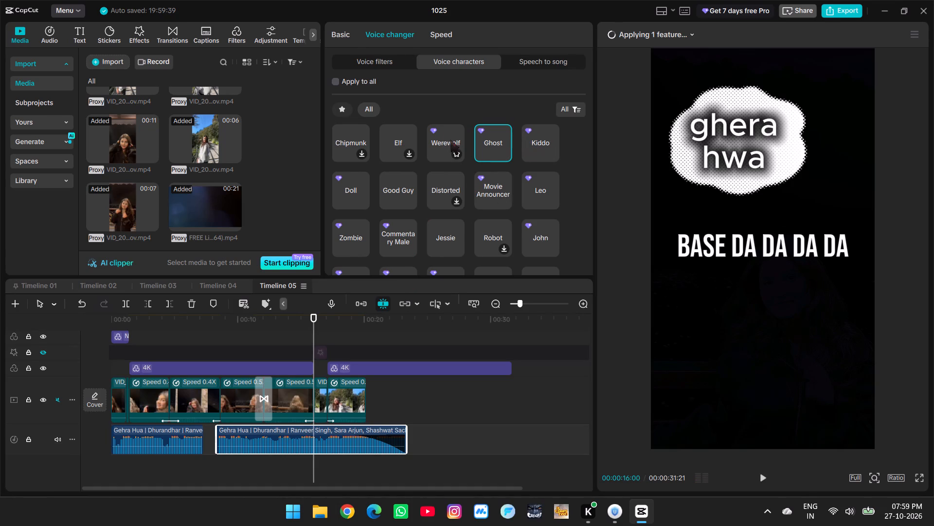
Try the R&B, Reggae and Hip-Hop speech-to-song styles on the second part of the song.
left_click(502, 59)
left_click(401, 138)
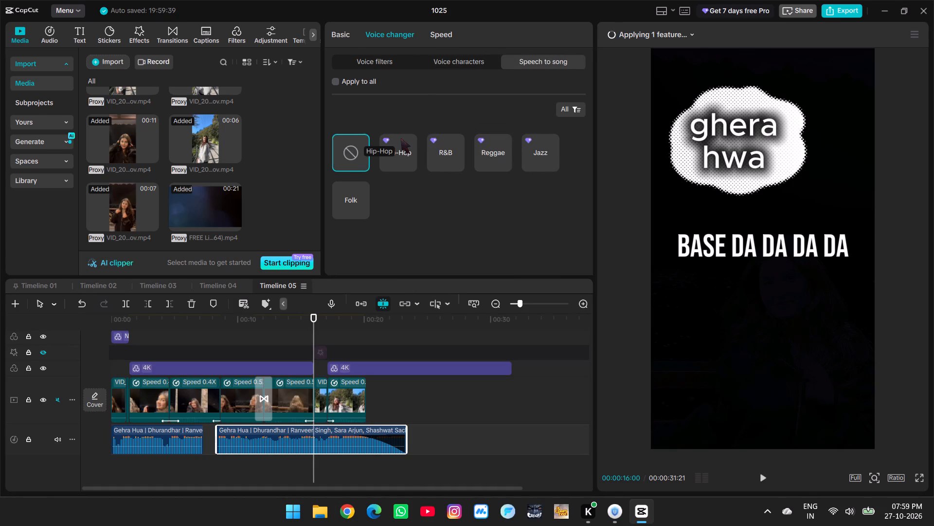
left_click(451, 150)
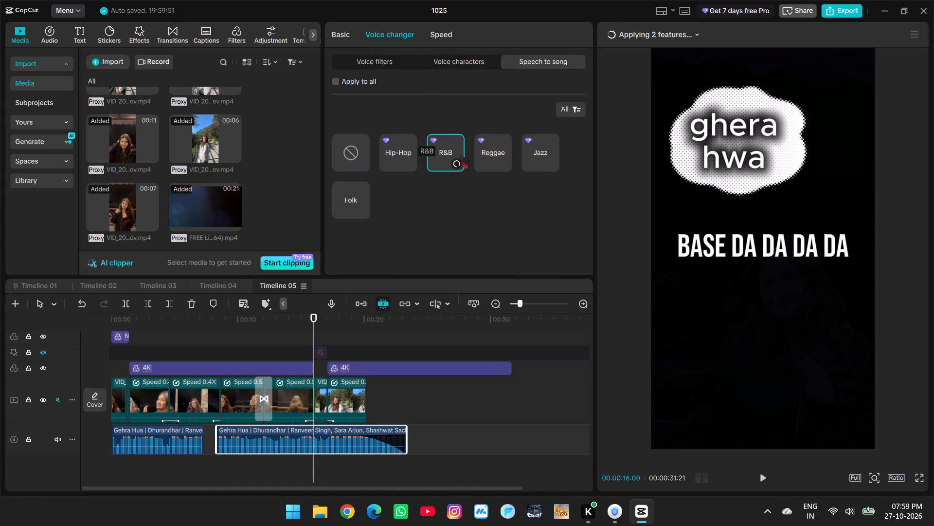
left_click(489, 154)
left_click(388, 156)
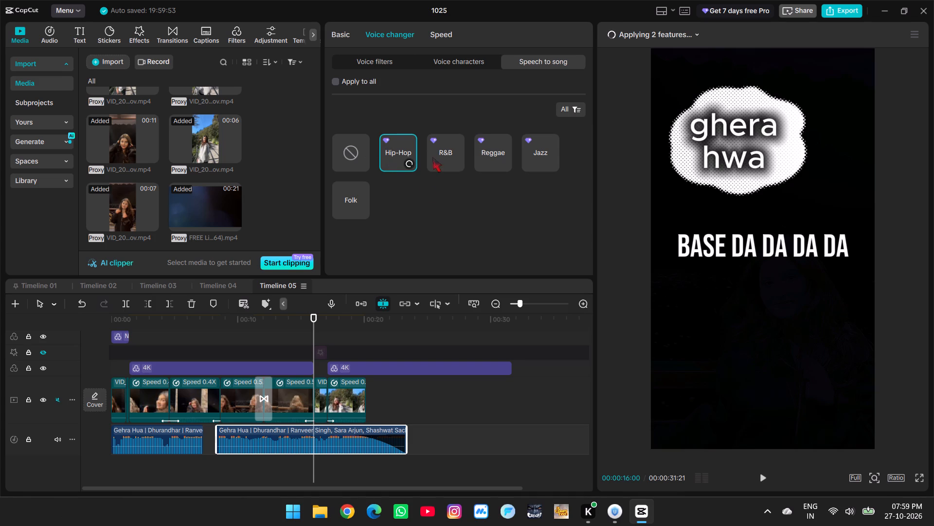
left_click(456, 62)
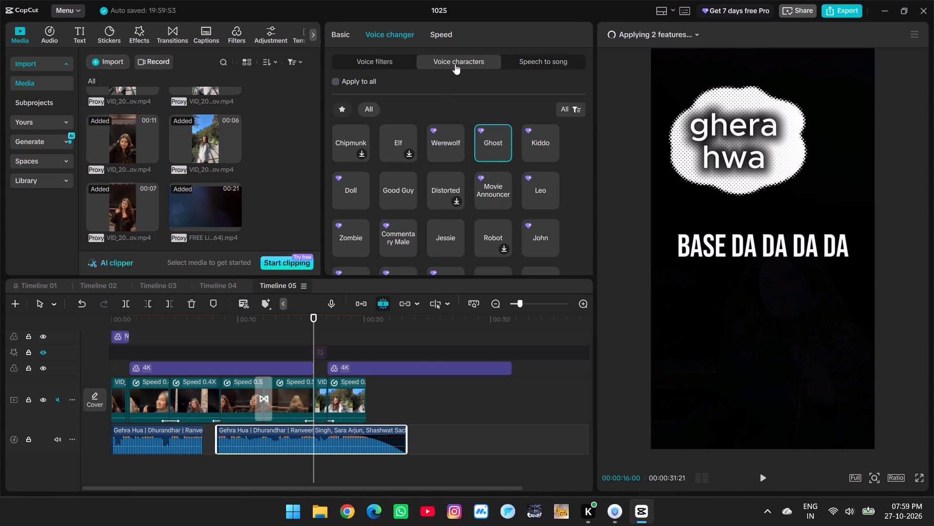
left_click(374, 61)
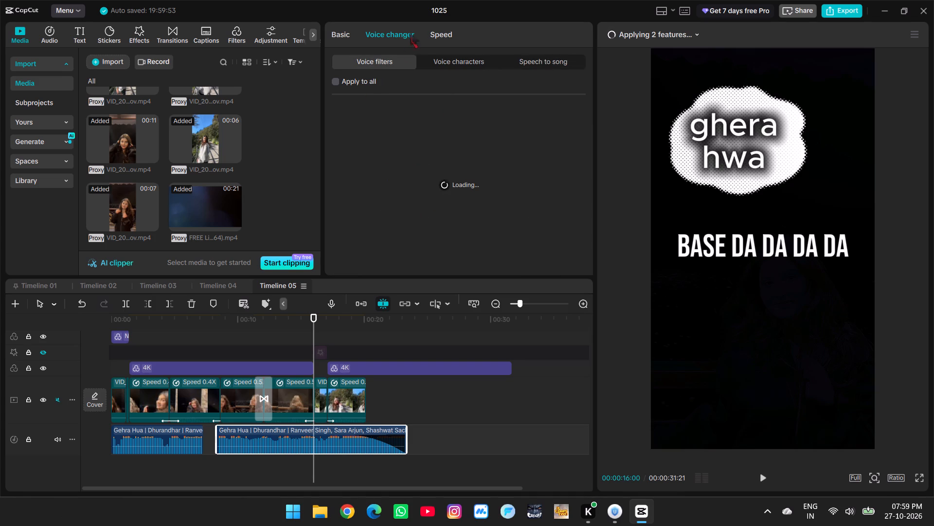
Set the playback speed of the second part of the song to 2.00x.
left_click(432, 29)
left_click(391, 88)
left_click_drag(391, 88, 396, 87)
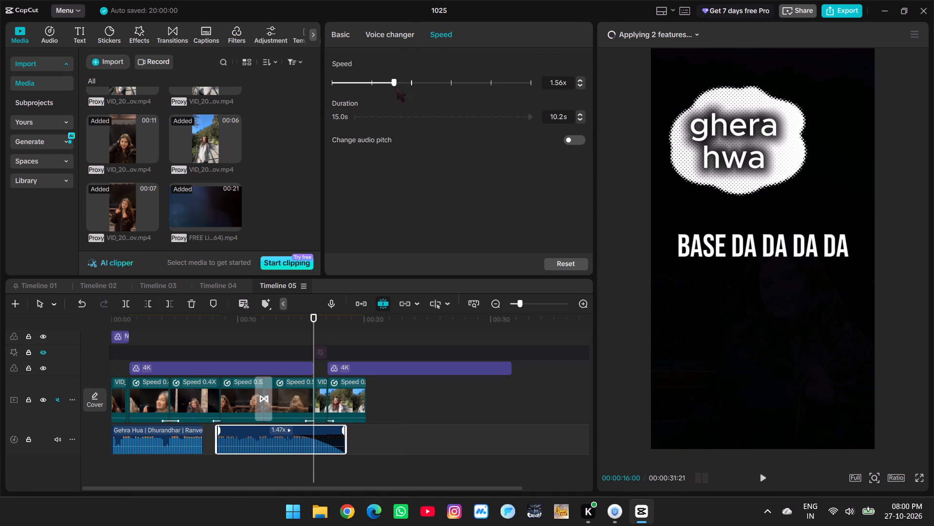
left_click_drag(396, 87, 410, 88)
Replay the sped-up second part of the song, repeating the stretch around 00:00:14, and look over the caption and effect tracks.
left_click(232, 333)
key("space")
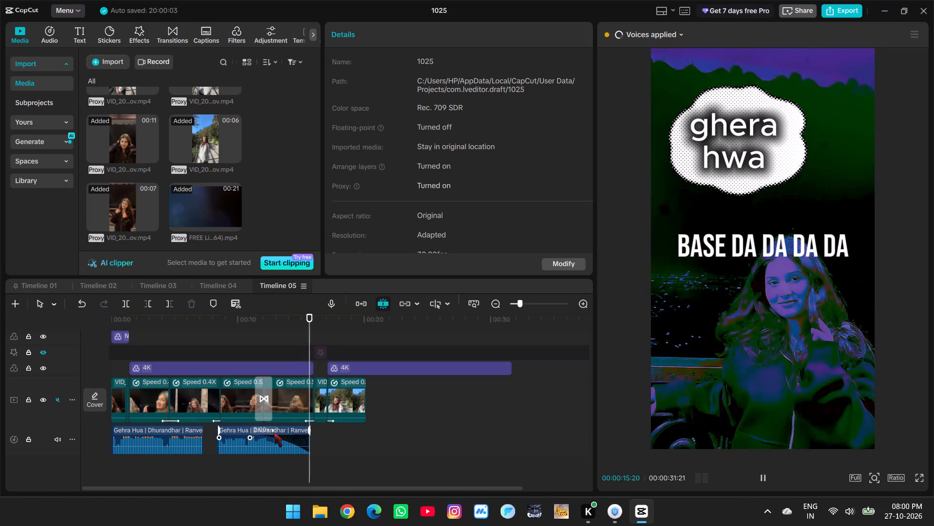
key("space")
left_click(291, 457)
key("space")
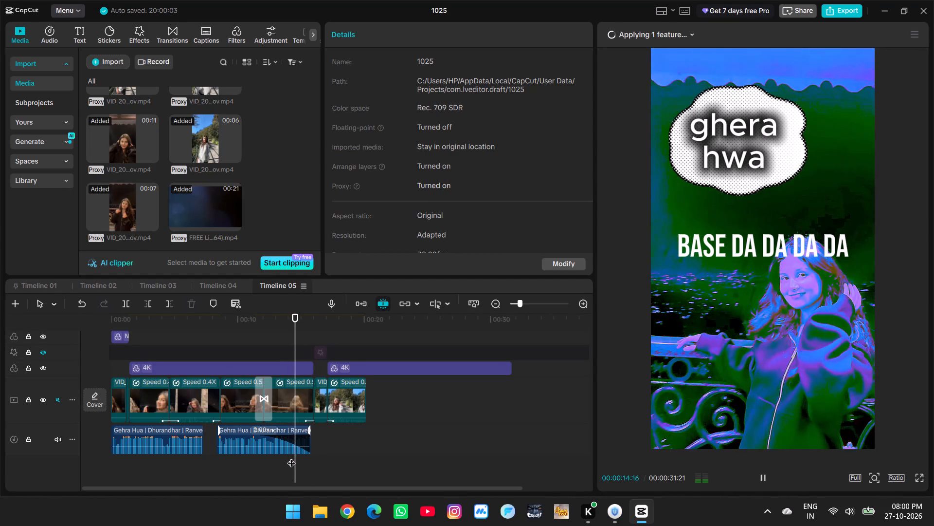
key("space")
left_click(291, 457)
key("space")
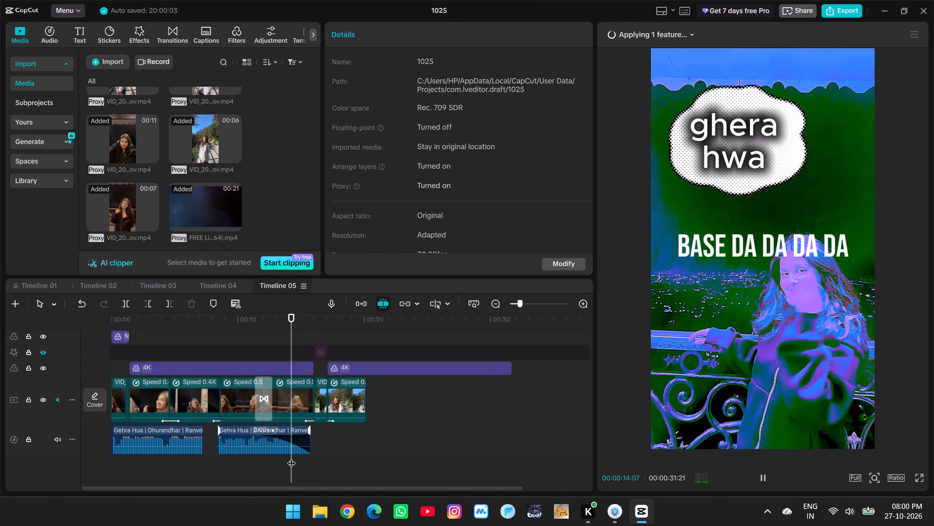
left_click(291, 457)
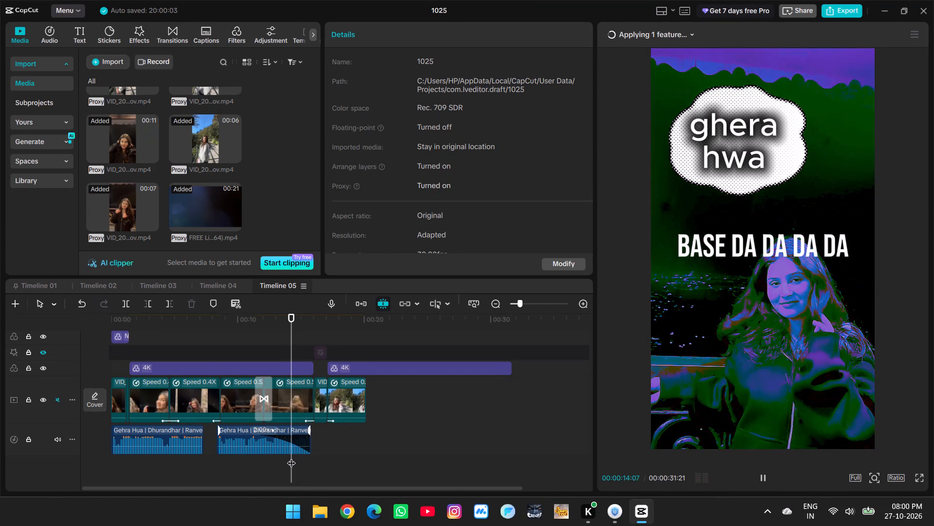
key("space")
scroll(293, 457, "up", 9)
scroll(260, 394, "up", 2)
key("space")
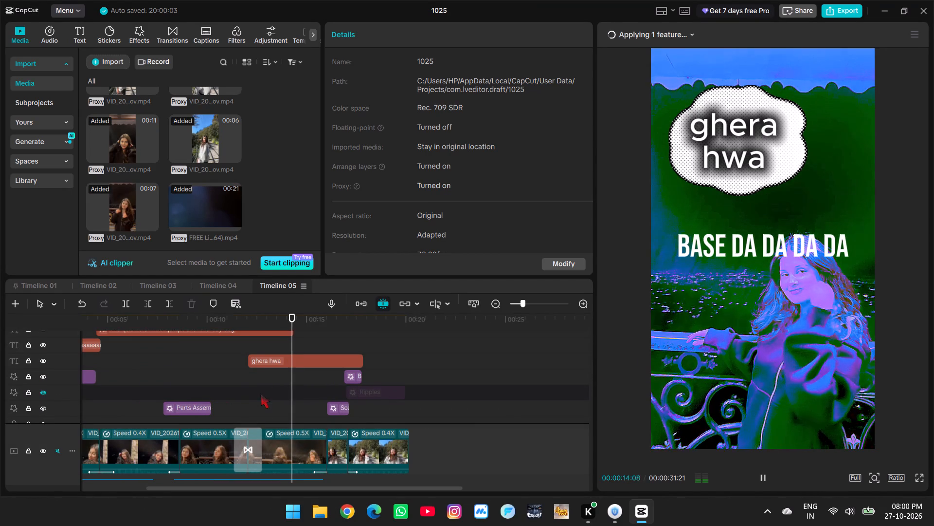
scroll(260, 394, "up", 4)
key("space")
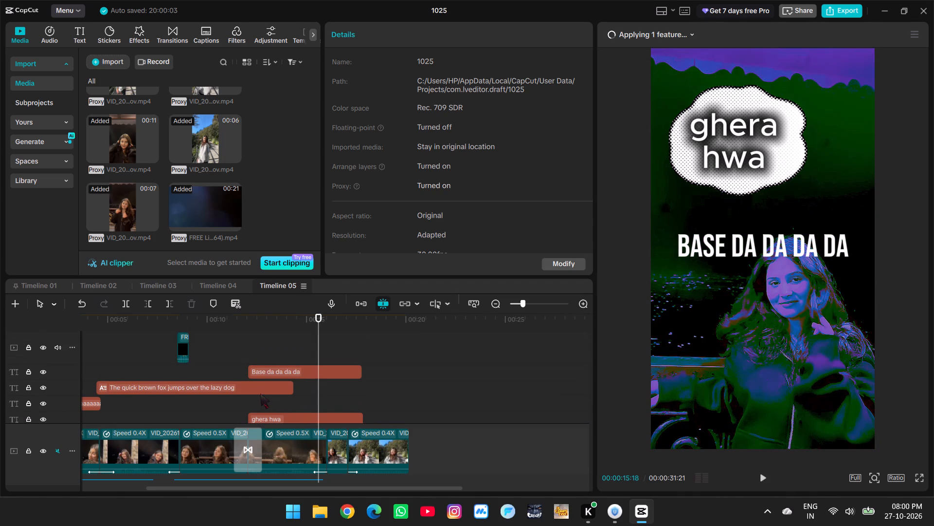
scroll(260, 394, "up", 1)
scroll(260, 394, "down", 12)
left_click(250, 351)
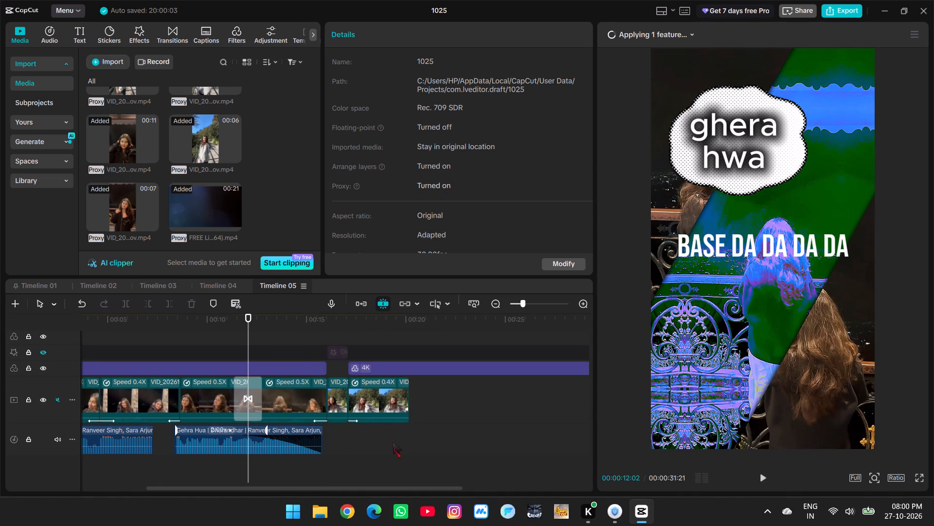
Restore the Original voice character and remove the speech-to-song style on the second part of the song.
left_click(250, 441)
left_click(264, 456)
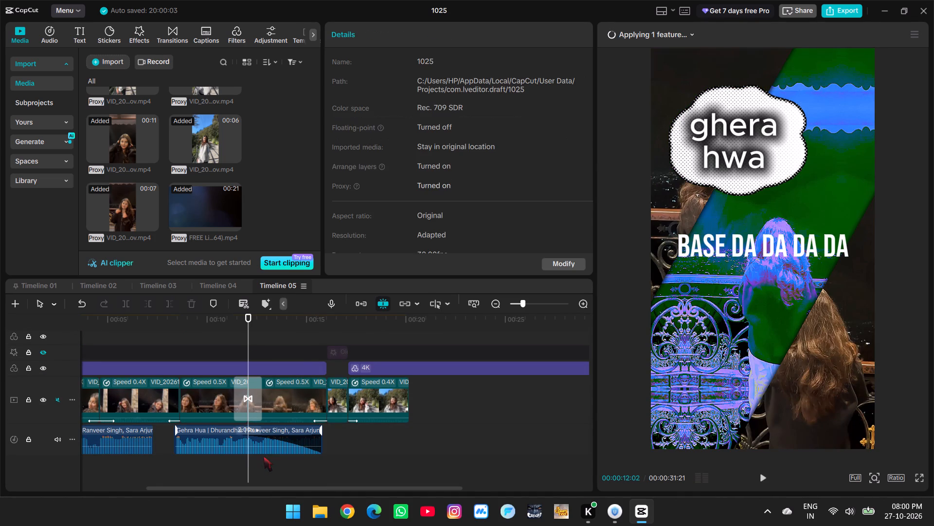
left_click(271, 431)
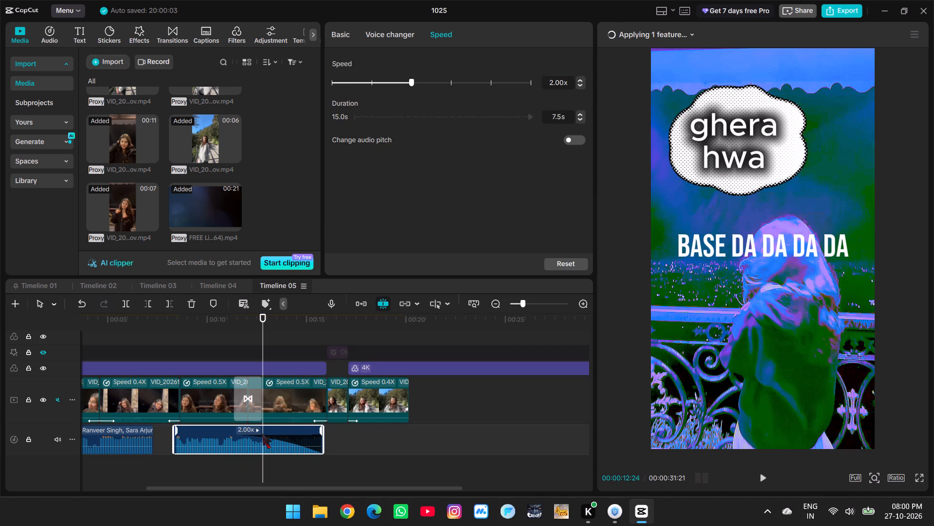
left_click(375, 23)
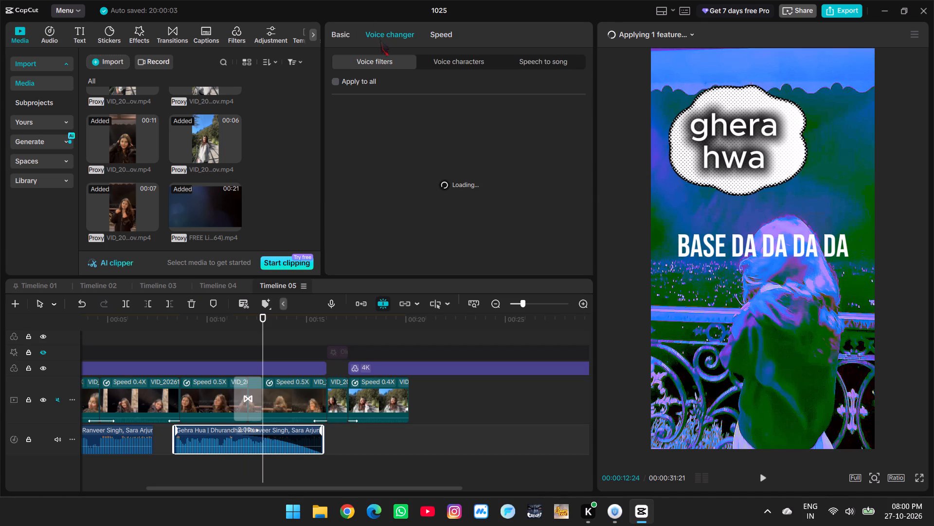
scroll(354, 162, "up", 2)
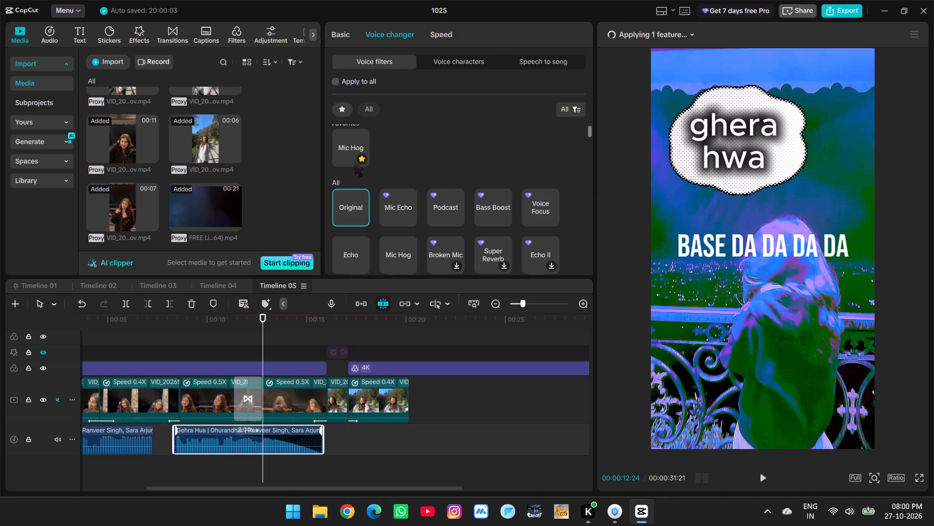
left_click(453, 61)
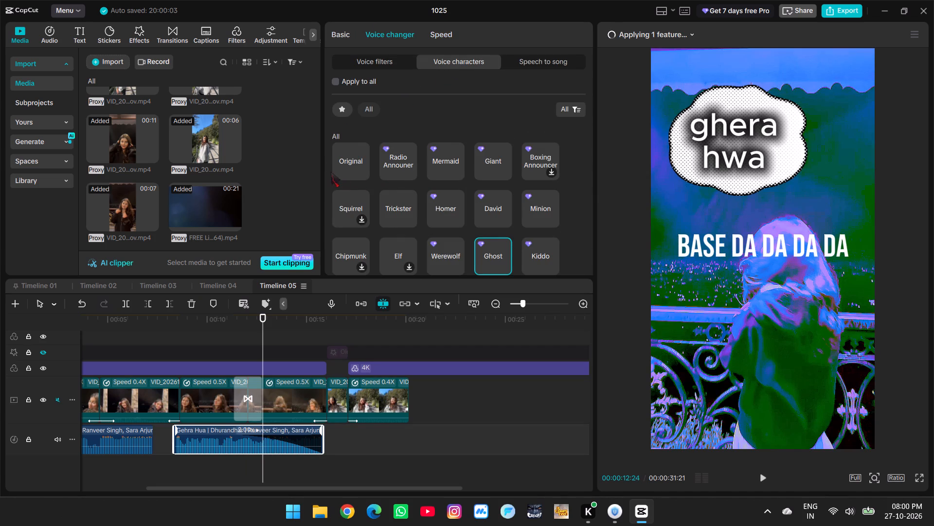
left_click(333, 159)
left_click(347, 159)
left_click(558, 58)
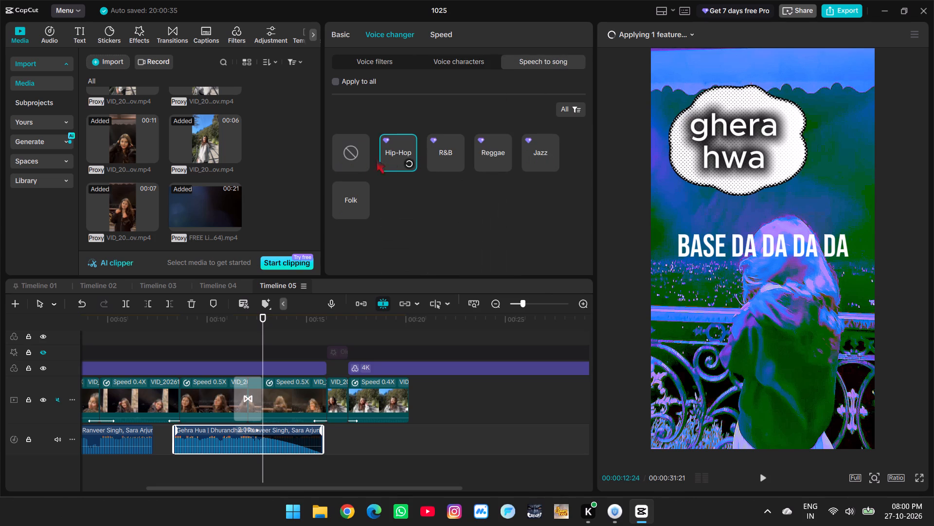
left_click(357, 152)
Replay the second part of the song and check its voice filter and voice character settings.
key("space")
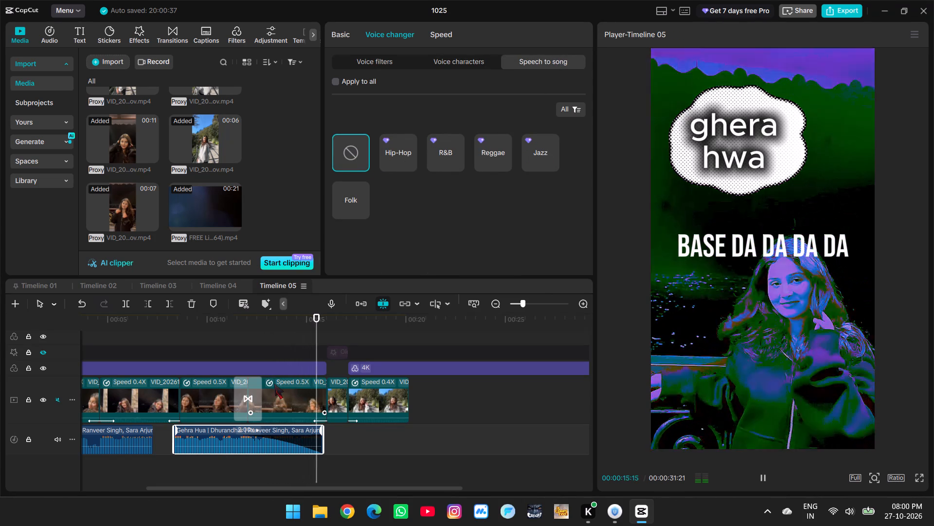
key("space")
scroll(336, 454, "down", 3, "ctrl")
left_click(291, 469)
left_click_drag(291, 469, 236, 467)
left_click(243, 437)
left_click(383, 62)
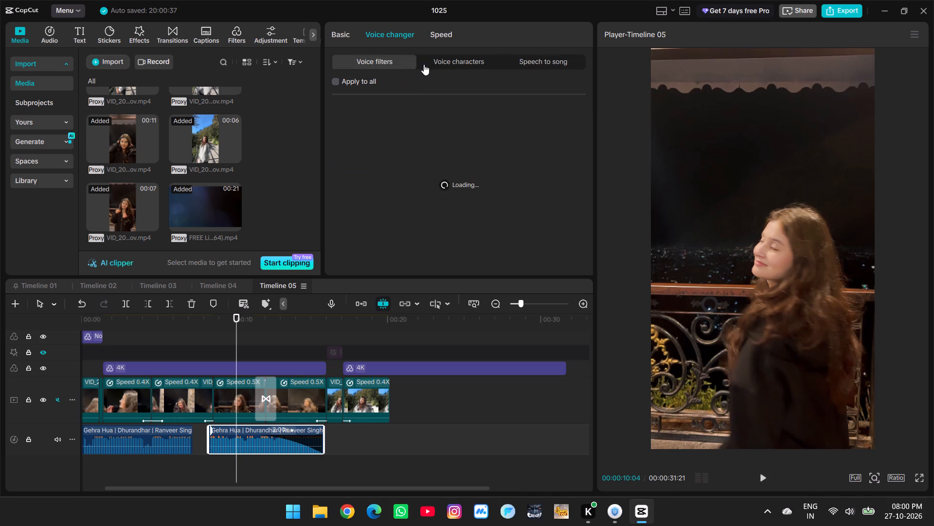
left_click(438, 58)
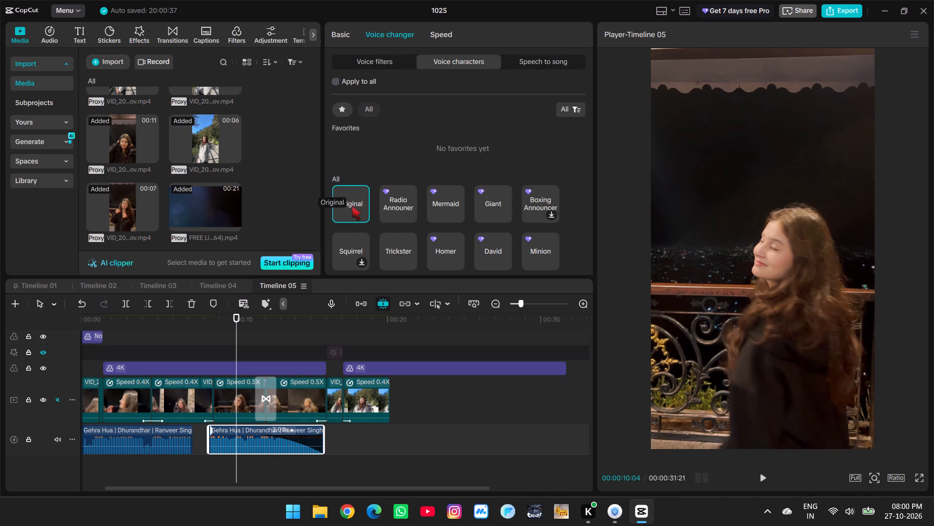
scroll(319, 348, "down", 4)
Set the second 4K filter's intensity to 71 and trim its end to 00:00:20:16.
left_click(397, 368)
left_click(395, 331)
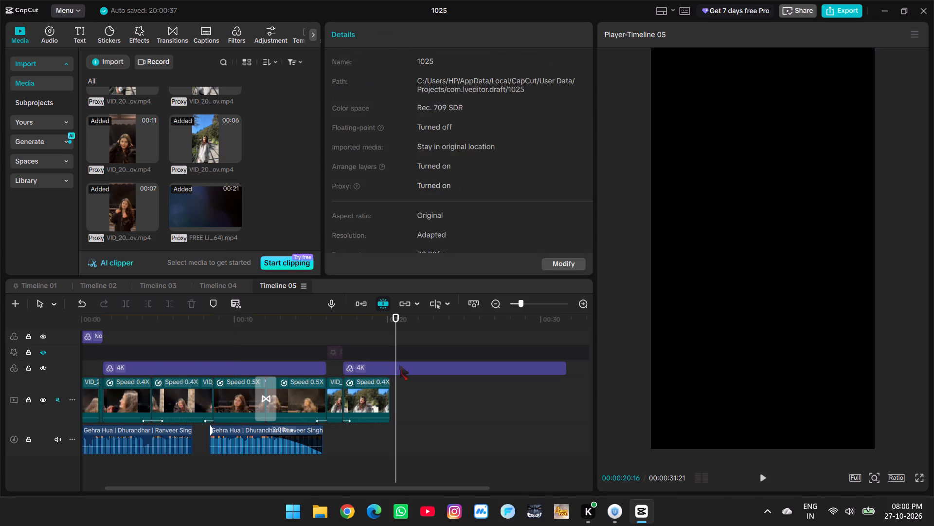
left_click(401, 370)
left_click_drag(412, 110, 456, 114)
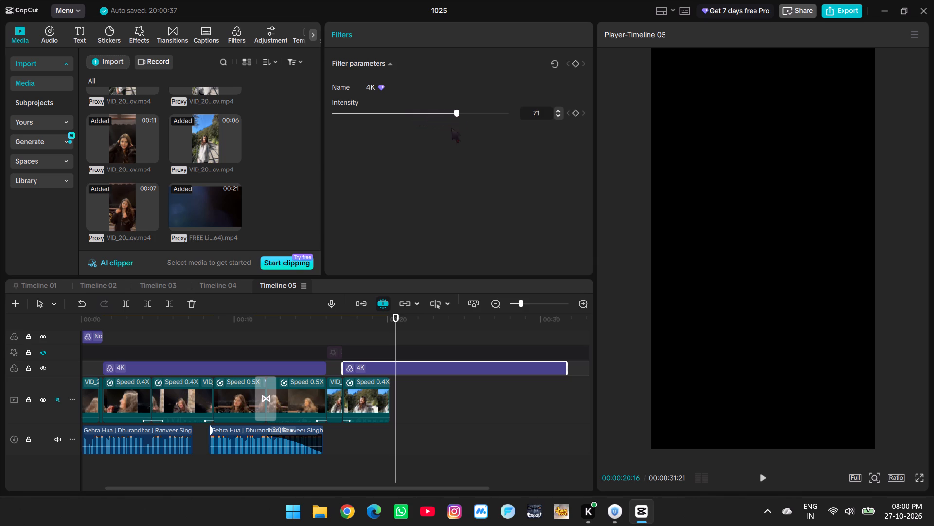
left_click(169, 302)
Add the Noir Flash filter above the last video clip, aligned with the start of the second 4K filter.
scroll(316, 402, "up", 3)
scroll(349, 377, "down", 3)
left_click(359, 336)
left_click(370, 337)
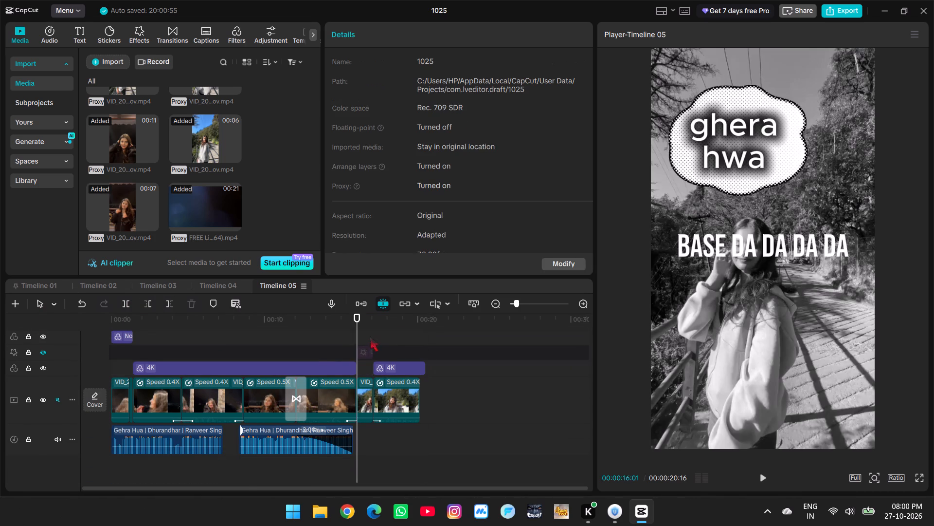
left_click_drag(369, 336, 384, 339)
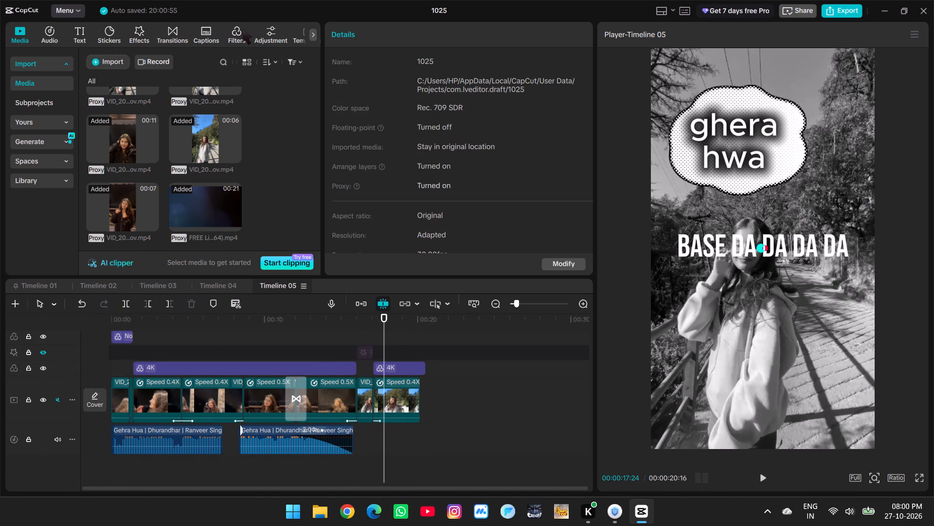
left_click(242, 29)
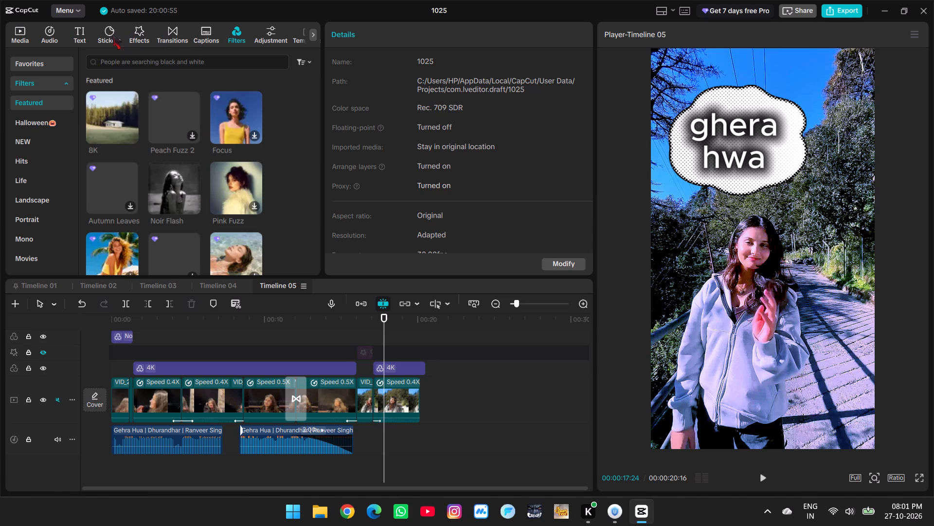
left_click(175, 112)
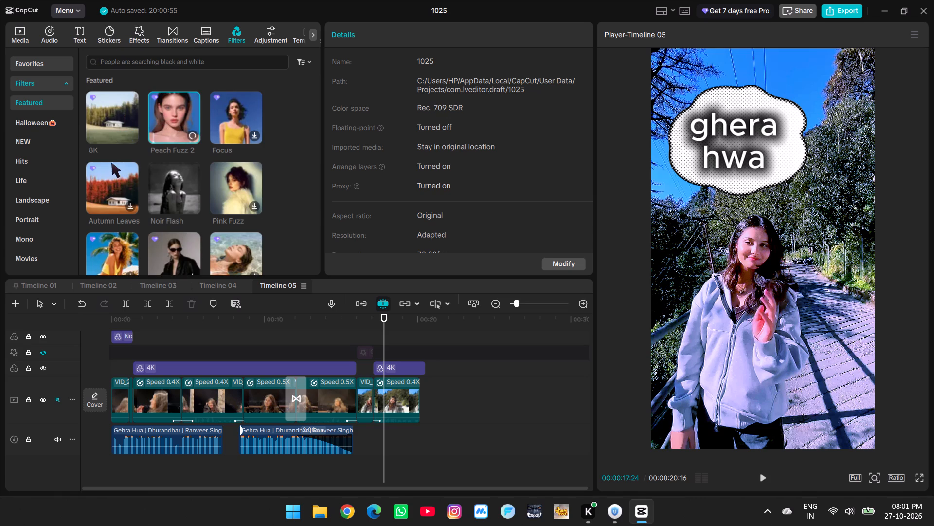
left_click(111, 165)
left_click(195, 189)
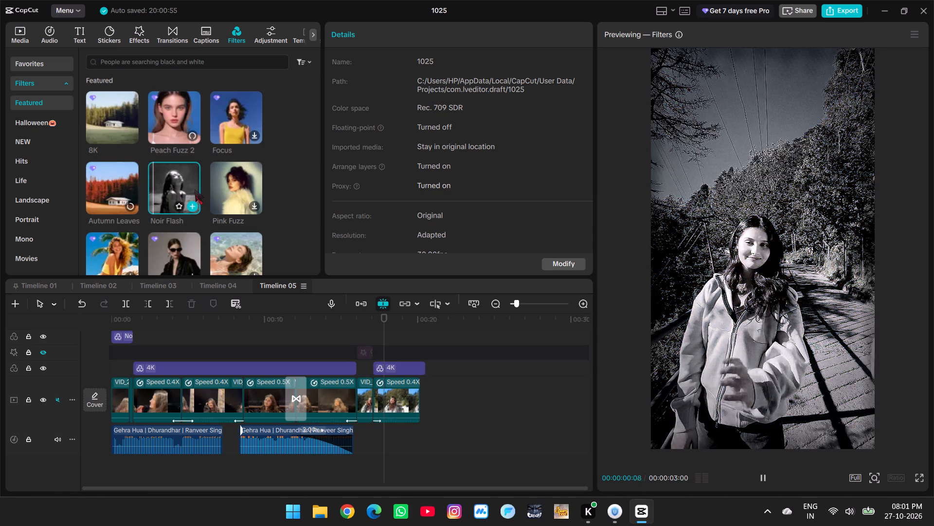
left_click_drag(162, 180, 364, 336)
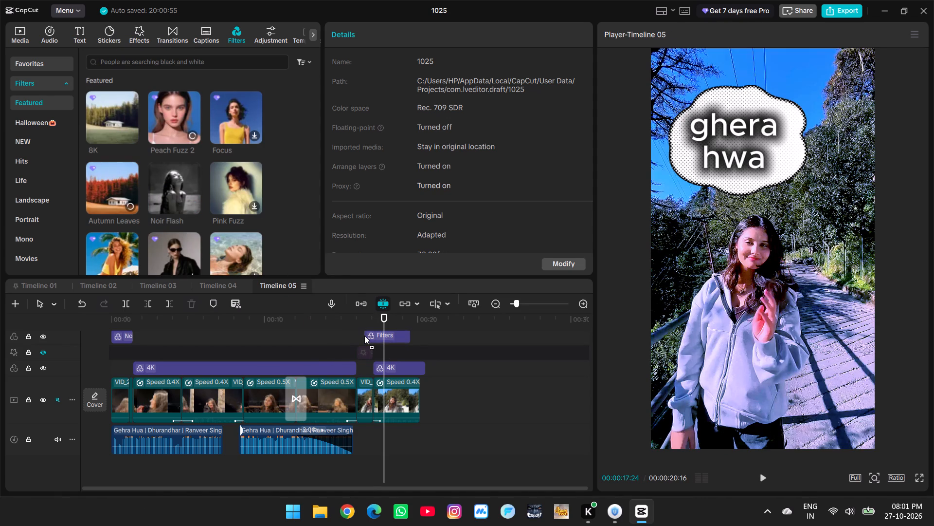
left_click_drag(364, 336, 374, 337)
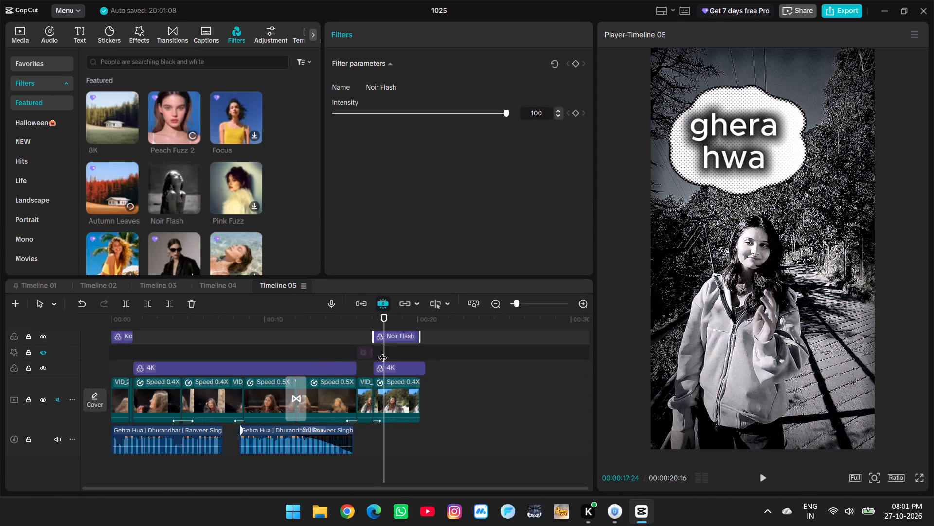
Move the second part of the song so it directly follows the first part, and play across the join.
left_click_drag(383, 352, 115, 357)
left_click(754, 479)
left_click(757, 479)
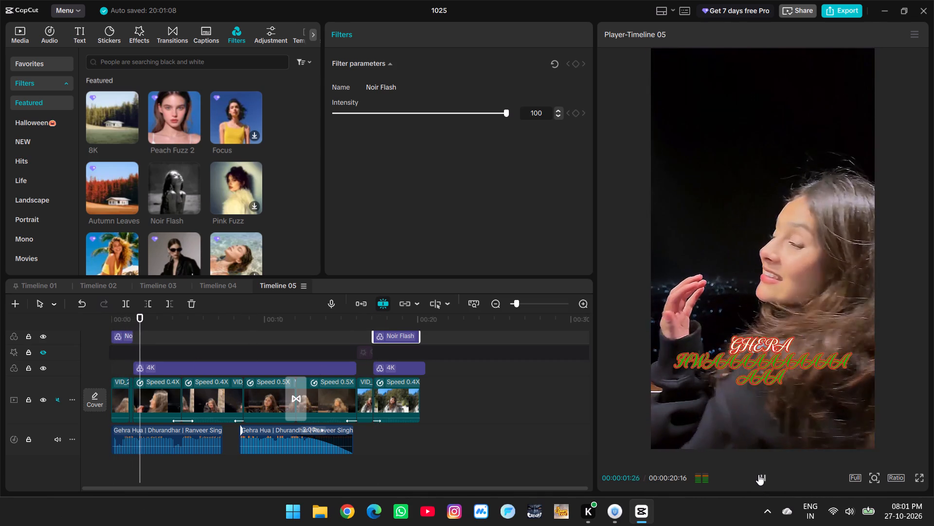
left_click_drag(295, 437, 291, 437)
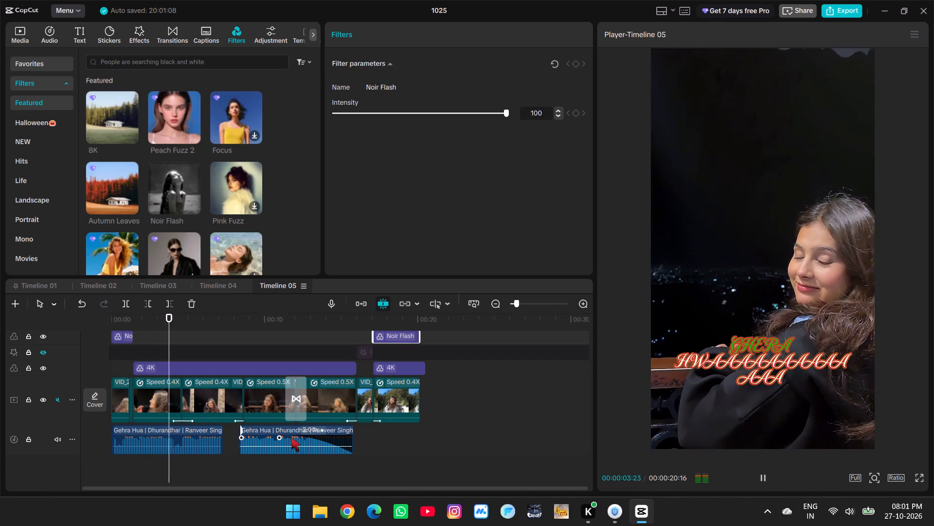
left_click_drag(291, 437, 280, 437)
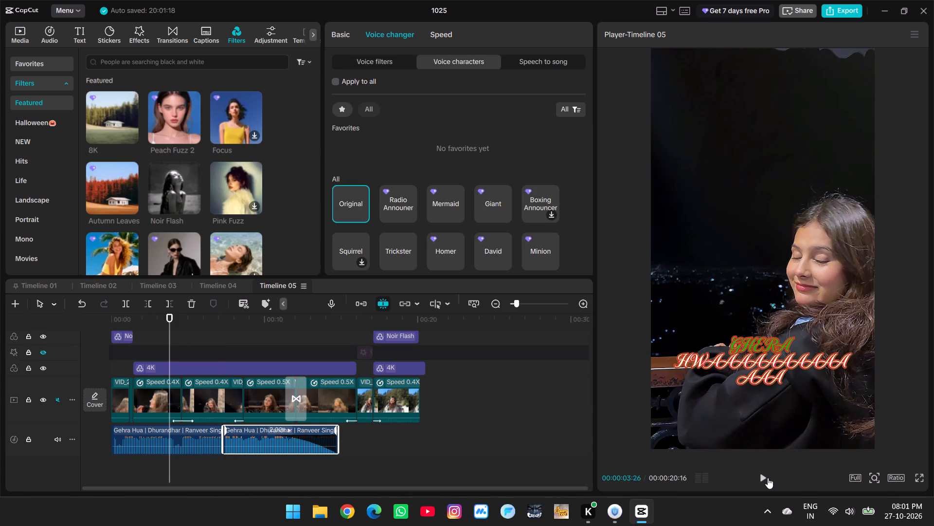
left_click(763, 482)
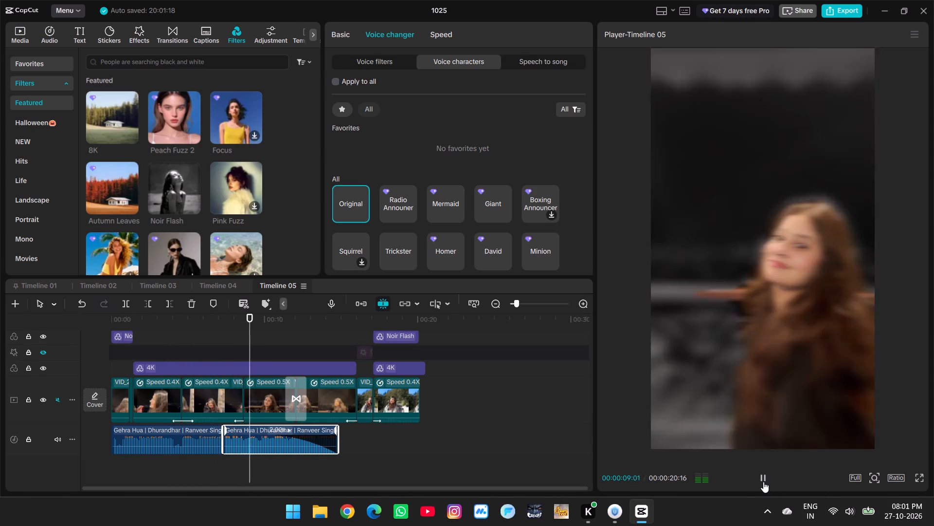
Set the second song part's speed to 1.00x and play it briefly.
left_click(283, 434)
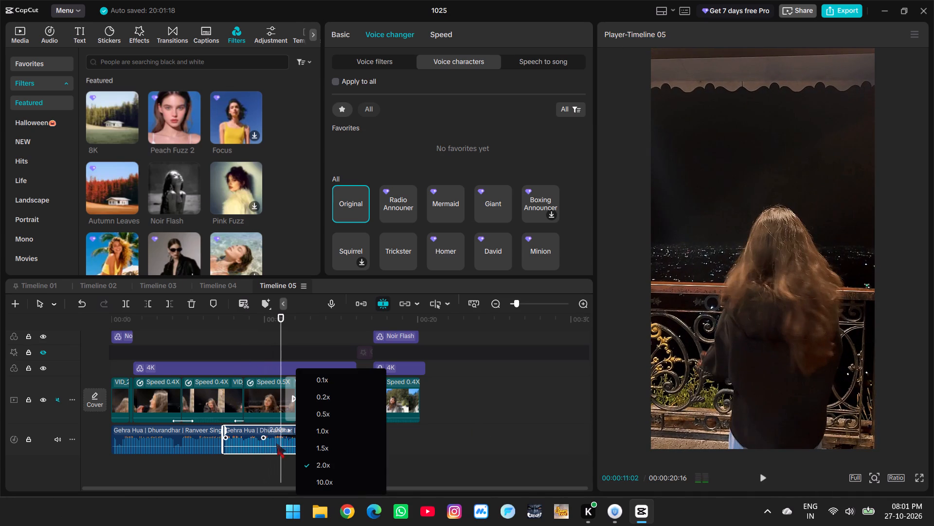
left_click(269, 466)
left_click(264, 448)
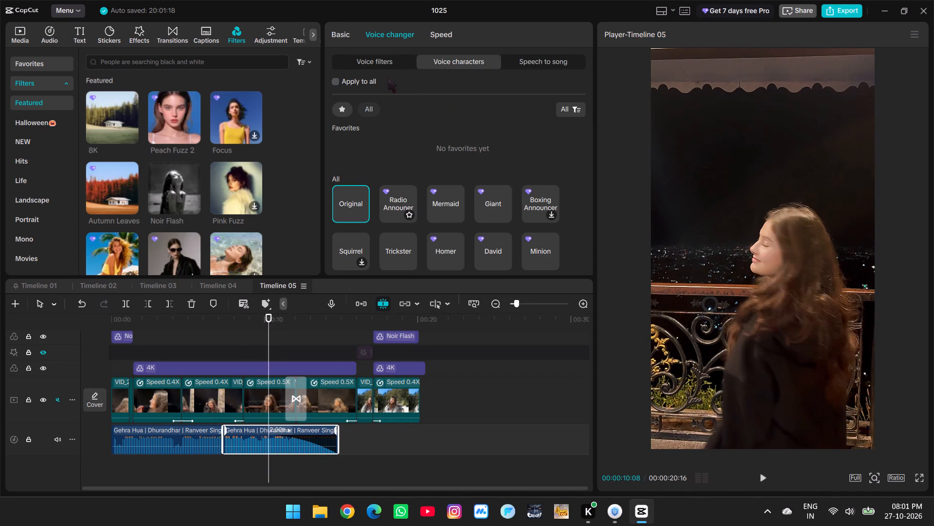
left_click(376, 61)
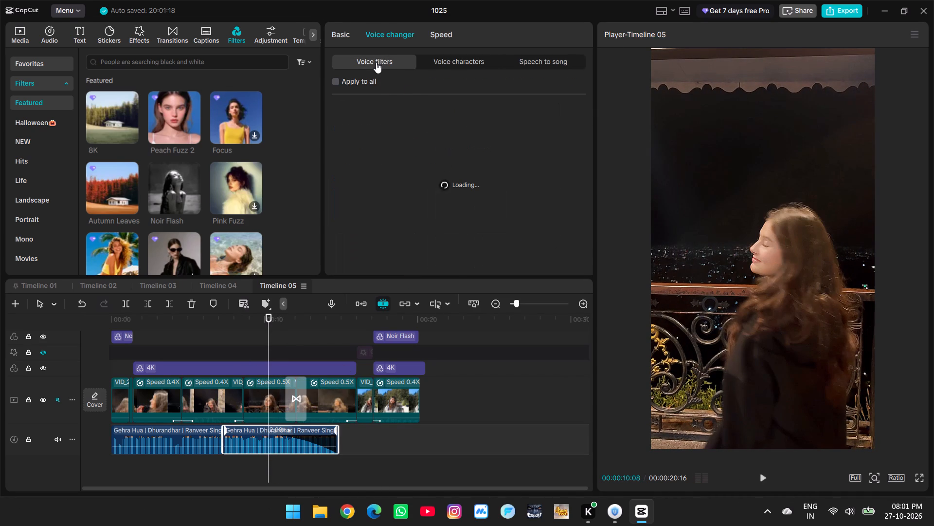
left_click(447, 40)
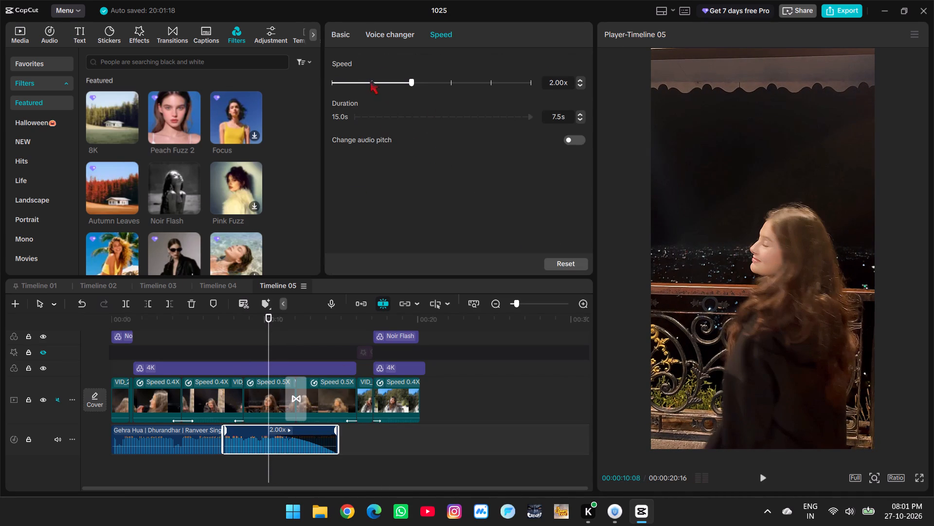
left_click(370, 80)
key("space")
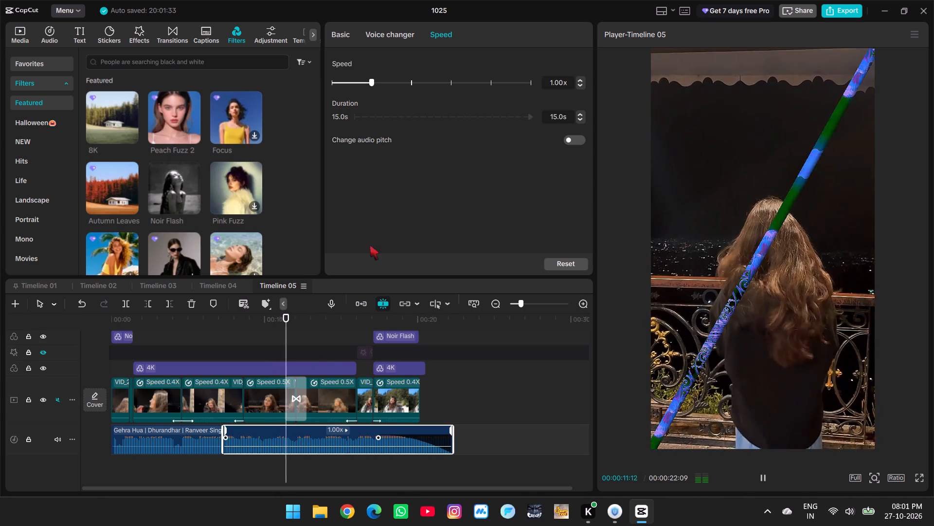
key("space")
Apply the Mic Hog voice filter to the second song part with room size 100 and strength 100.
left_click(336, 44)
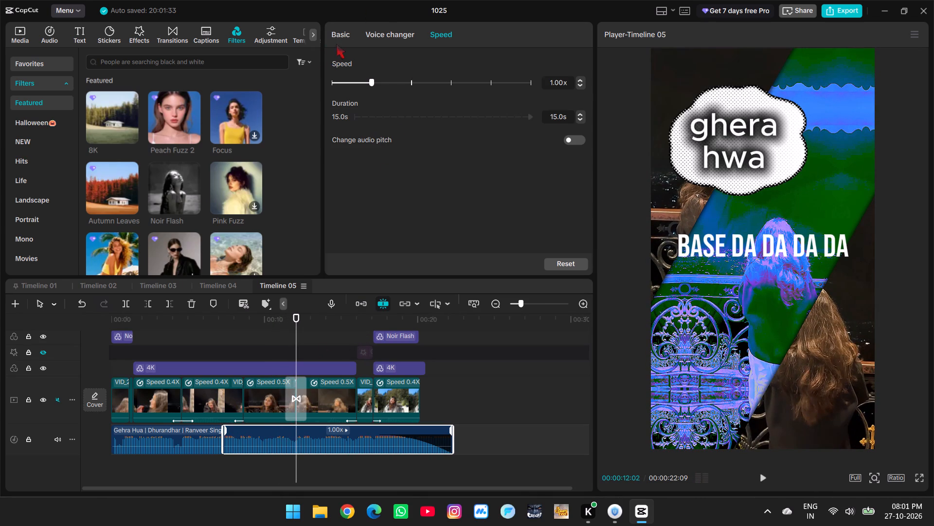
left_click(378, 36)
scroll(420, 157, "down", 2)
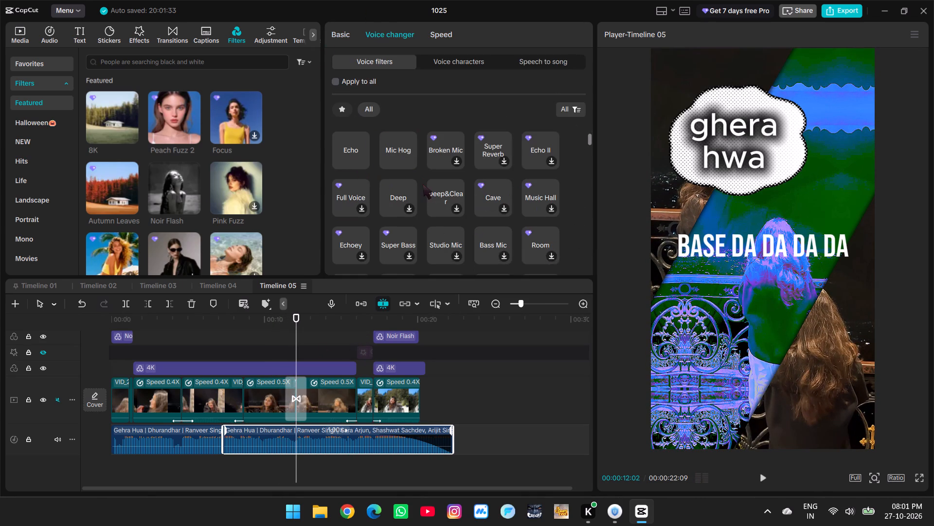
left_click(402, 153)
left_click(397, 147)
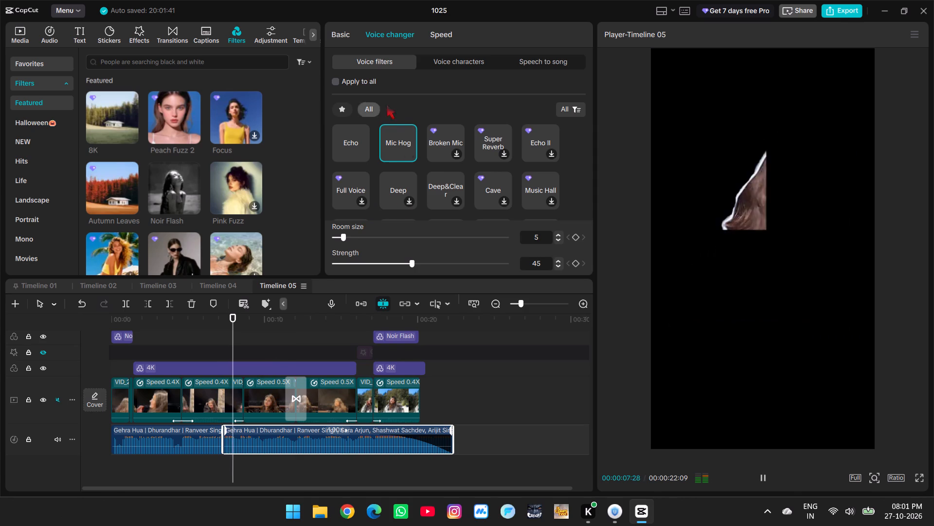
left_click_drag(448, 237, 709, 266)
left_click_drag(496, 265, 517, 265)
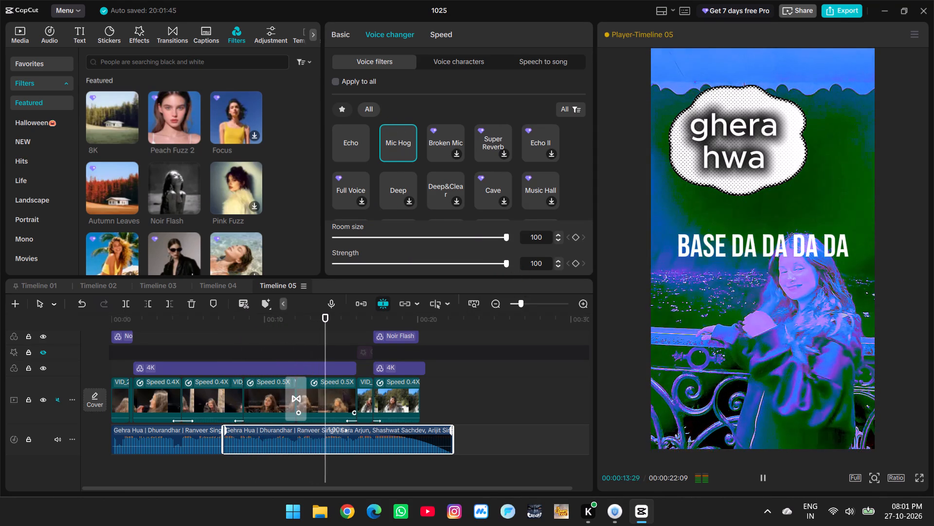
key("space")
Delete the "Base da da da da" caption.
left_click(775, 253)
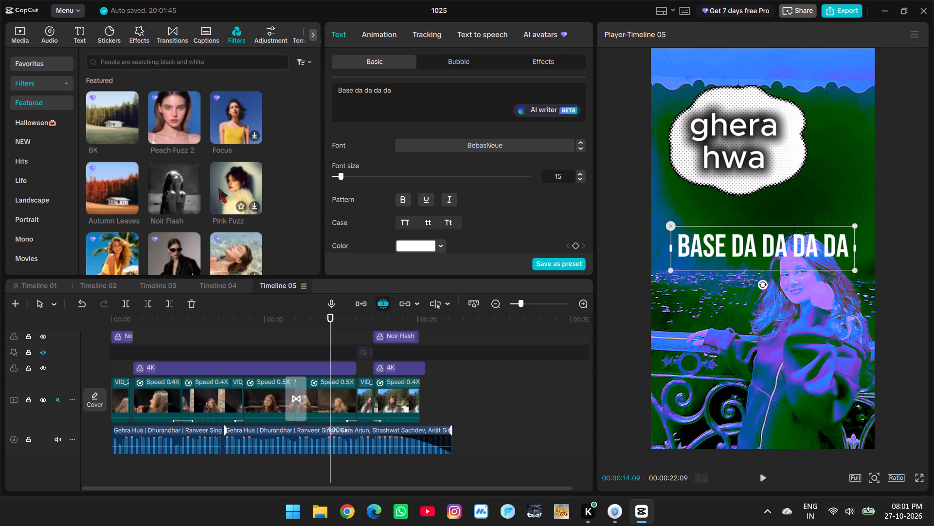
left_click(184, 304)
Replay the stretch from about 00:00:09 to 00:00:12 and look over the caption and effect tracks.
left_click(705, 139)
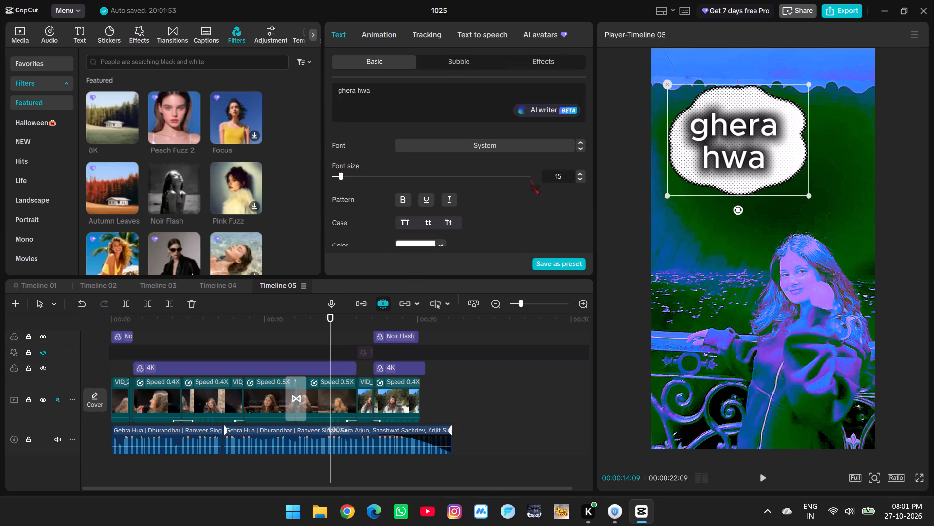
left_click(256, 338)
key("space")
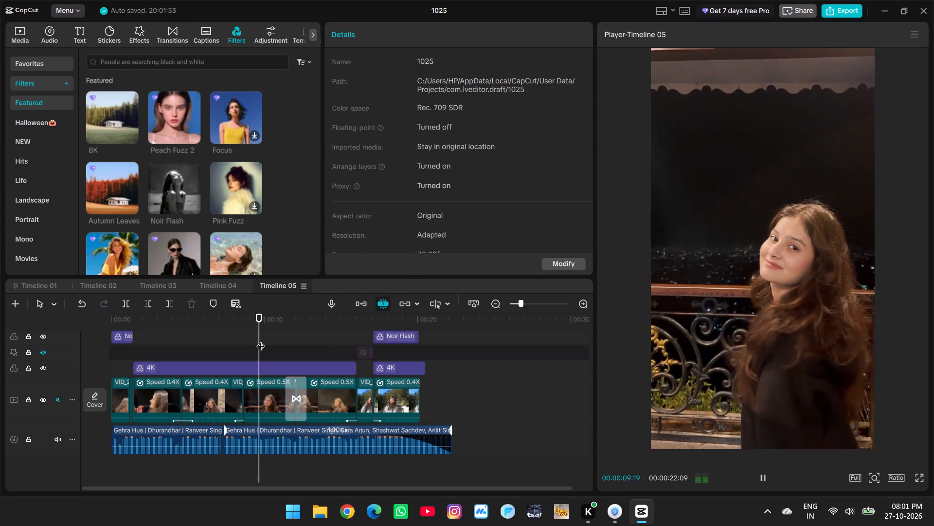
scroll(331, 391, "up", 1)
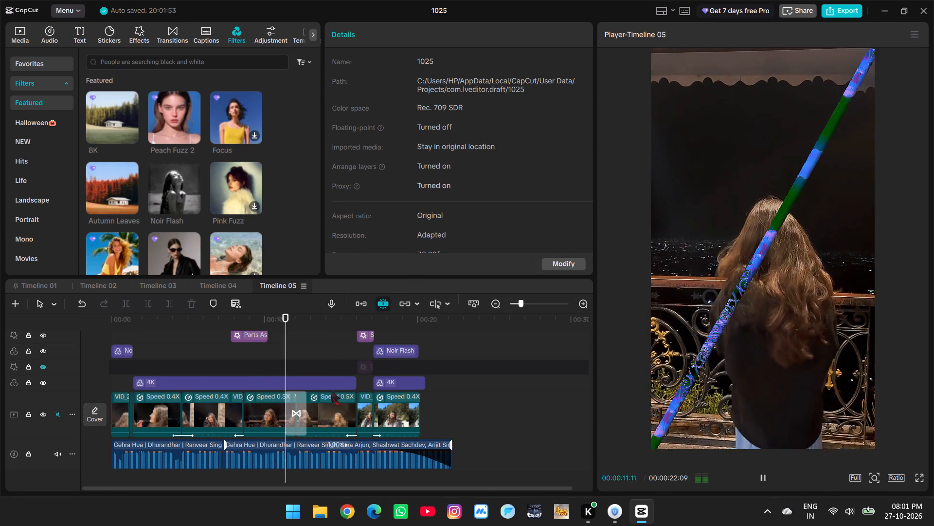
scroll(324, 392, "up", 3)
key("space")
scroll(324, 392, "up", 2)
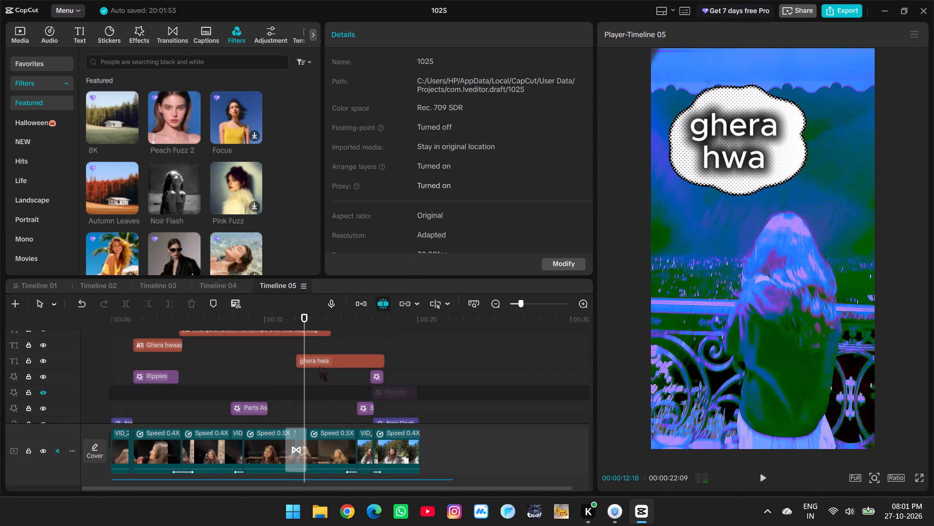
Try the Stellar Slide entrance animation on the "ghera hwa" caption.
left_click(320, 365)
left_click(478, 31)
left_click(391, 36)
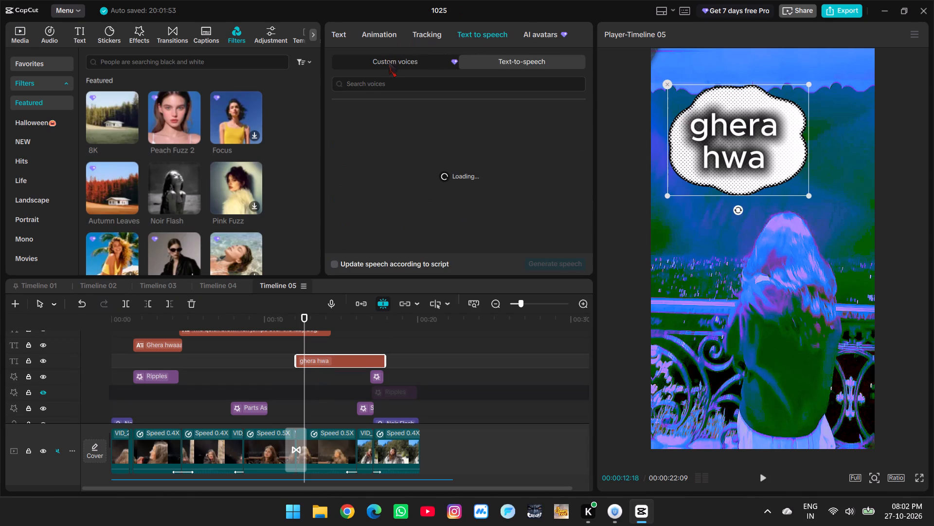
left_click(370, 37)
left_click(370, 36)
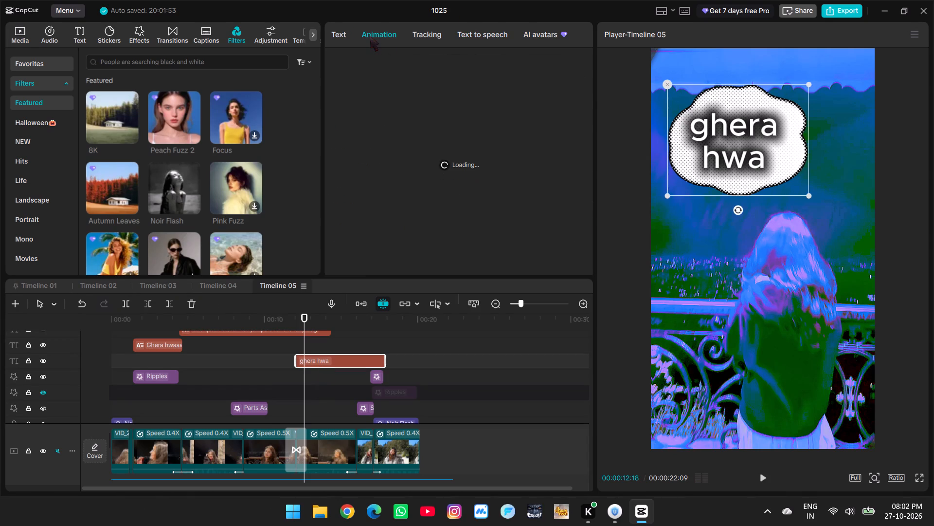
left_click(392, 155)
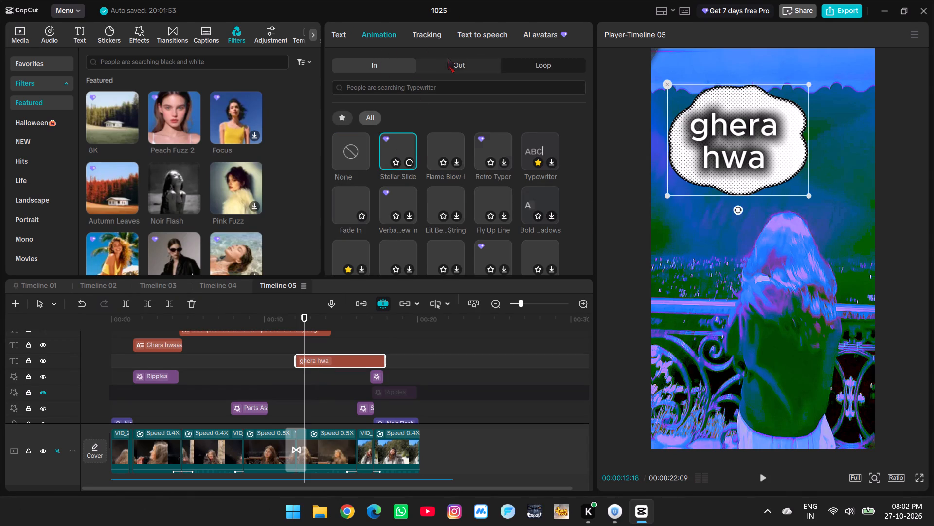
Remove the cloud-shaped bubble from the "ghera hwa" caption.
left_click(343, 36)
left_click(459, 67)
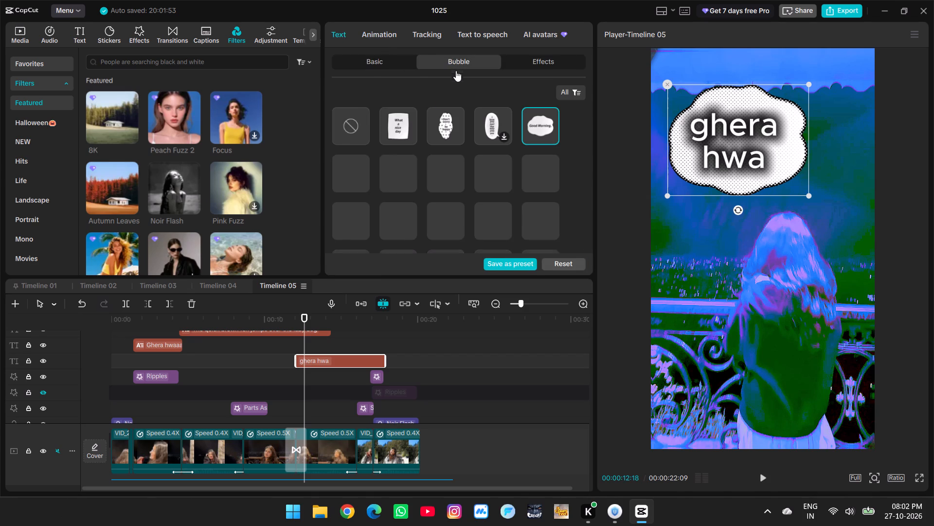
left_click(356, 119)
left_click(372, 63)
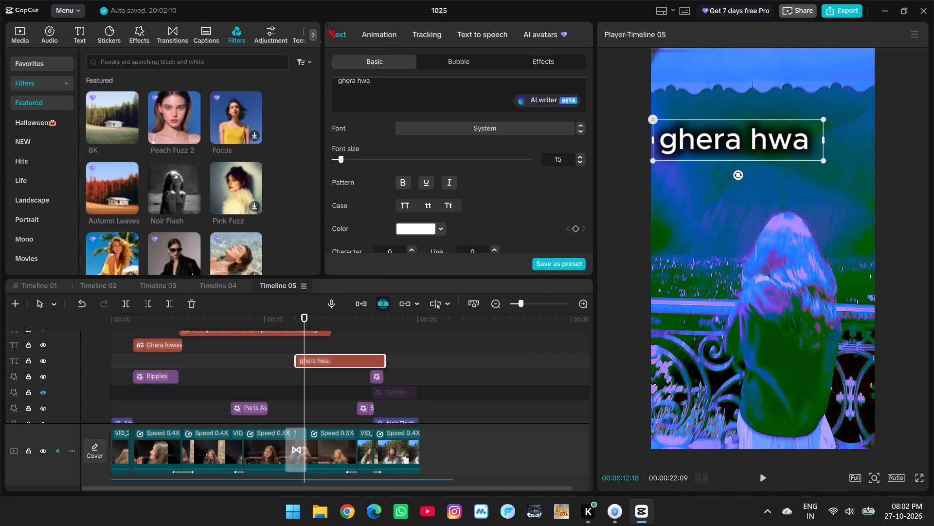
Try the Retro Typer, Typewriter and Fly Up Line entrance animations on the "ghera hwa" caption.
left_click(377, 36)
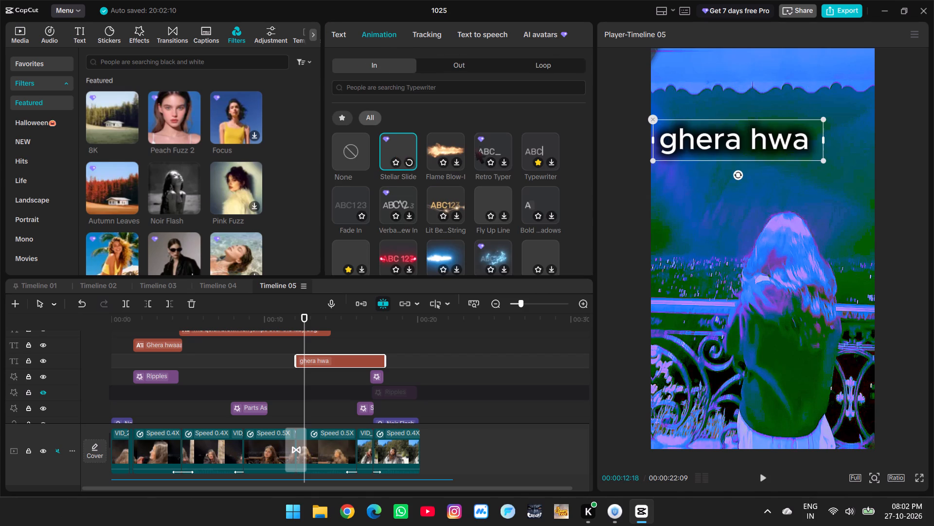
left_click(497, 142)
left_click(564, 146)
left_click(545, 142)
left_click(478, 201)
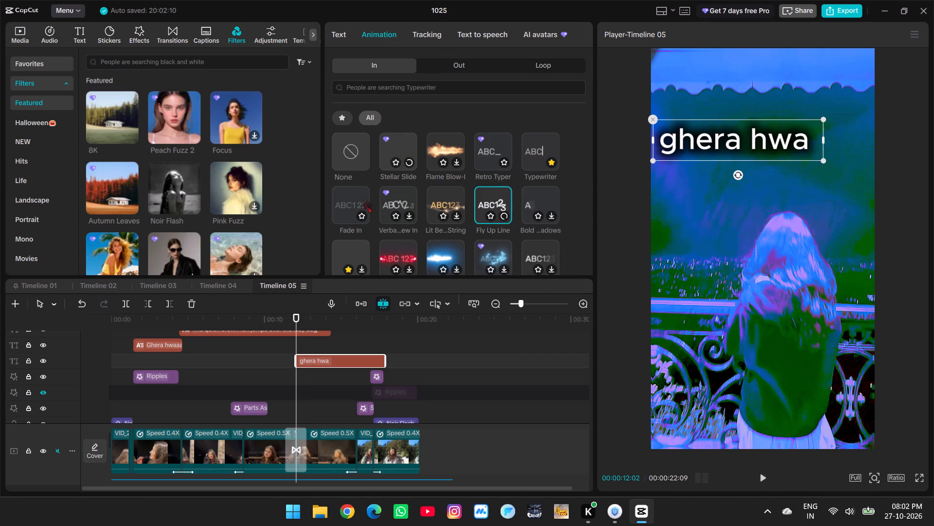
Apply the Fade In entrance animation to the "ghera hwa" caption with a duration of 2.5 s.
left_click(362, 197)
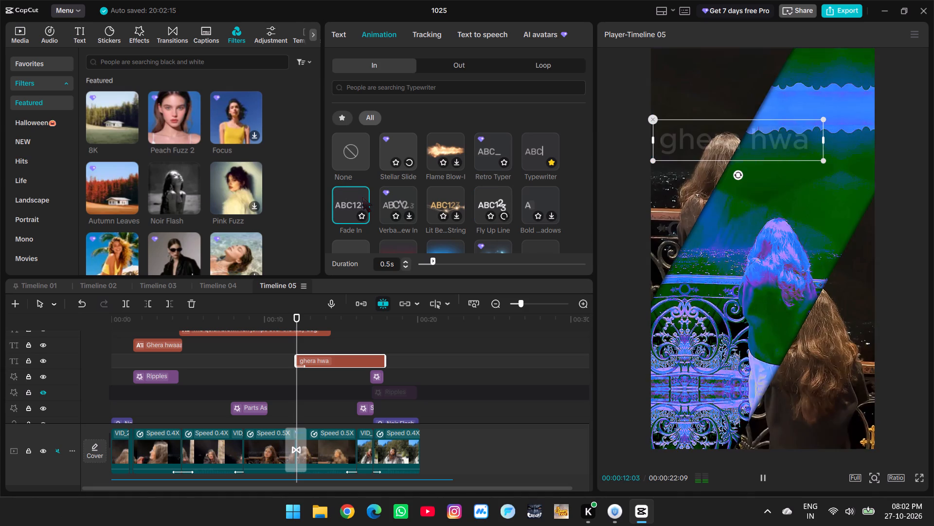
left_click_drag(432, 254, 445, 259)
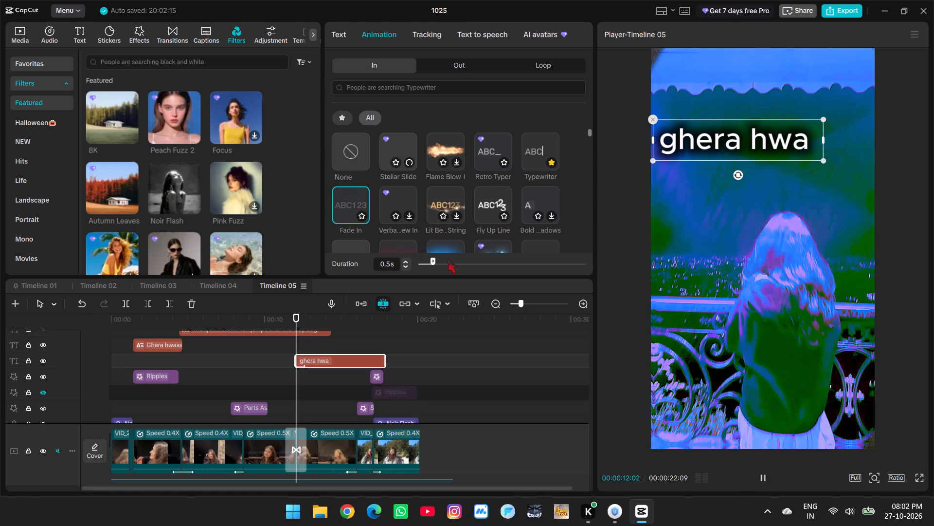
left_click(448, 259)
left_click(491, 259)
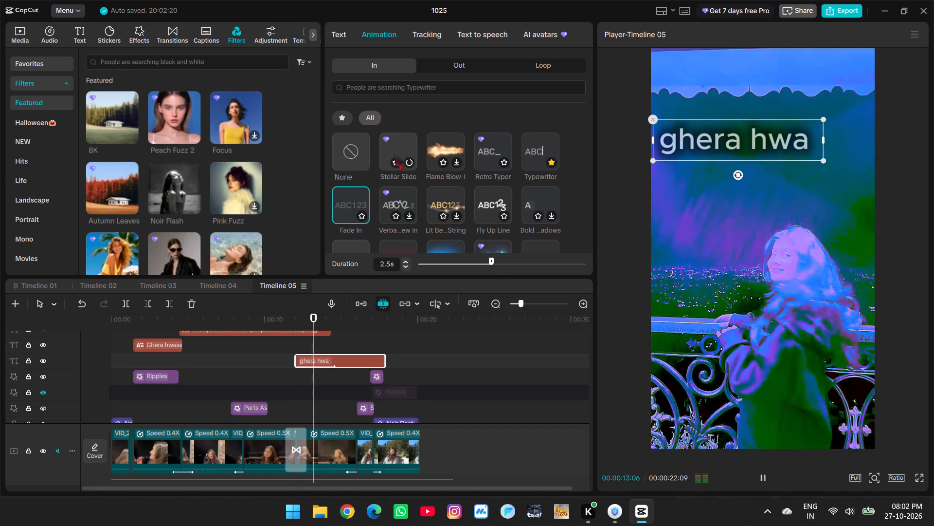
Switch the "ghera hwa" caption's entrance animation to Typewriter and preview it over the clip.
left_click(524, 150)
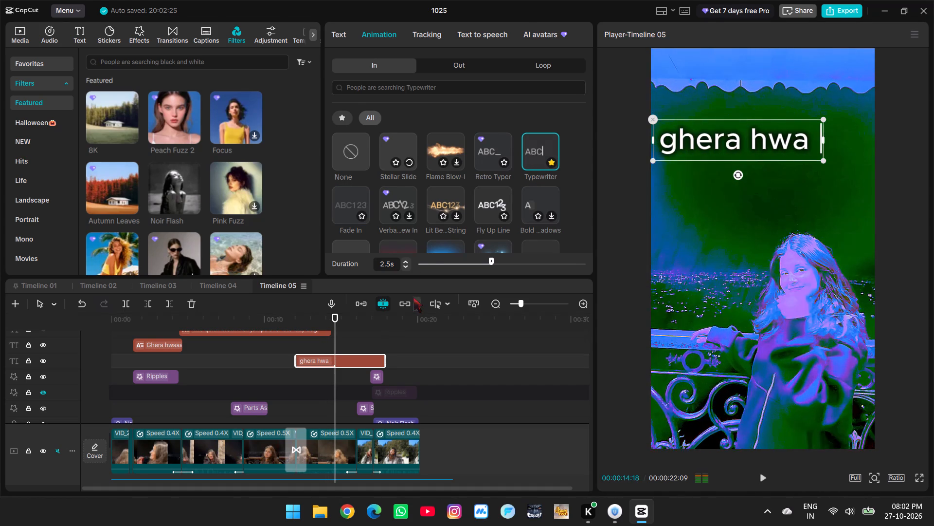
scroll(412, 259, "up", 1)
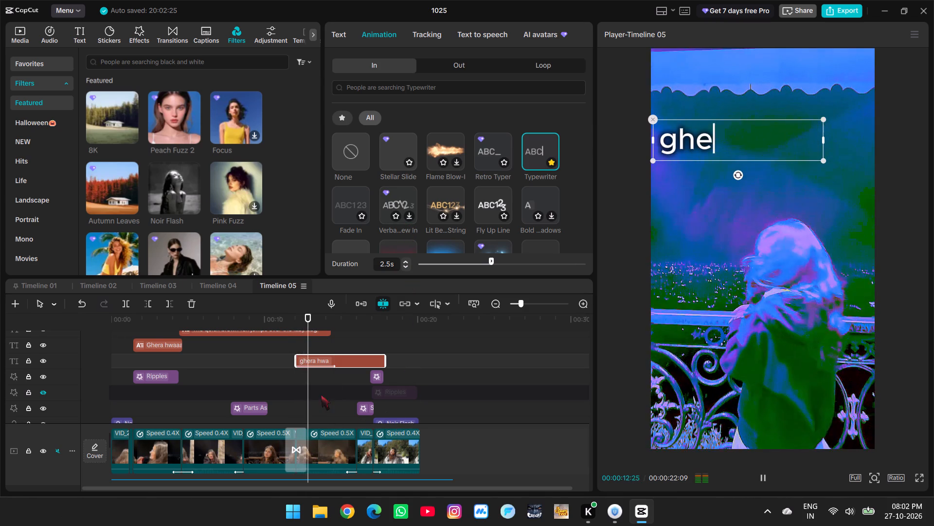
left_click(308, 390)
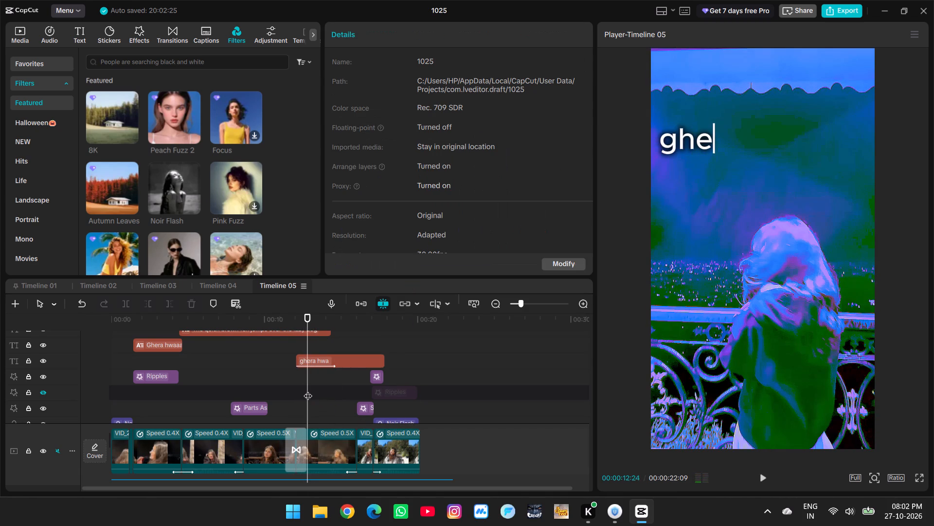
left_click_drag(308, 390, 324, 390)
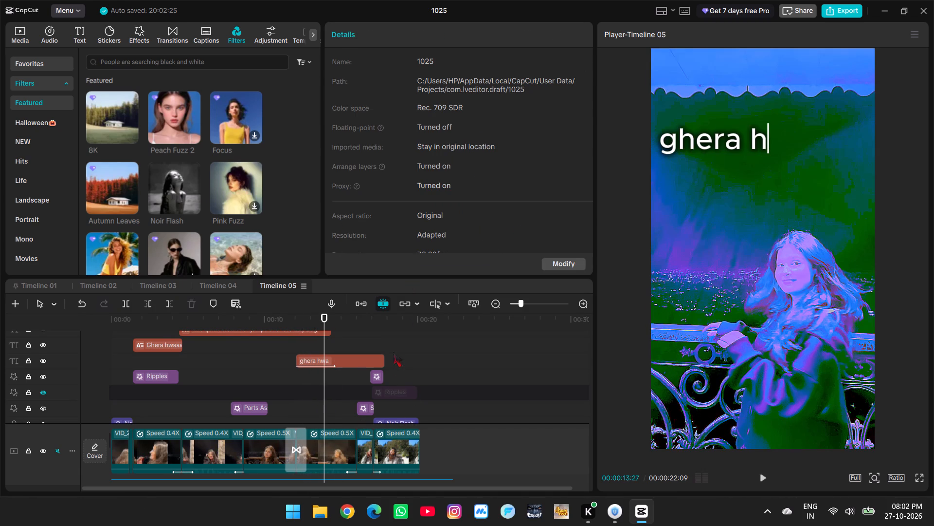
left_click(374, 342)
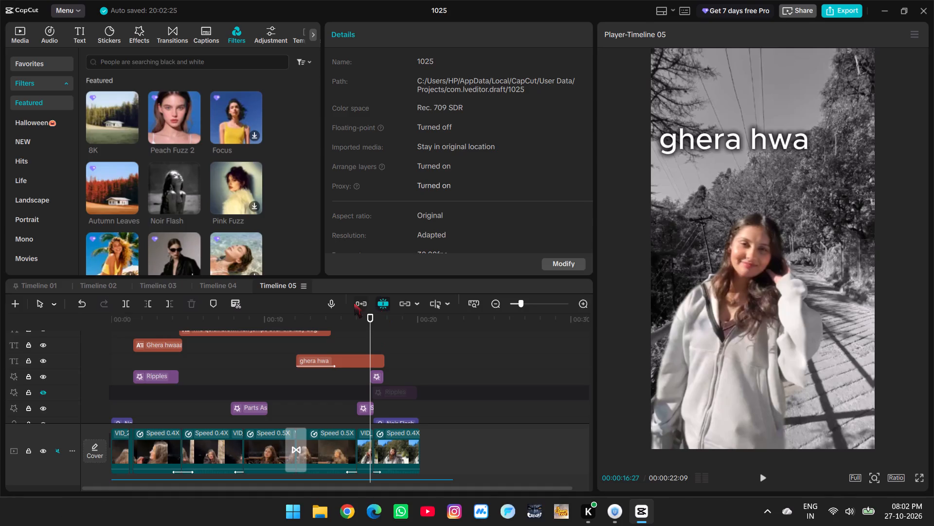
Turn on the main track magnet for the timeline.
left_click(354, 303)
left_click(360, 305)
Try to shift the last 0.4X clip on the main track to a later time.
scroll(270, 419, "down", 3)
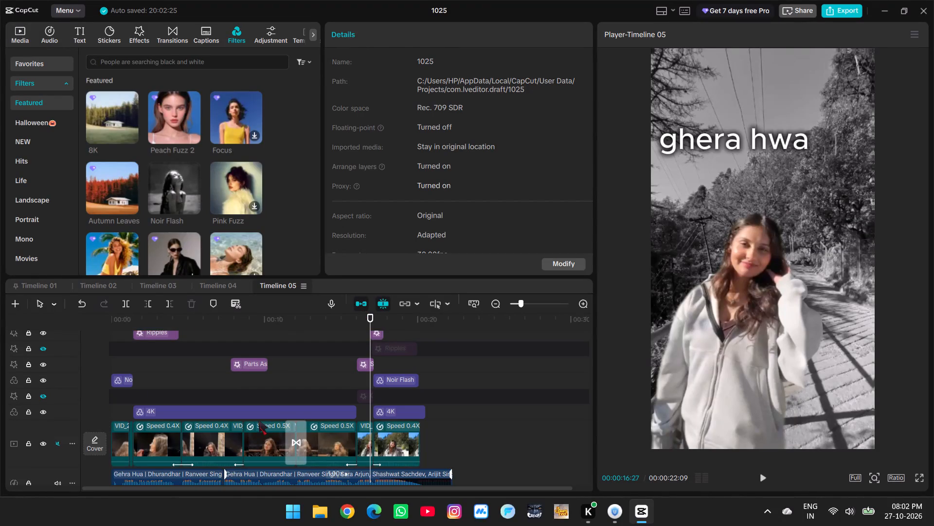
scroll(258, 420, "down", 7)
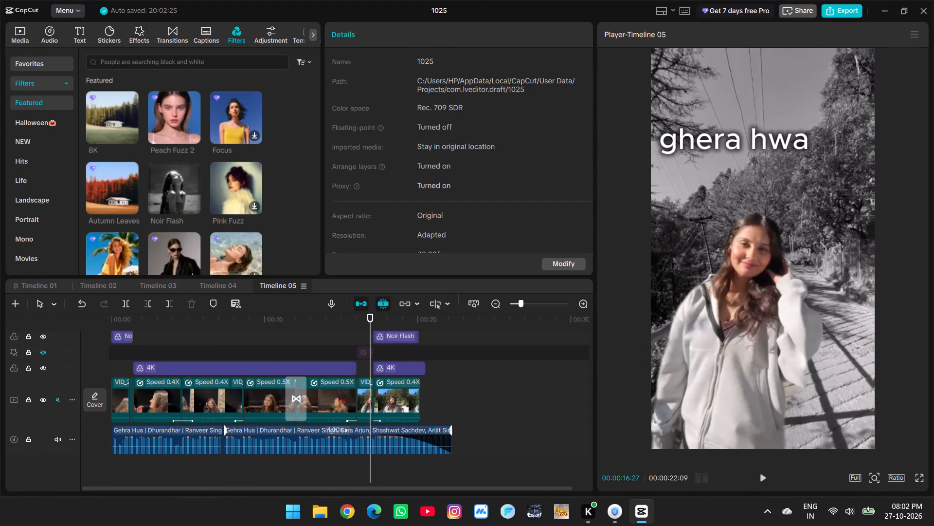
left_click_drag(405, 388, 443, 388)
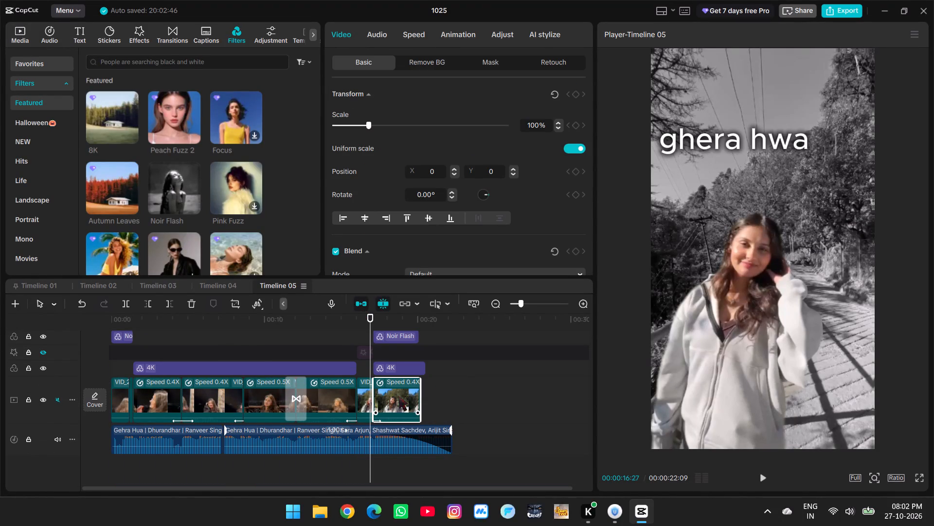
Examine the caption and effect tracks around the "ghera hwa" caption, from about 00:00:11 to 00:00:15.
scroll(398, 396, "up", 4)
scroll(438, 370, "up", 8)
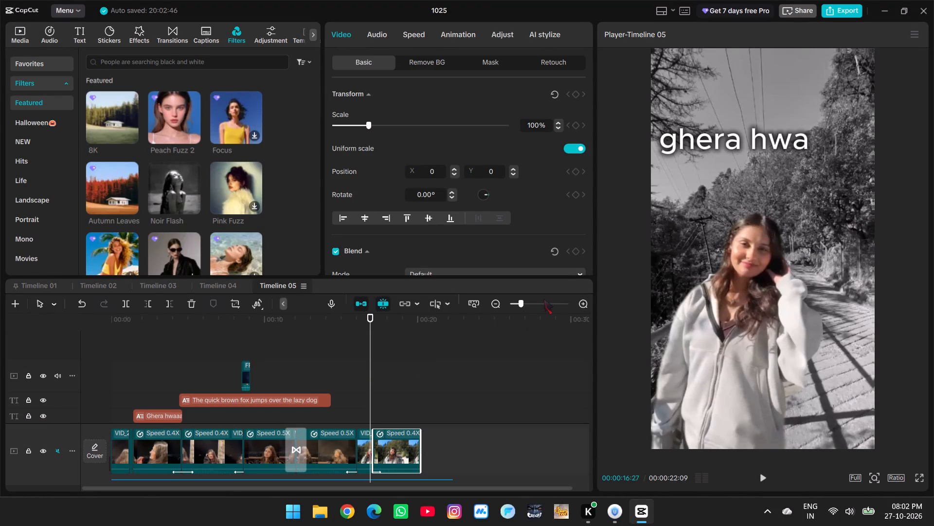
left_click(545, 299)
left_click(532, 302)
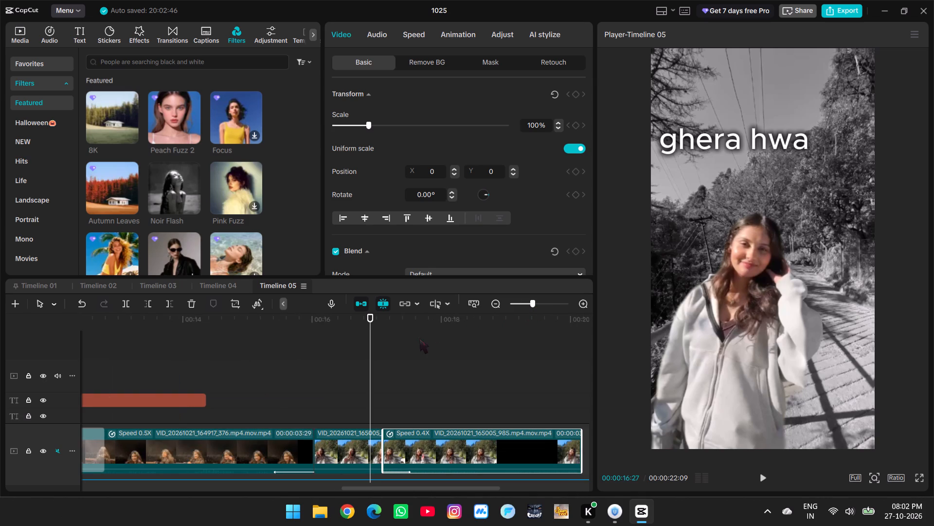
scroll(443, 206, "down", 2)
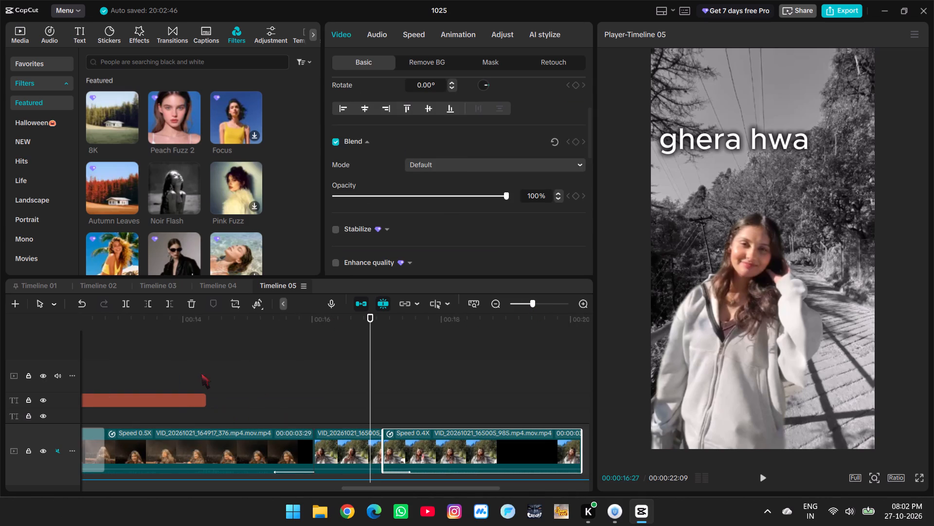
left_click(201, 373)
left_click_drag(201, 373, 199, 393)
left_click(202, 399)
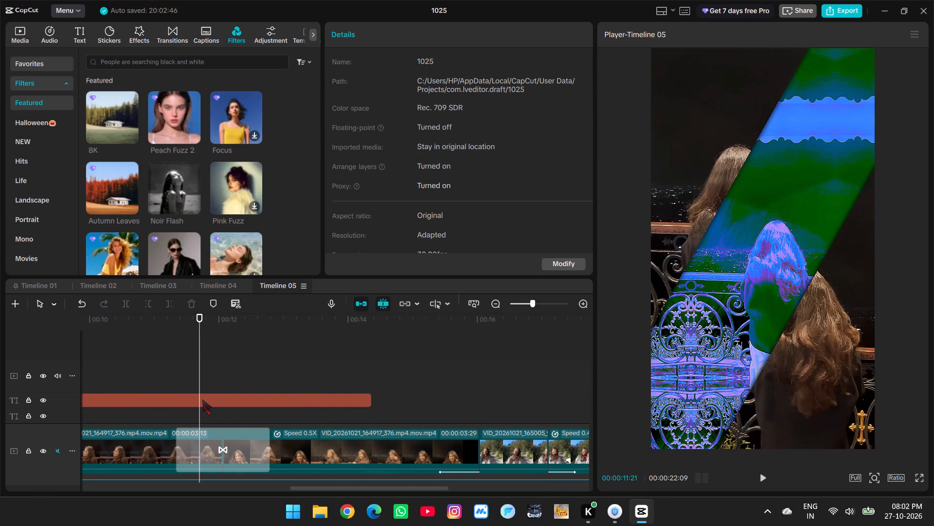
scroll(288, 367, "down", 4)
left_click(401, 355)
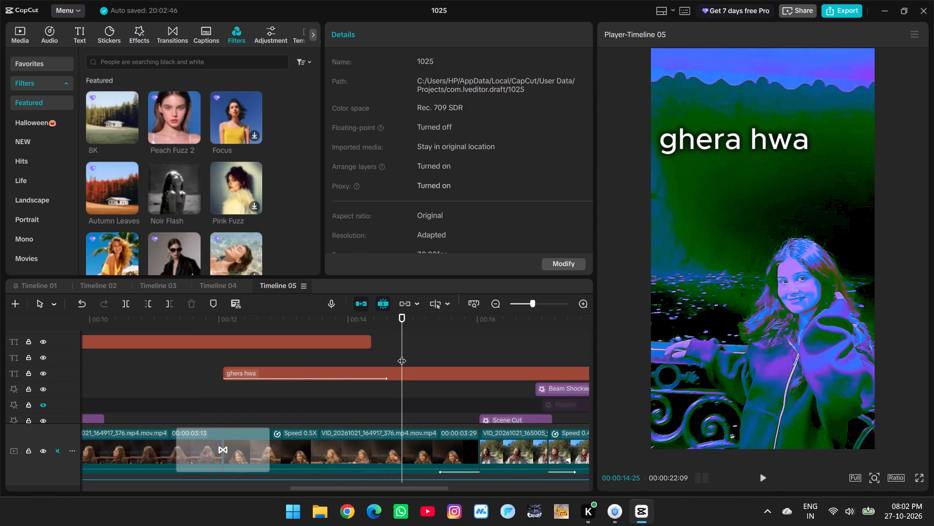
left_click_drag(402, 355, 52, 394)
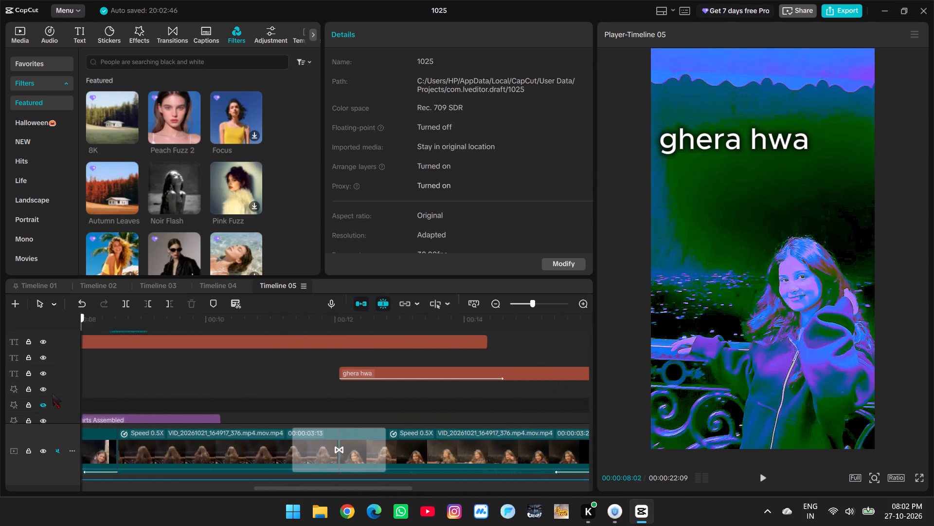
left_click_drag(52, 394, 457, 357)
Replace the text of the "The quick brown fox jumps over the lazy dog" caption with "Rang ashiqui ghera hwa".
left_click(450, 343)
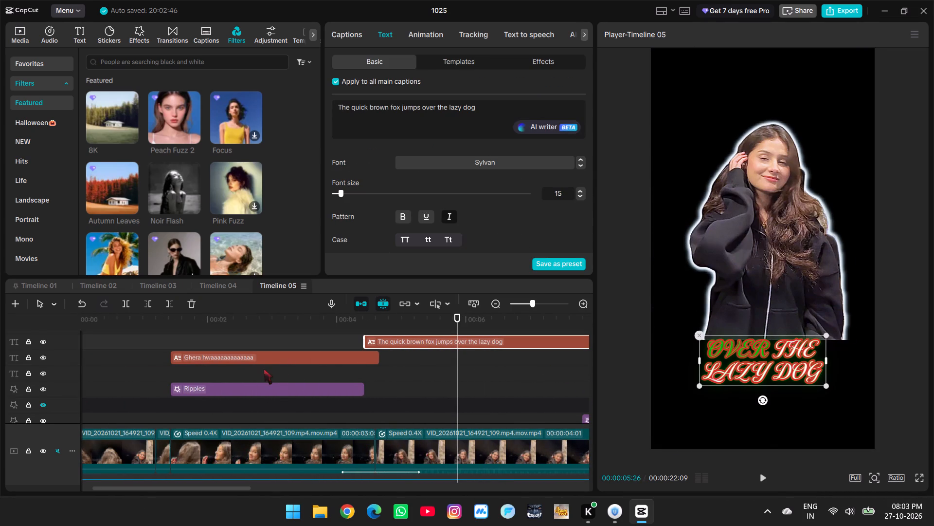
left_click_drag(479, 111, 210, 125)
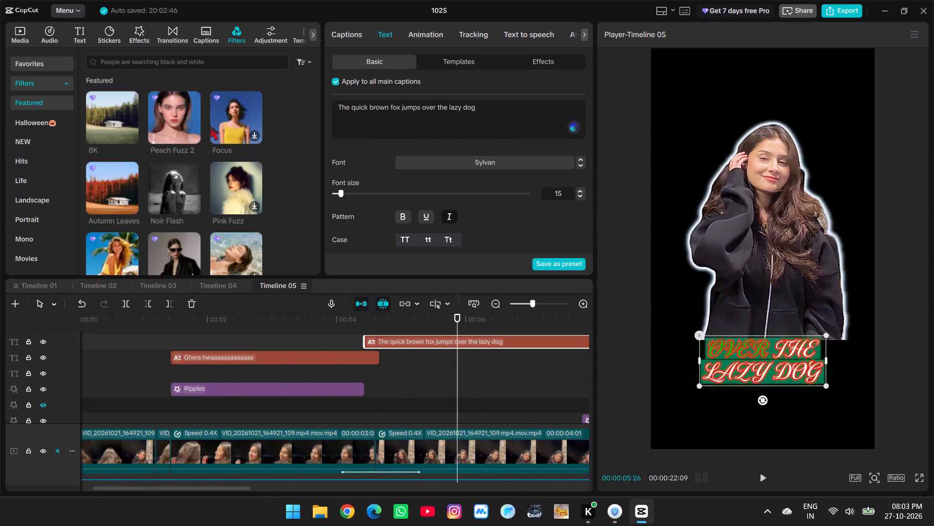
left_click_drag(498, 104, 343, 104)
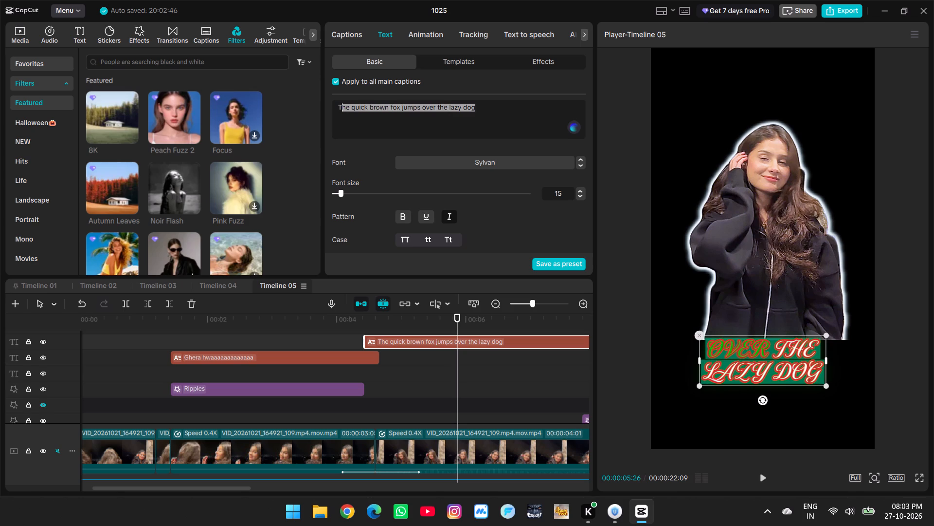
left_click_drag(343, 104, 341, 102)
type("Rang ashiqw")
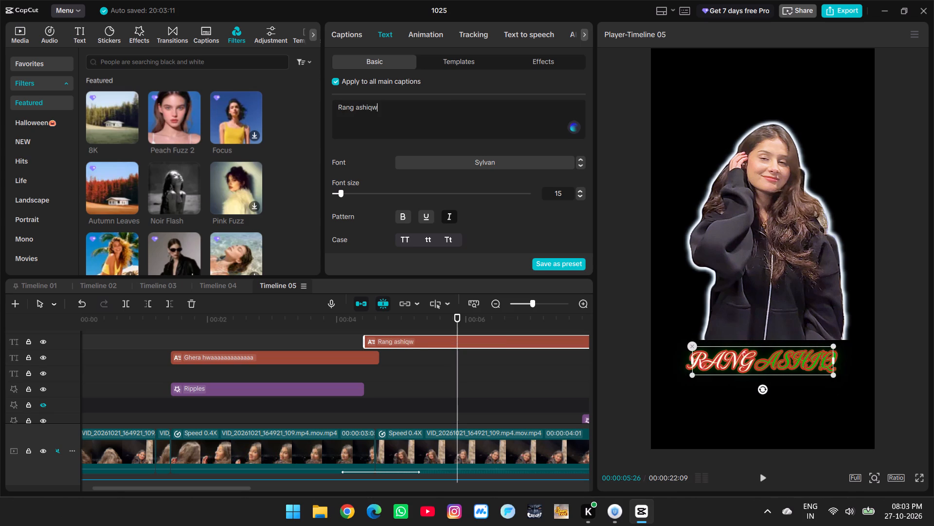
key("BackSpace")
key("i")
key("BackSpace")
key("y")
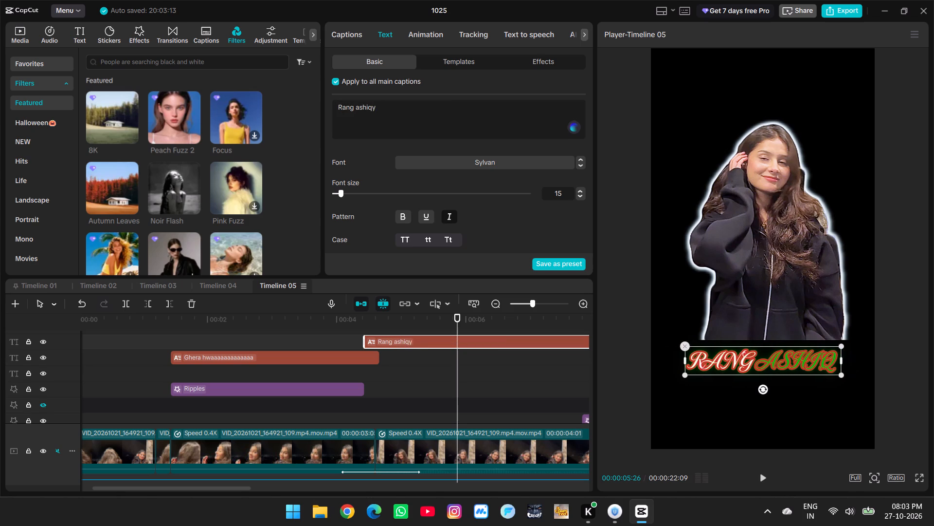
key("BackSpace")
type("ui")
key("space")
type("ghera hwa")
key("Return")
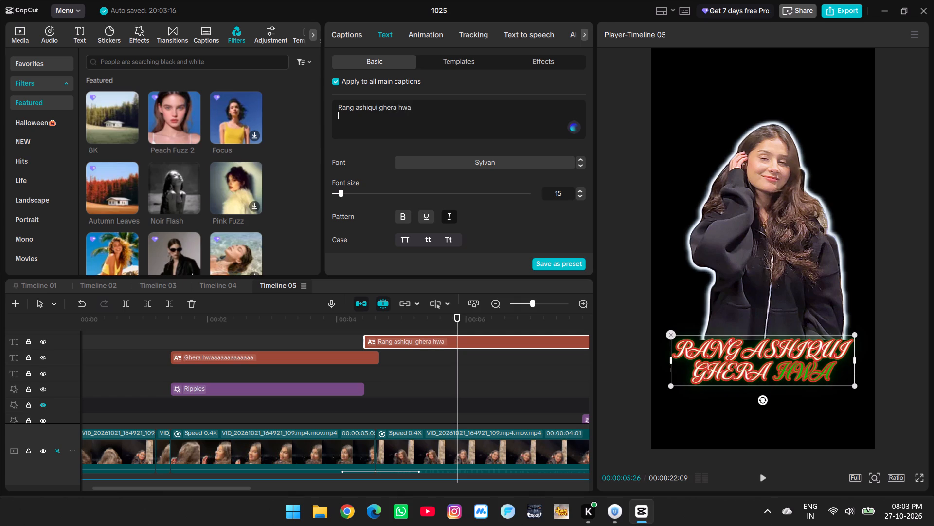
Set the font of the "Rang ashiqui ghera hwa" caption to Mozart.
left_click(457, 169)
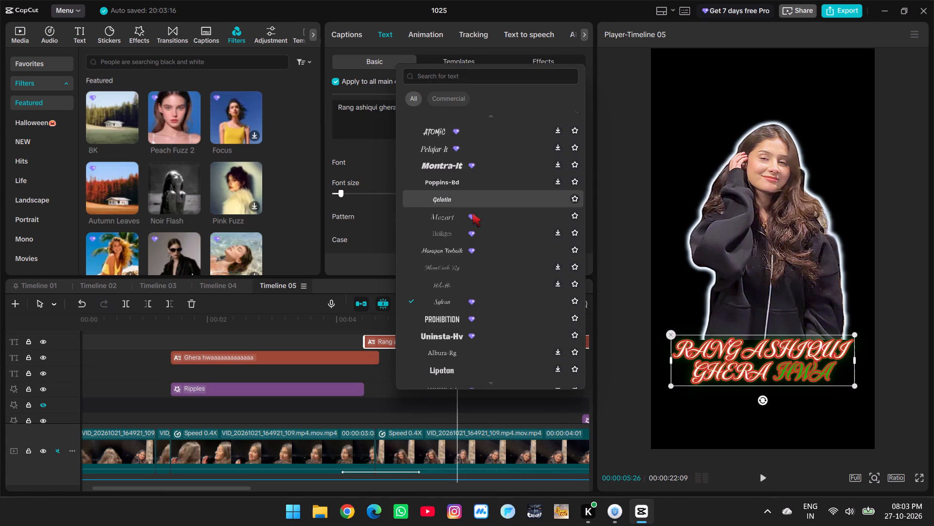
left_click(453, 219)
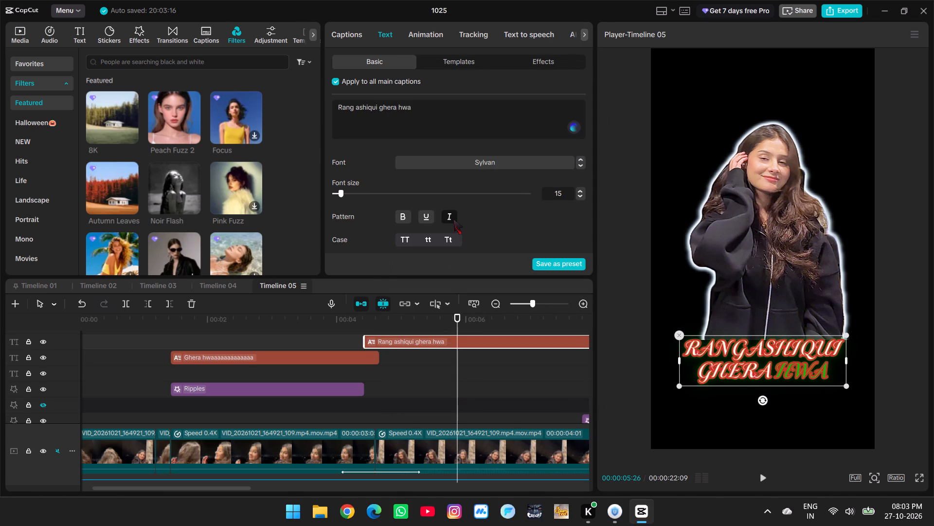
Replay the stretch from about 00:00:04 to 00:00:08 and check the "Rang ashiqui ghera hwa" caption against the effects and song.
left_click(359, 377)
key("space")
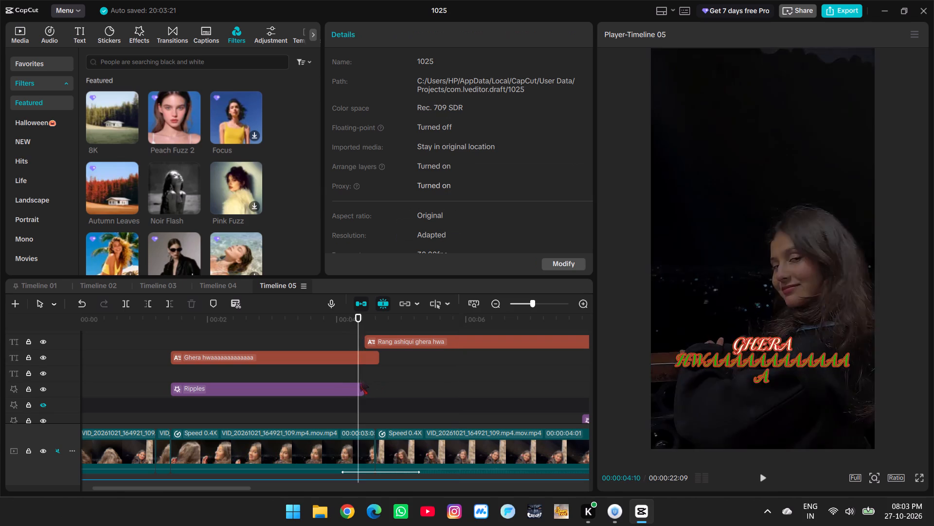
scroll(363, 386, "down", 4, "ctrl")
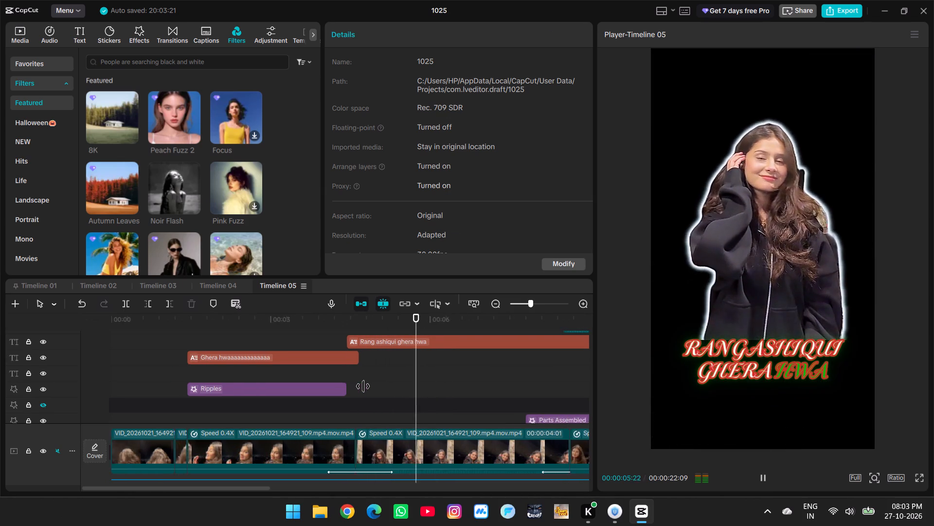
scroll(363, 386, "down", 8, "ctrl")
scroll(320, 397, "up", 1)
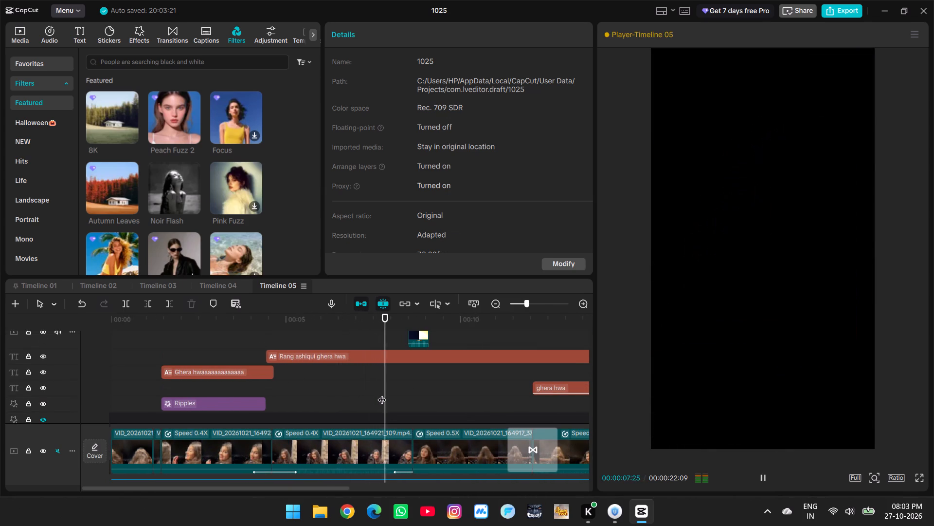
scroll(382, 394, "down", 4)
scroll(332, 395, "down", 2)
left_click(341, 366)
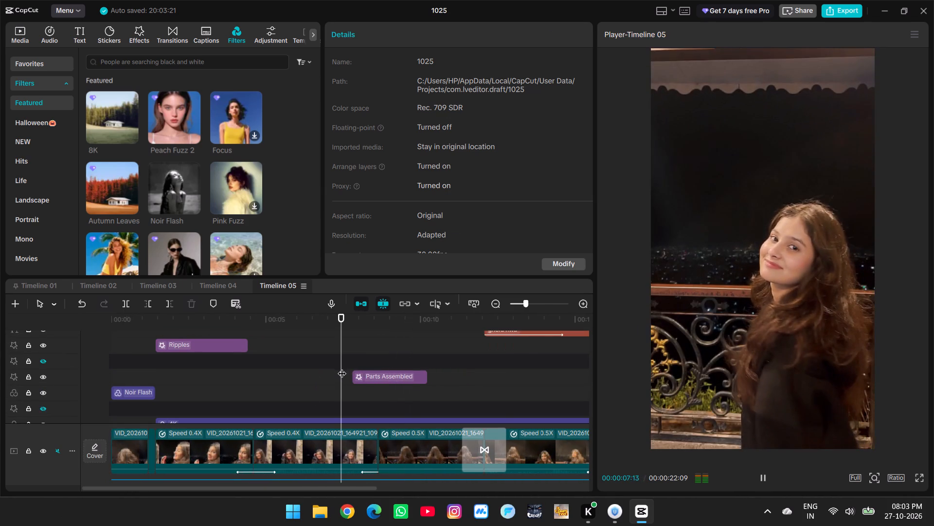
scroll(356, 387, "down", 4)
key("space")
left_click(310, 459)
key("space")
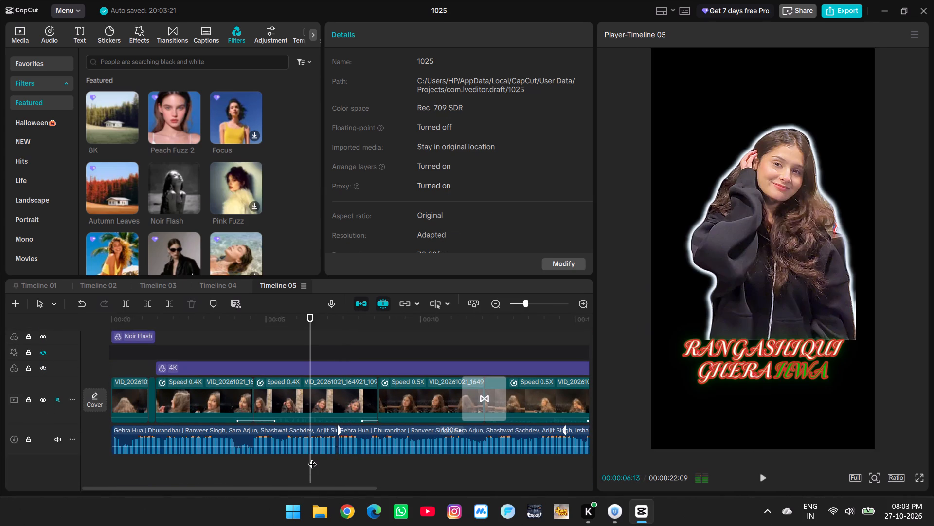
key("space")
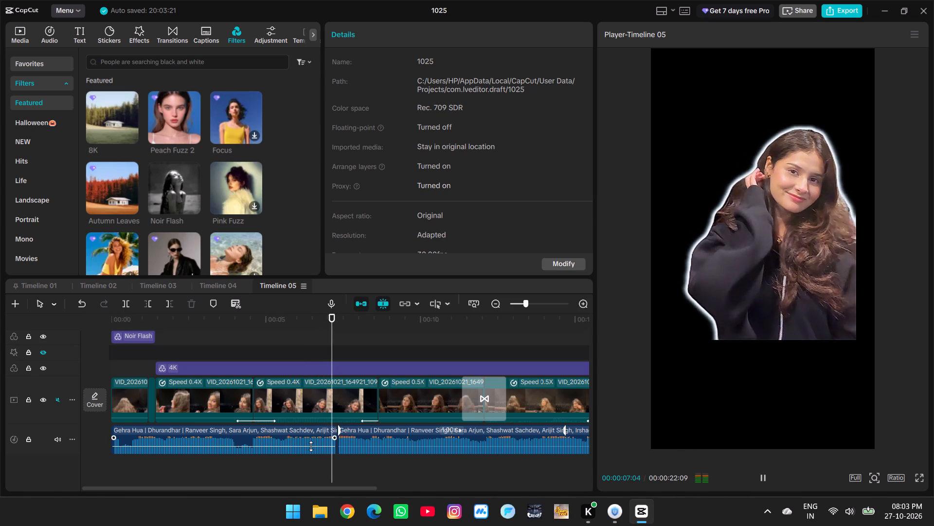
Compare the voice filter, voice character and speech-to-song settings of the first and second Gehra Hua song segments.
left_click(311, 446)
key("space")
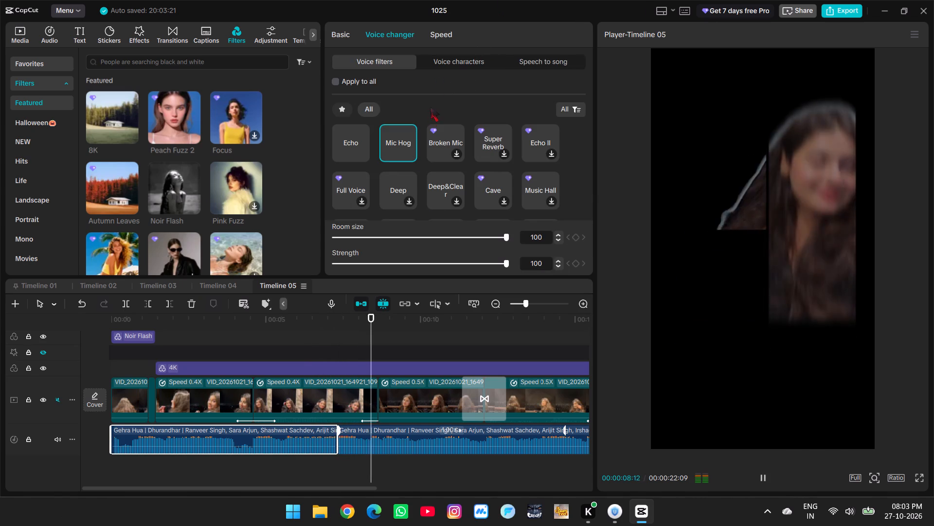
key("space")
left_click(462, 58)
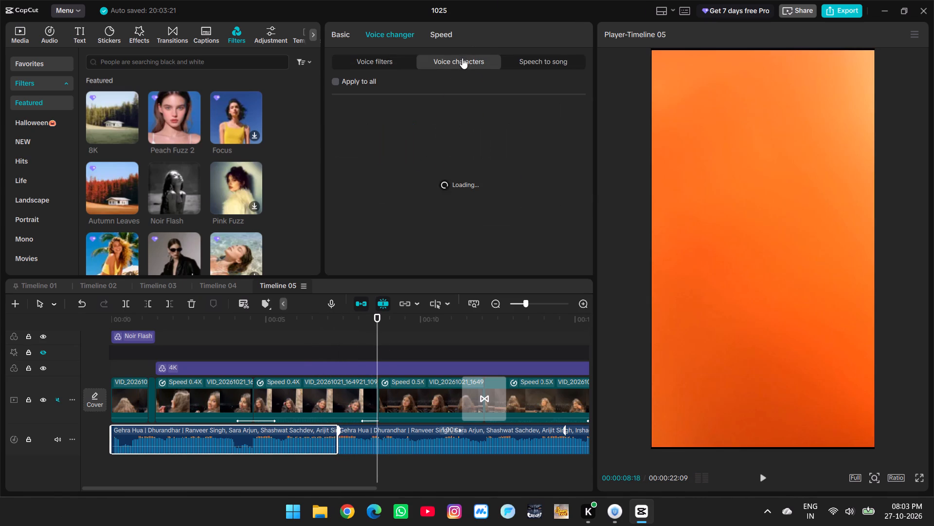
left_click(512, 59)
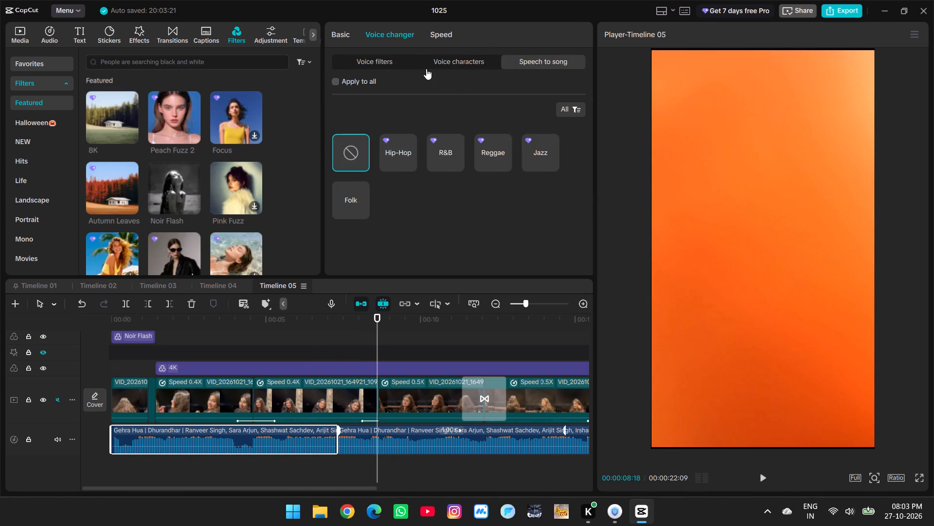
left_click(397, 61)
scroll(427, 227, "down", 1)
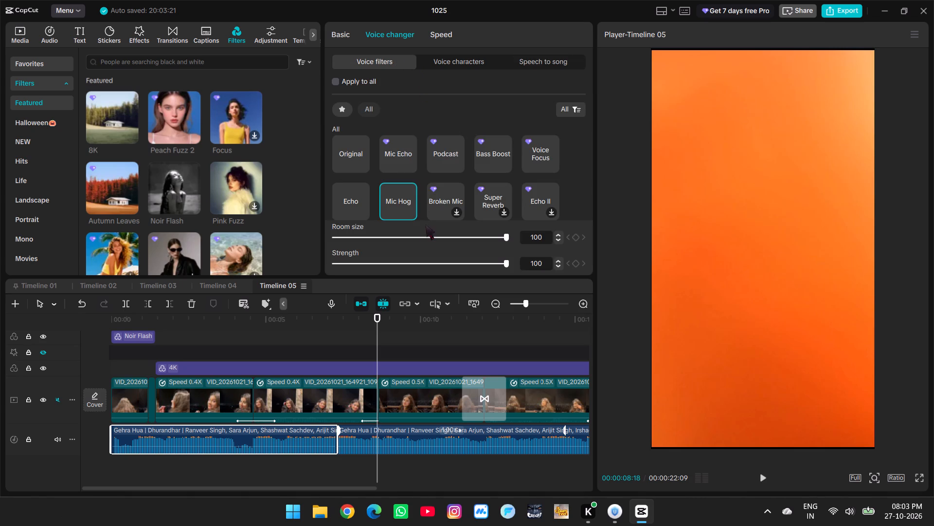
left_click(377, 438)
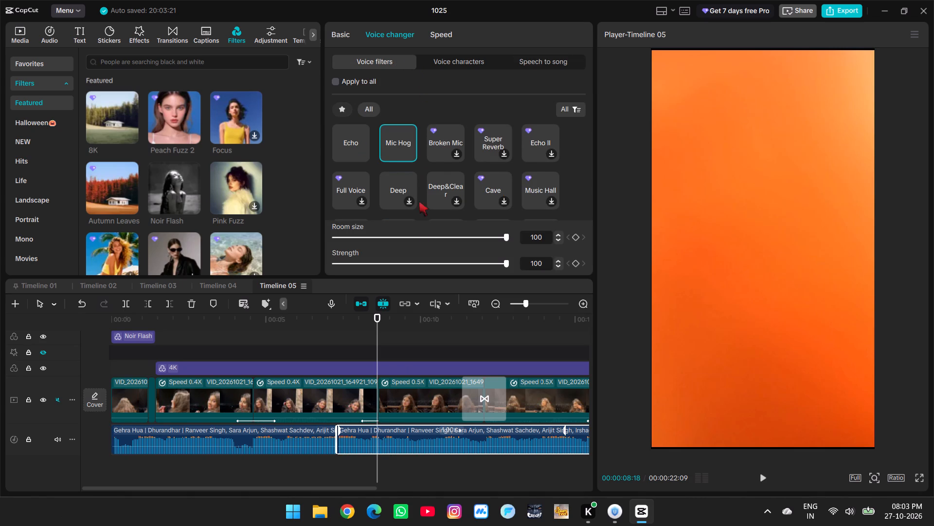
left_click(465, 56)
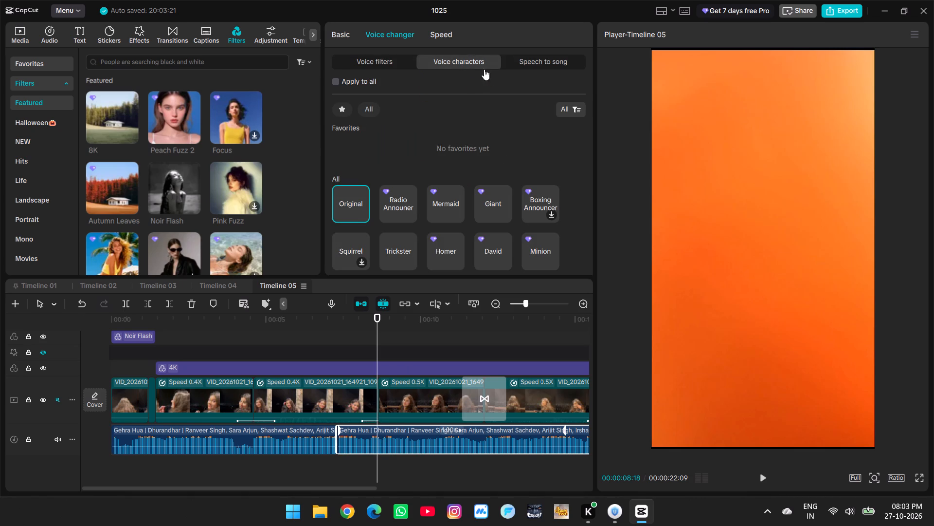
left_click(534, 65)
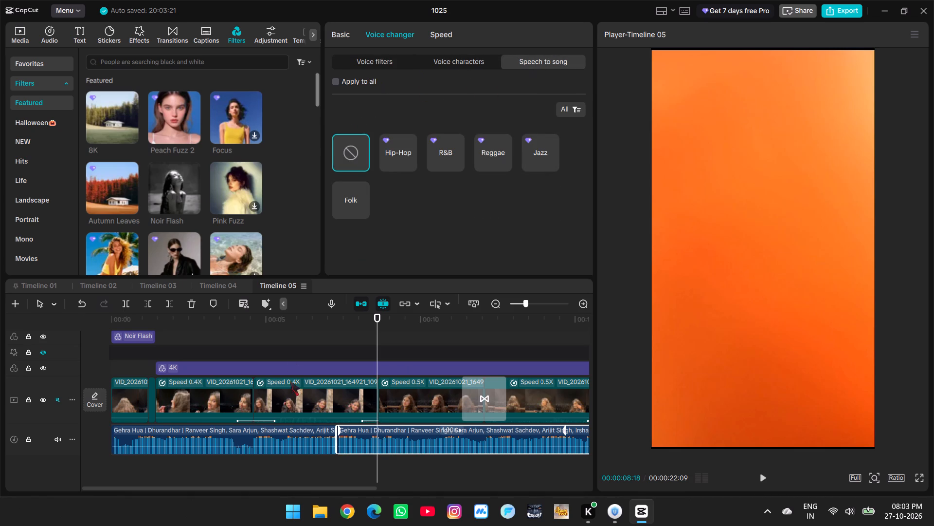
Replay the stretch around the join between the two Gehra Hua song segments, from about 00:00:06, and listen for the change in sound.
left_click(318, 463)
key("space")
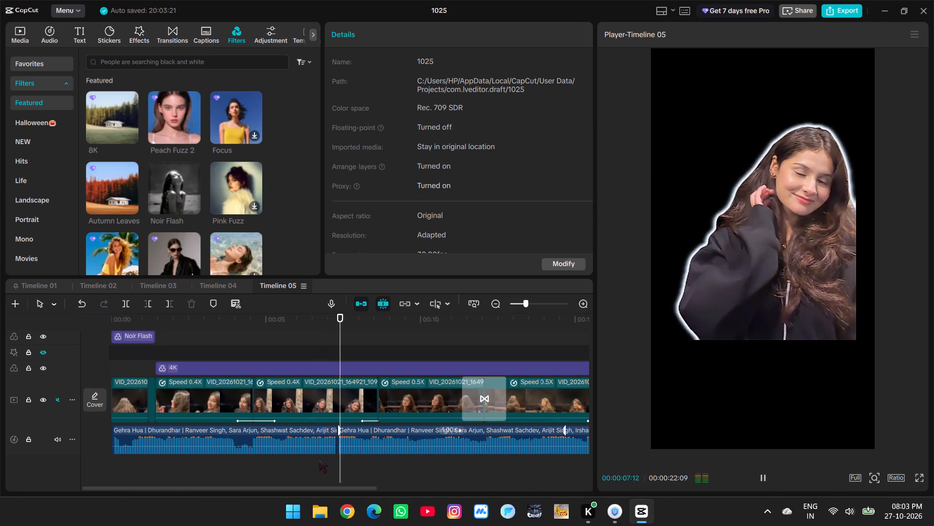
key("space")
left_click(360, 486)
left_click(342, 477)
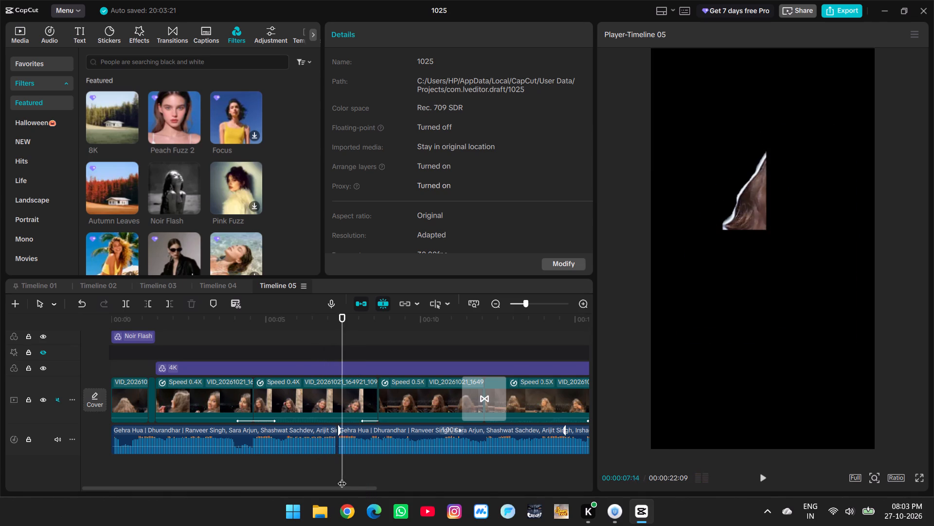
key("space")
left_click_drag(326, 468, 303, 468)
key("space")
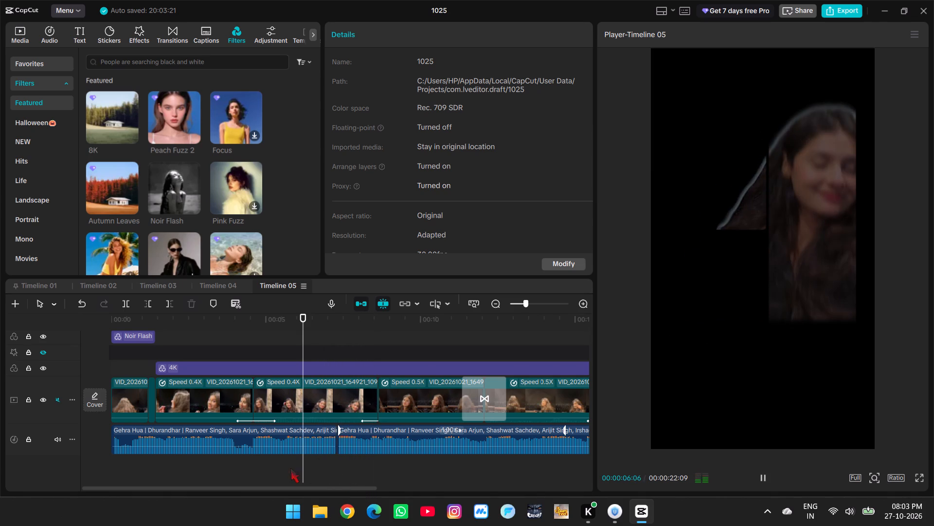
key("space")
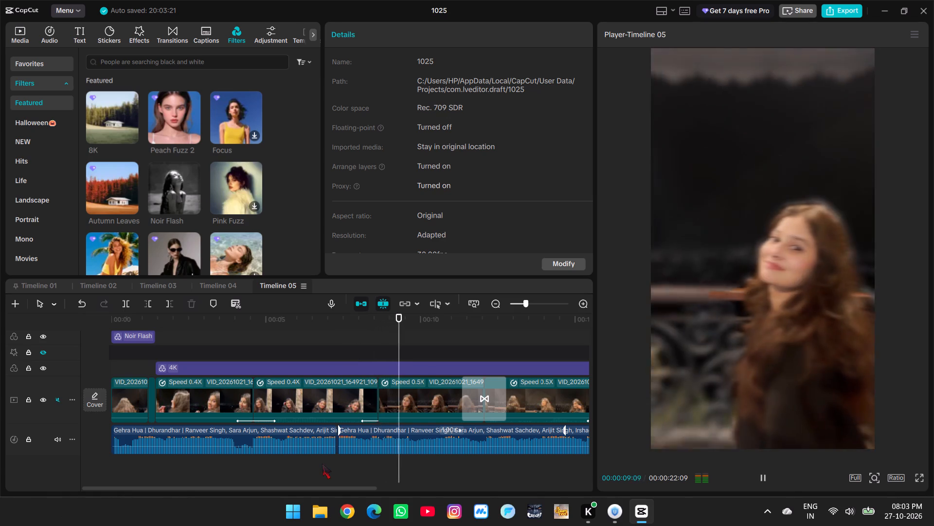
key("space")
Turn off Enhance voice on the first Gehra Hua song segment and replay across its join with the second segment.
left_click(399, 440)
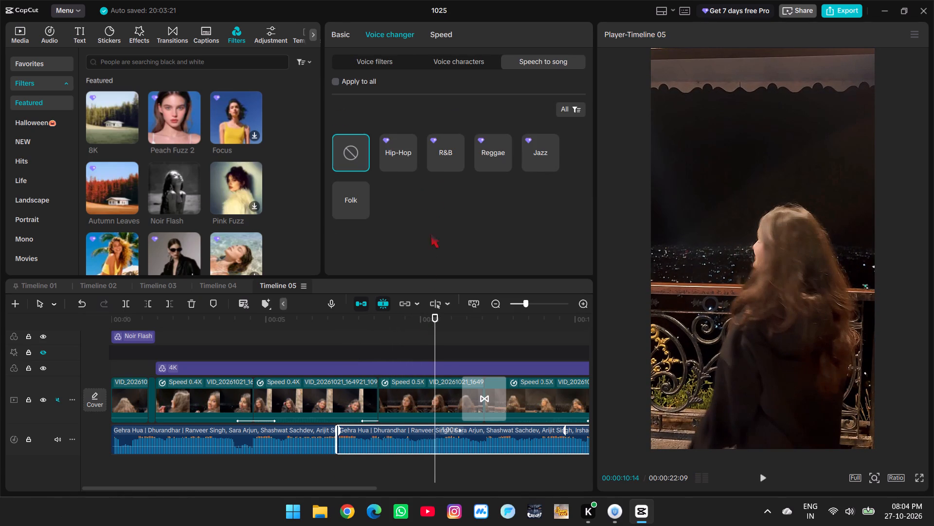
left_click(344, 37)
scroll(390, 179, "down", 2)
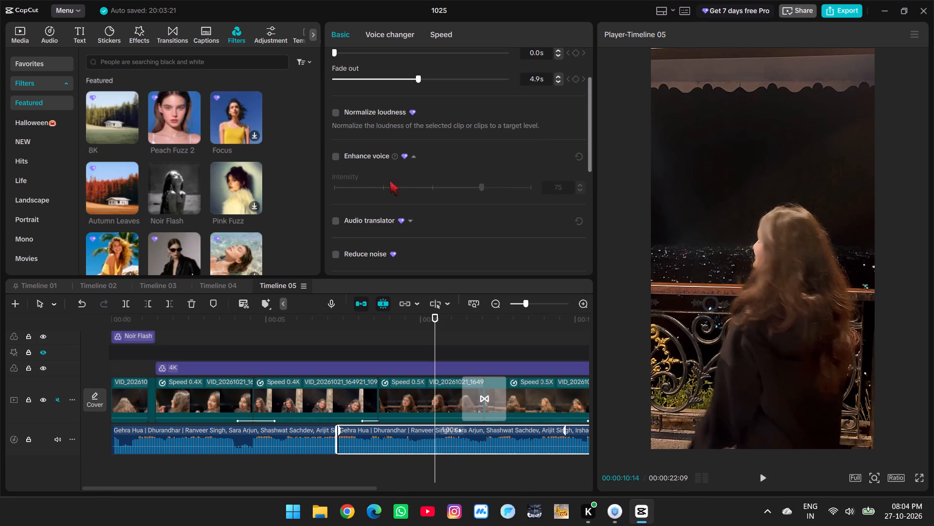
scroll(390, 181, "down", 1)
left_click(308, 442)
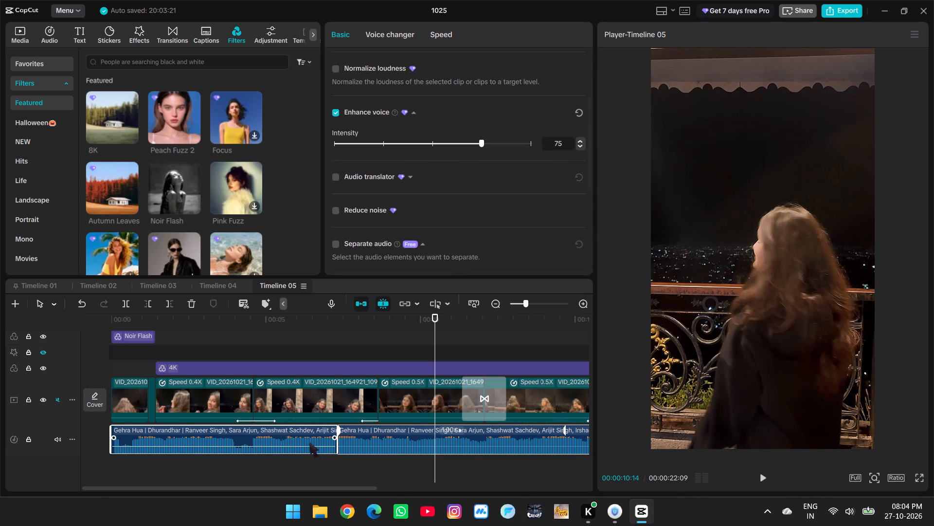
left_click(412, 435)
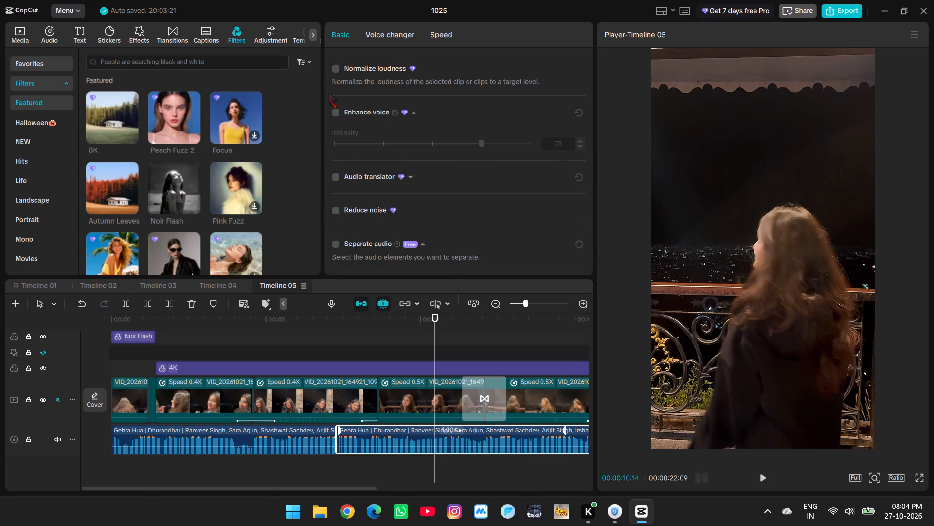
left_click(312, 437)
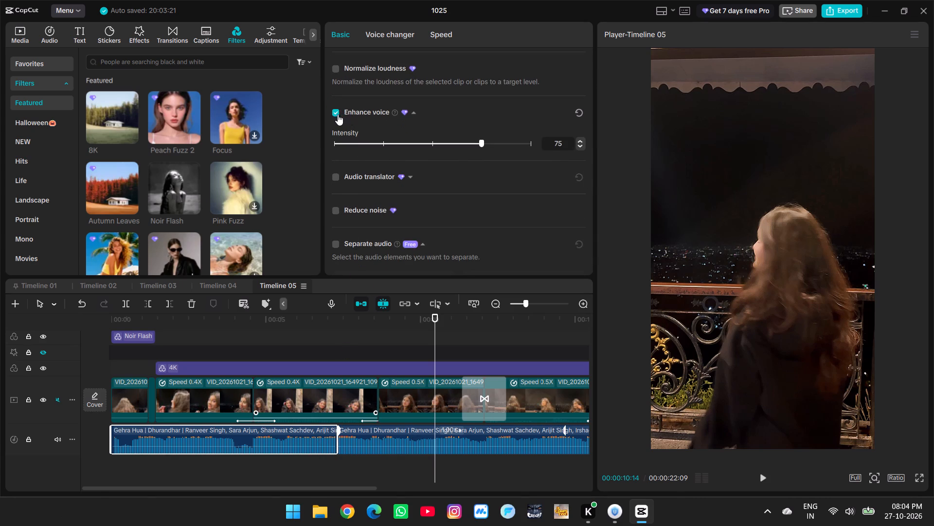
left_click(338, 114)
left_click(334, 326)
left_click_drag(334, 328, 237, 344)
key("space")
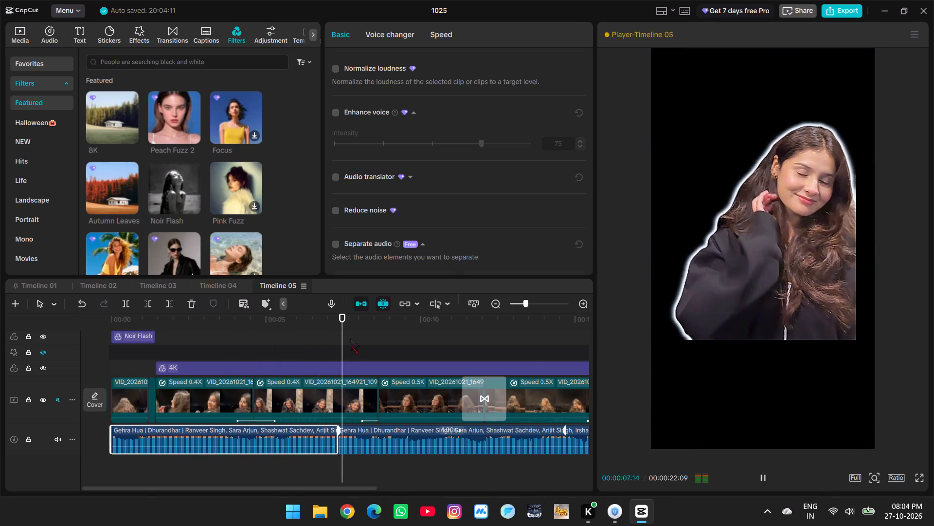
key("space")
Compare the remaining basic audio settings of the two Gehra Hua song segments, including fades, noise reduction and audio separation.
left_click(370, 441)
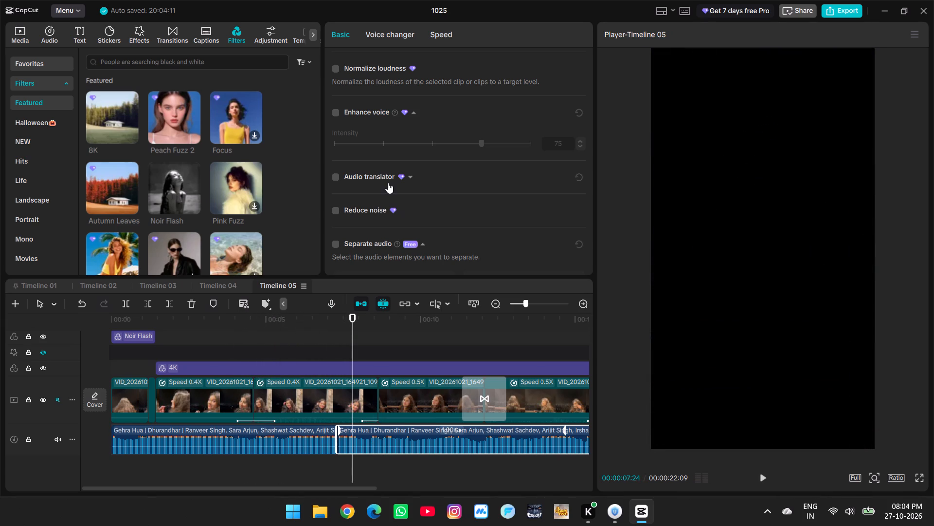
scroll(385, 188, "down", 2)
left_click(313, 440)
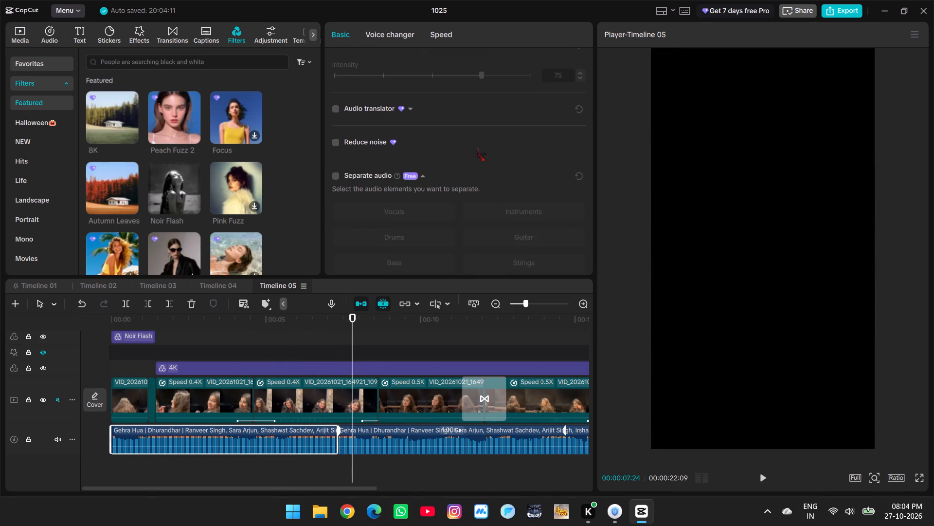
scroll(476, 147, "down", 3)
scroll(439, 223, "down", 4)
left_click(415, 428)
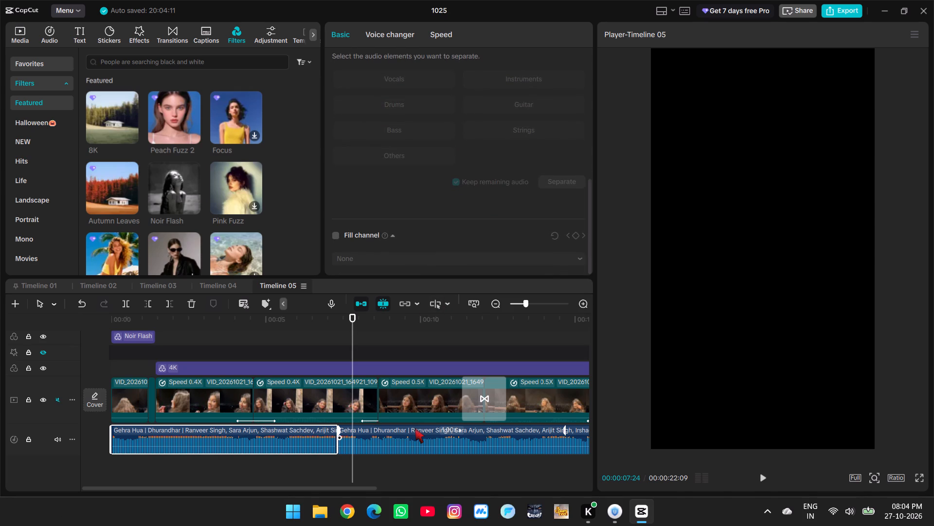
scroll(426, 151, "up", 12)
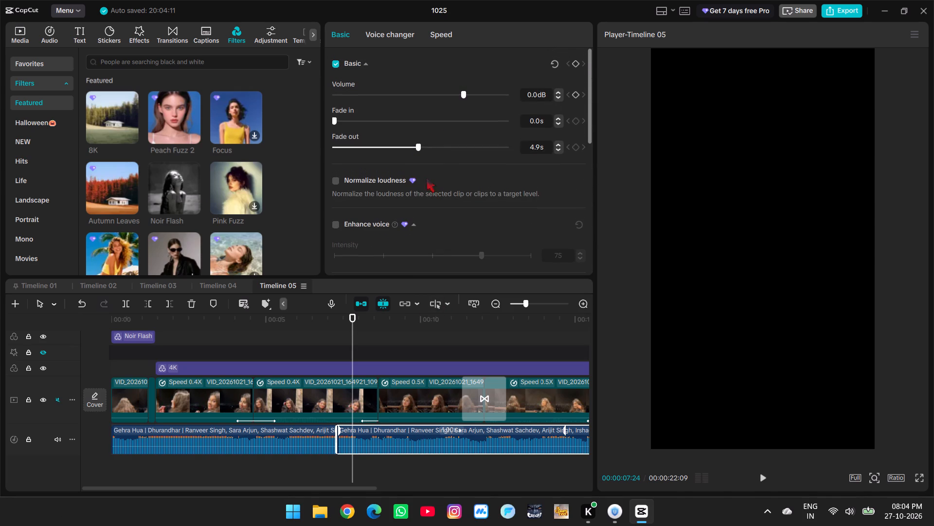
left_click(305, 440)
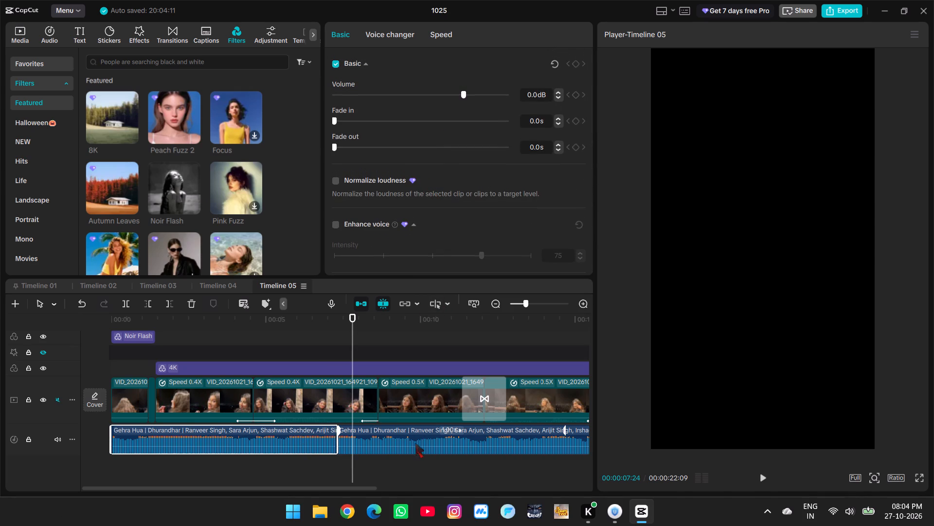
Shorten the fade-out of the second Gehra Hua song segment.
left_click(422, 439)
left_click(390, 139)
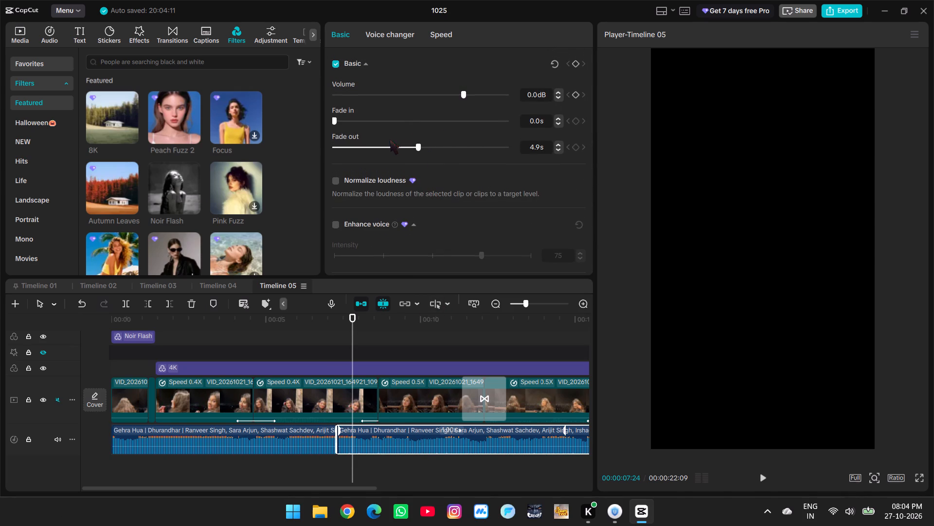
left_click(382, 148)
left_click_drag(381, 148, 361, 148)
Add a fade-in to the first Gehra Hua song segment and play the timeline from the start.
left_click(257, 429)
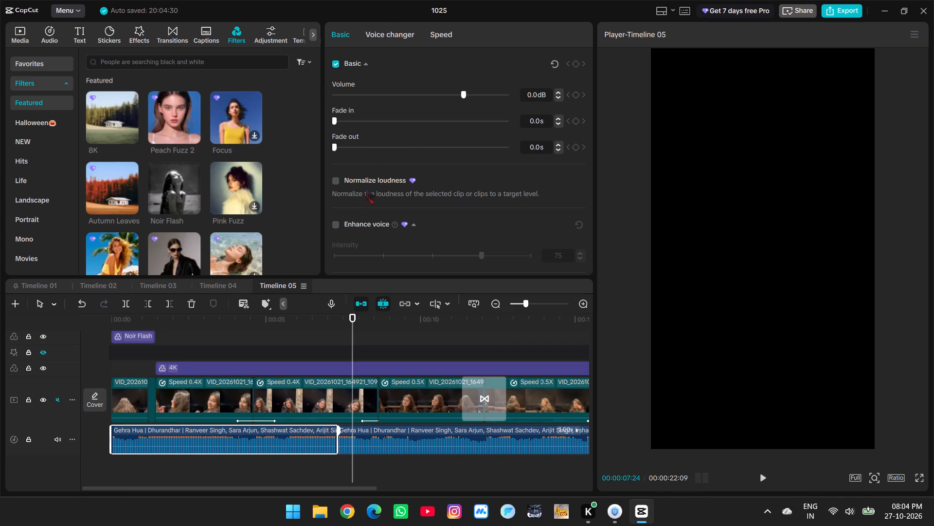
left_click(363, 127)
left_click_drag(366, 125, 382, 126)
left_click(119, 349)
left_click_drag(119, 349, 91, 353)
key("space")
Try the Fade In, Flipbook and Pulse entrance animations on the opening video clip, settling on "Rotar...ander".
left_click(130, 391)
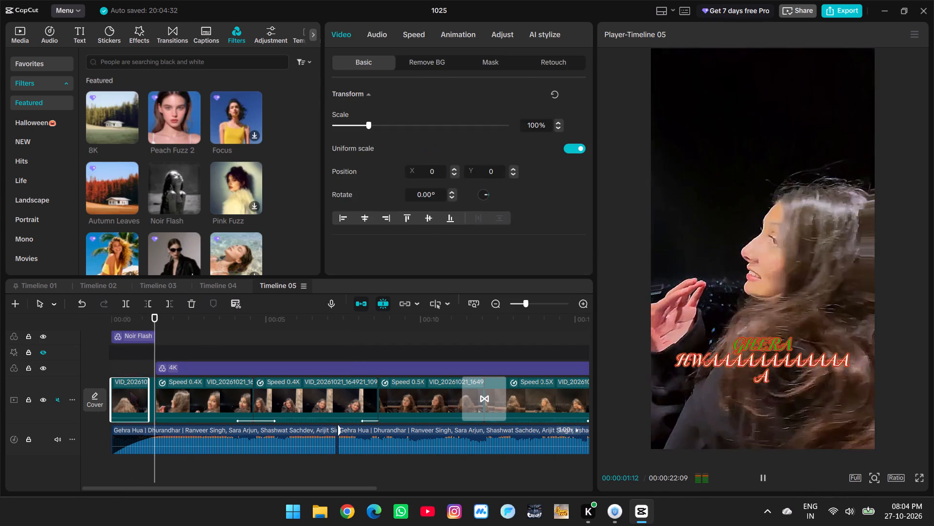
left_click(438, 34)
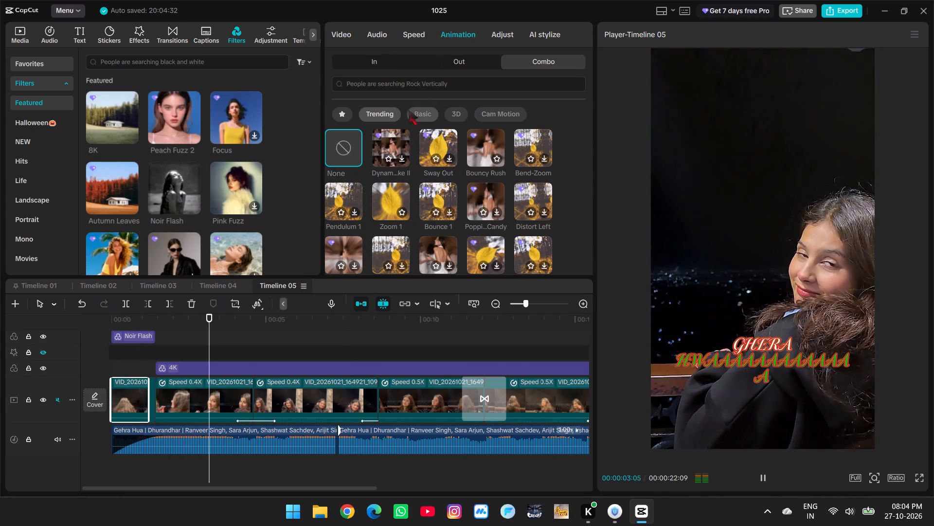
left_click(384, 66)
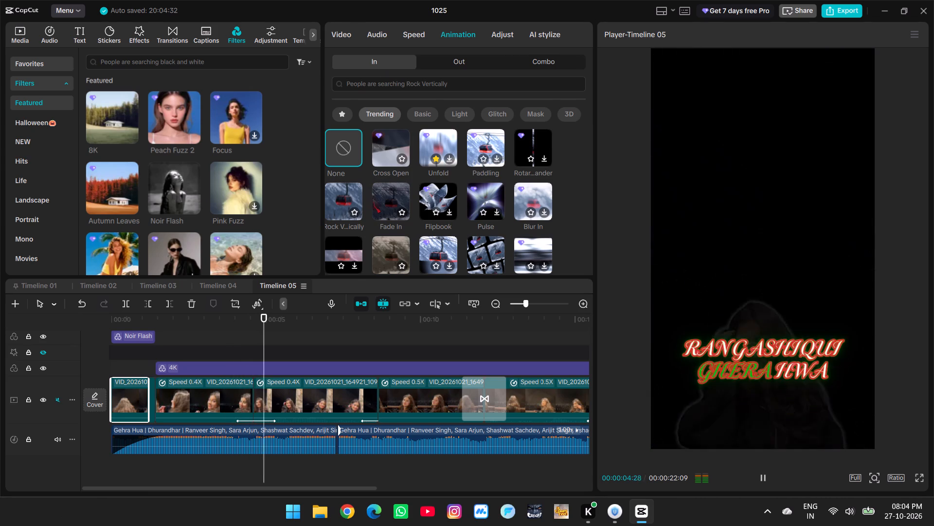
left_click(386, 199)
left_click(449, 192)
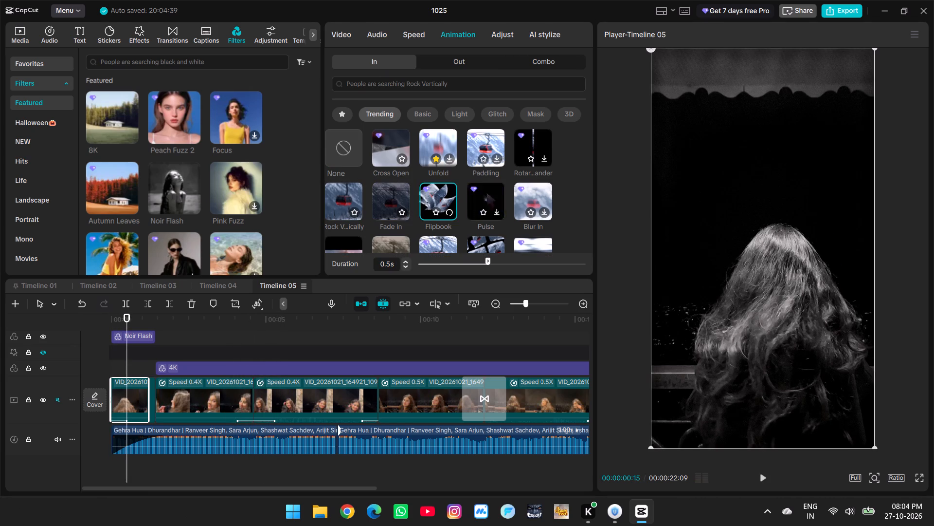
left_click(486, 193)
left_click(440, 193)
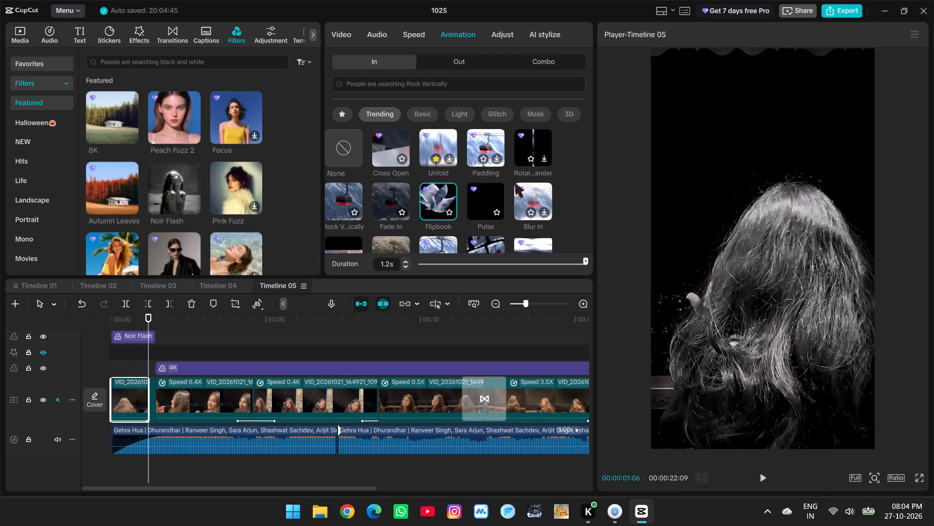
left_click(548, 143)
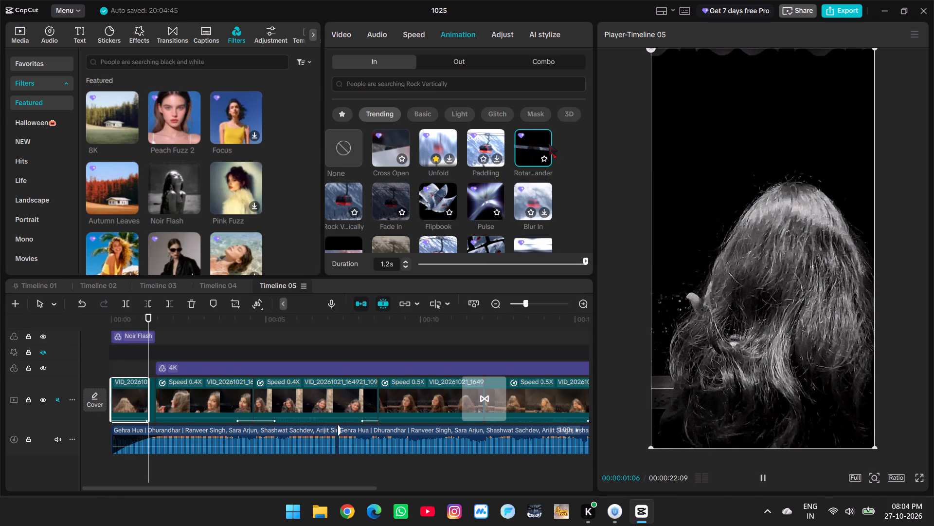
Look through the opening clip's Out animations, AI stylize, HSL, curves and color wheel options.
left_click(466, 67)
left_click(512, 32)
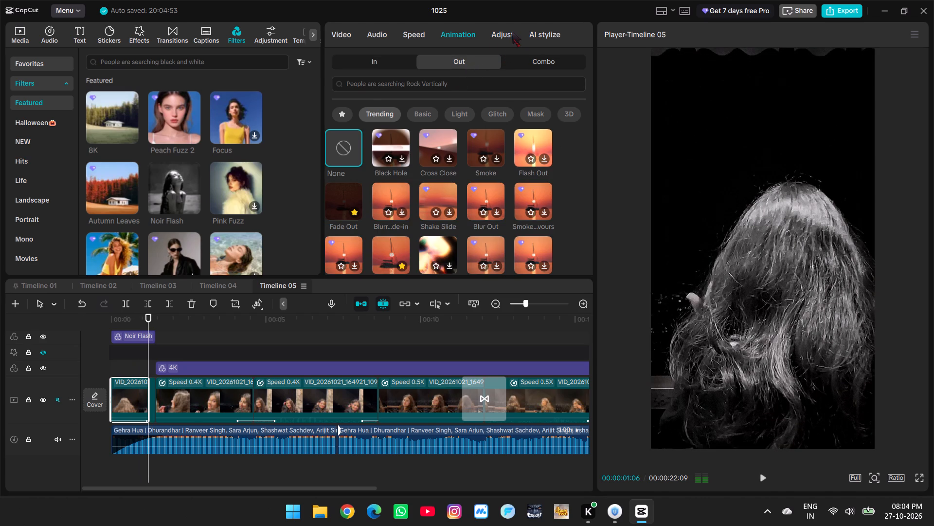
left_click(533, 31)
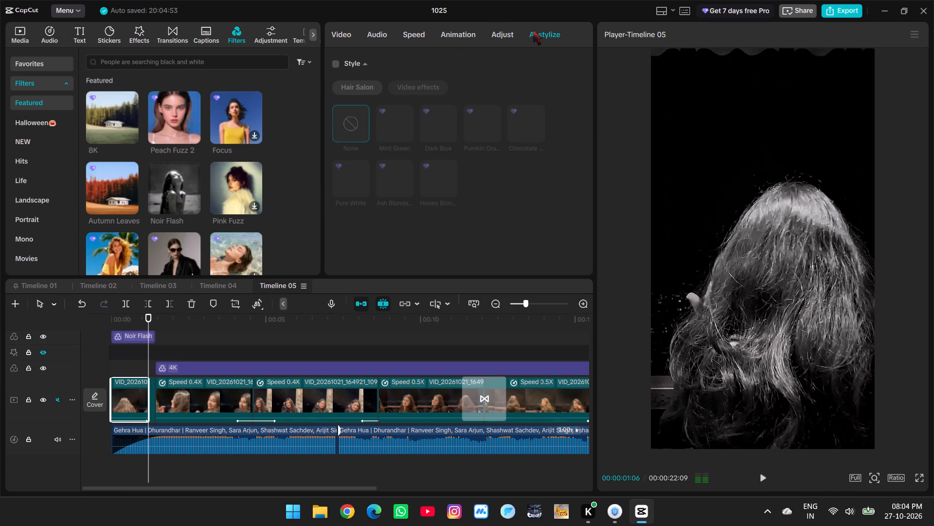
left_click(495, 35)
left_click(404, 61)
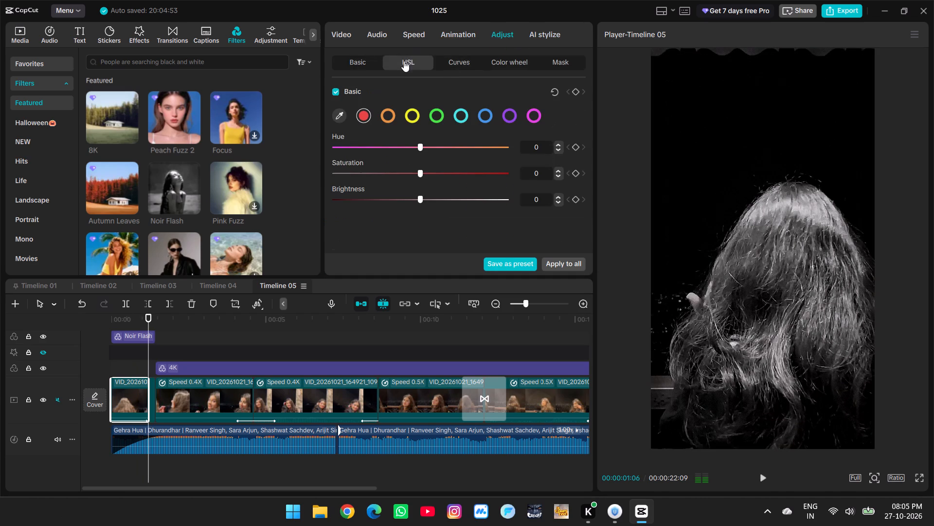
left_click(448, 59)
left_click(508, 61)
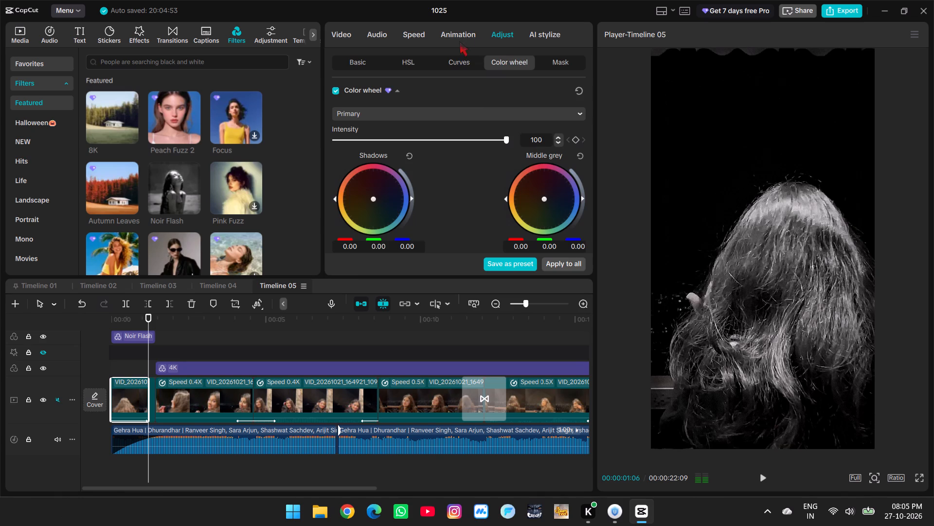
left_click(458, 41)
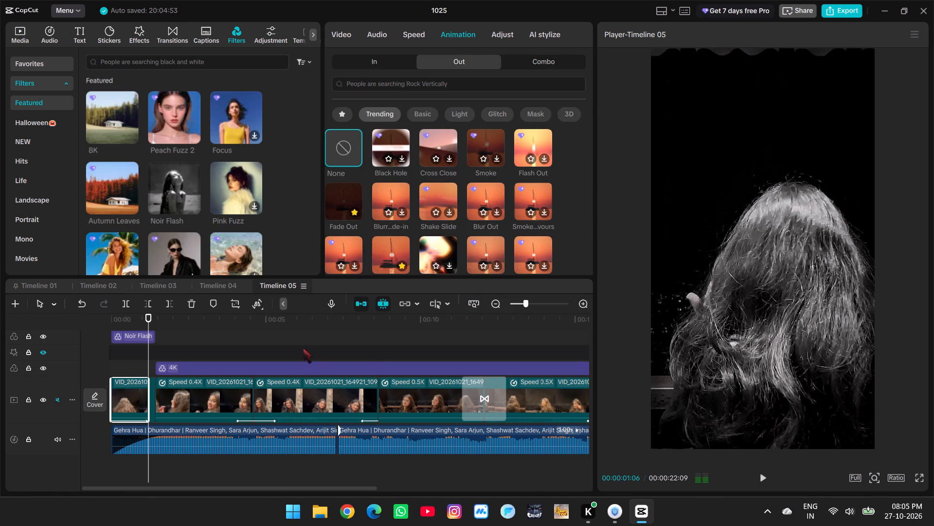
Play back the timeline repeatedly between about 8 and 16 seconds to review the clips, effects and caption timing.
scroll(313, 341, "down", 11, "ctrl")
left_click(247, 338)
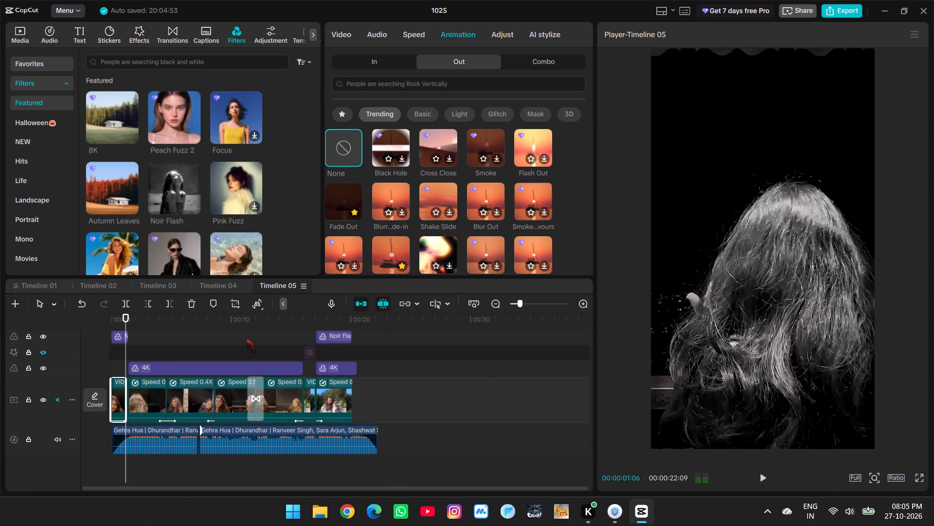
left_click_drag(247, 338, 256, 339)
scroll(256, 341, "up", 14, "ctrl")
left_click(250, 346)
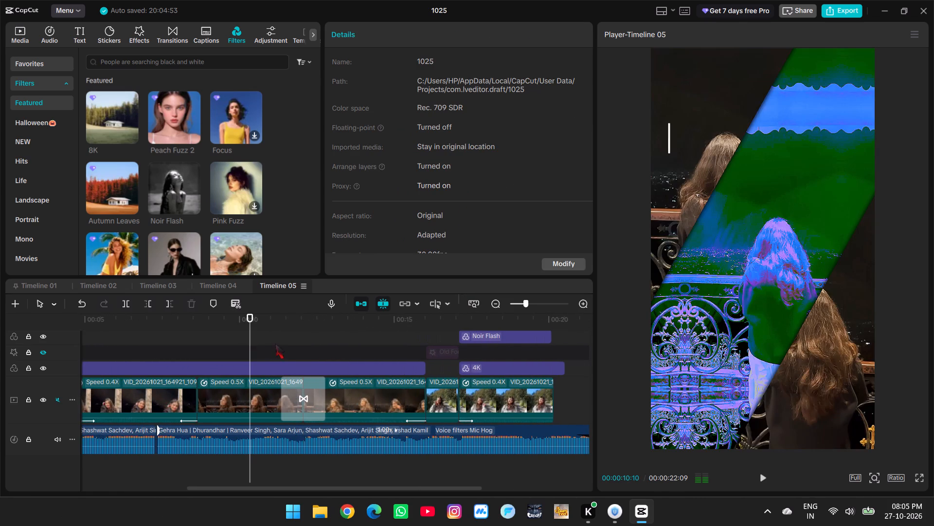
key("space")
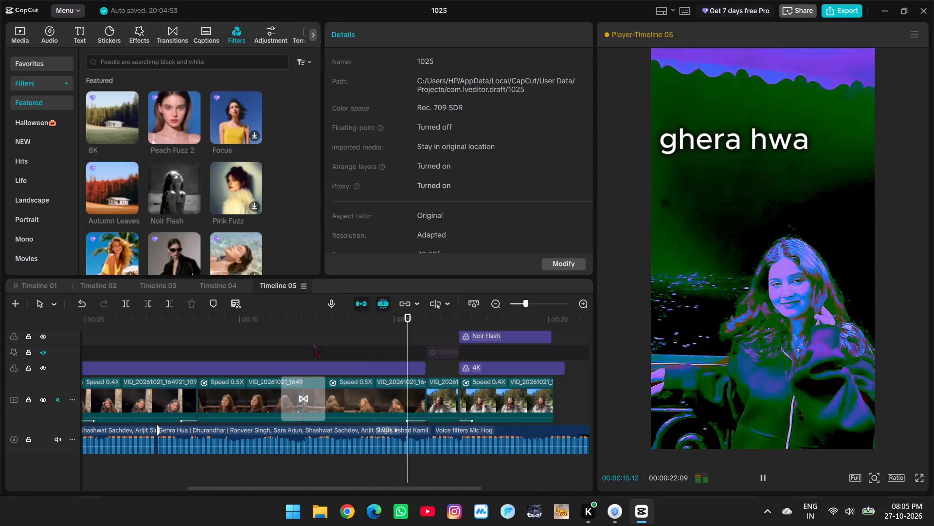
key("space")
scroll(429, 363, "down", 3, "ctrl")
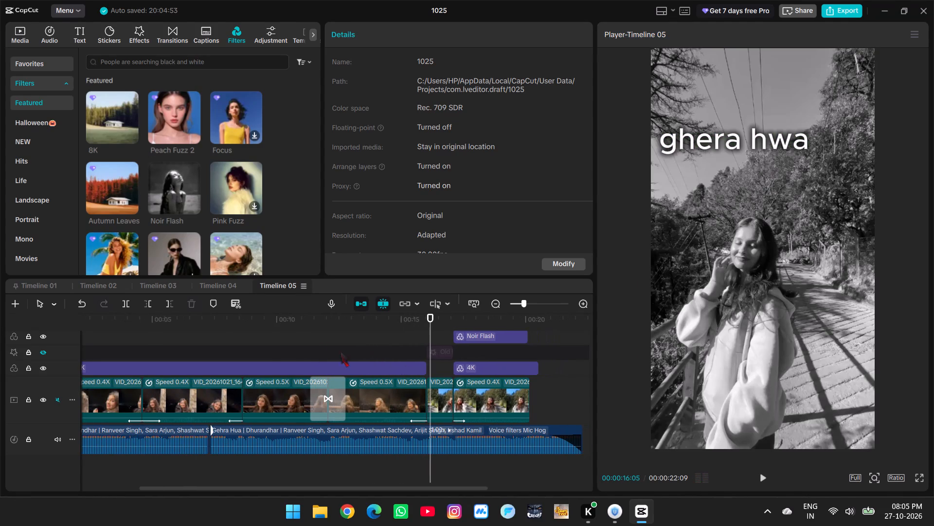
left_click(267, 347)
key("space")
left_click(235, 348)
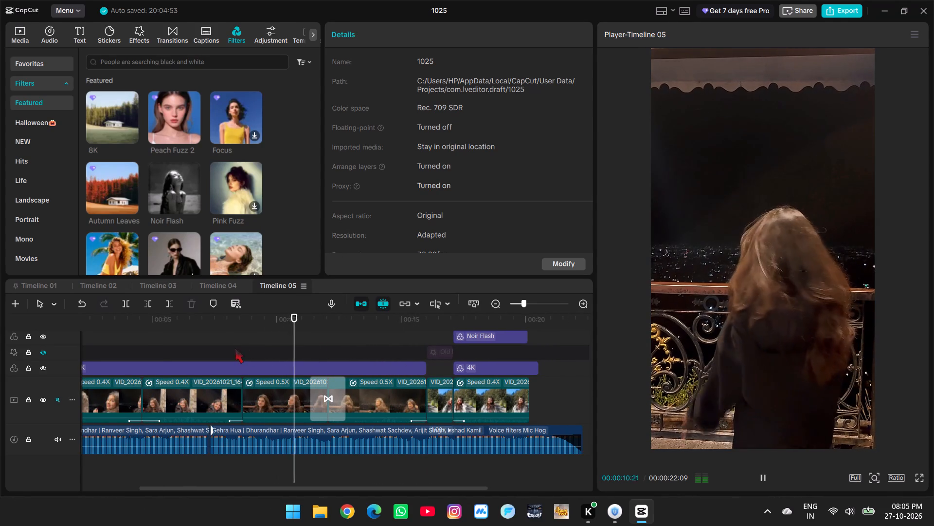
key("space")
key("space")
left_click(218, 344)
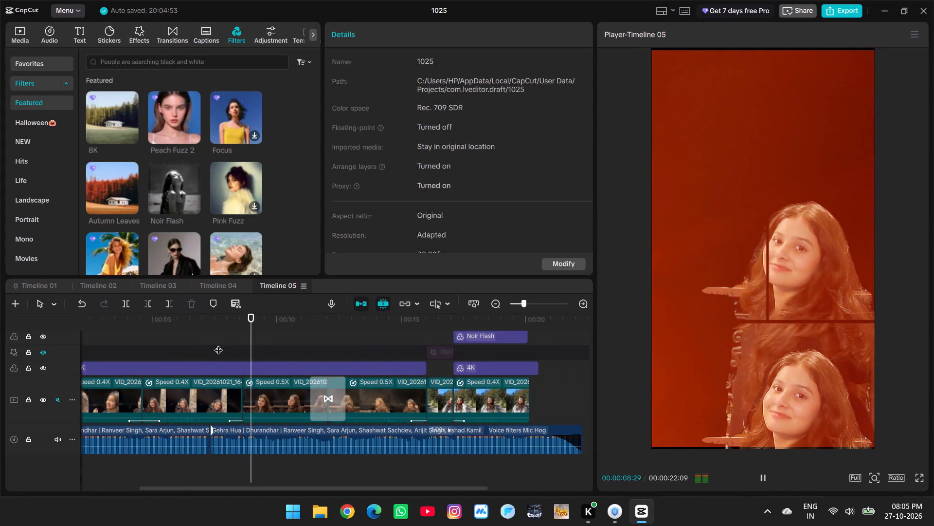
left_click_drag(218, 344, 236, 352)
Add a marker to the second Gehra Hua song segment at 00:00:08:11.
left_click(270, 435)
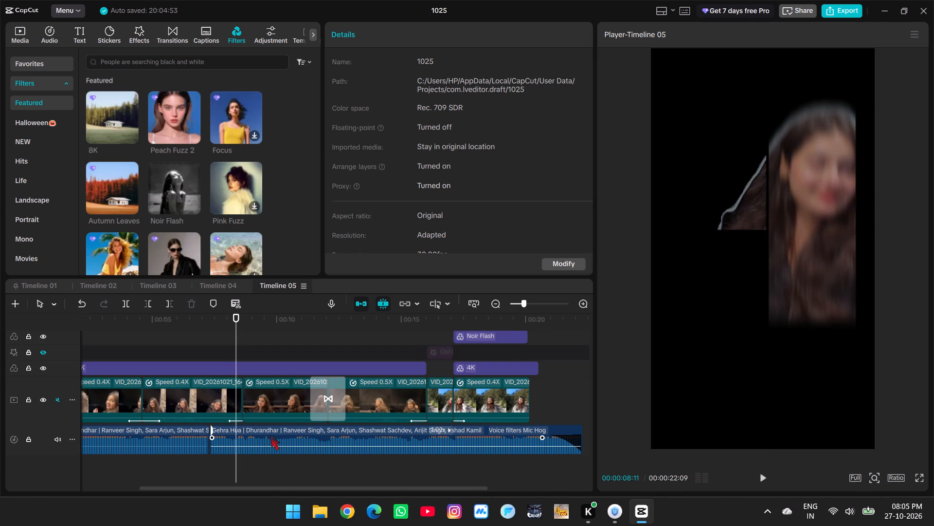
scroll(277, 451, "up", 18, "ctrl")
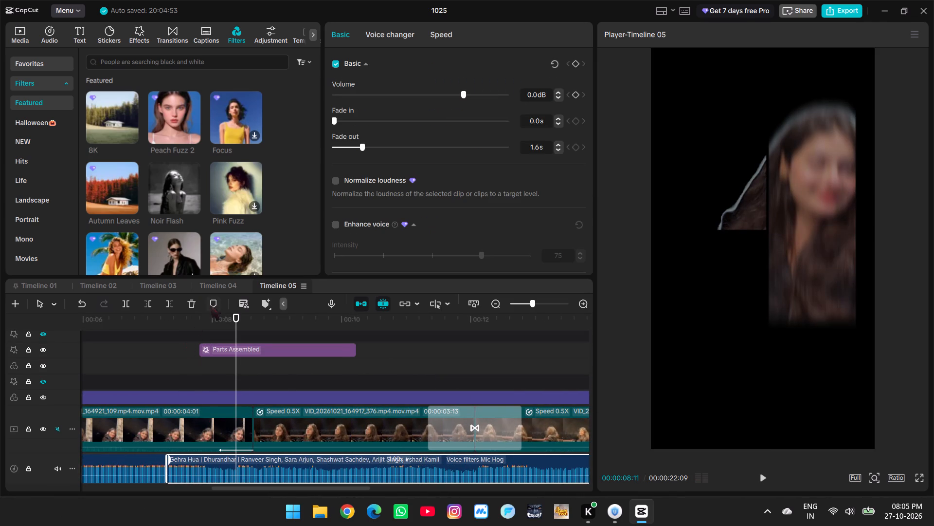
left_click(218, 303)
Move the "Rang ashiqui ghera hwa" caption so it starts at 00:00:08:11, and play the section.
scroll(234, 348, "up", 7)
left_click(241, 374)
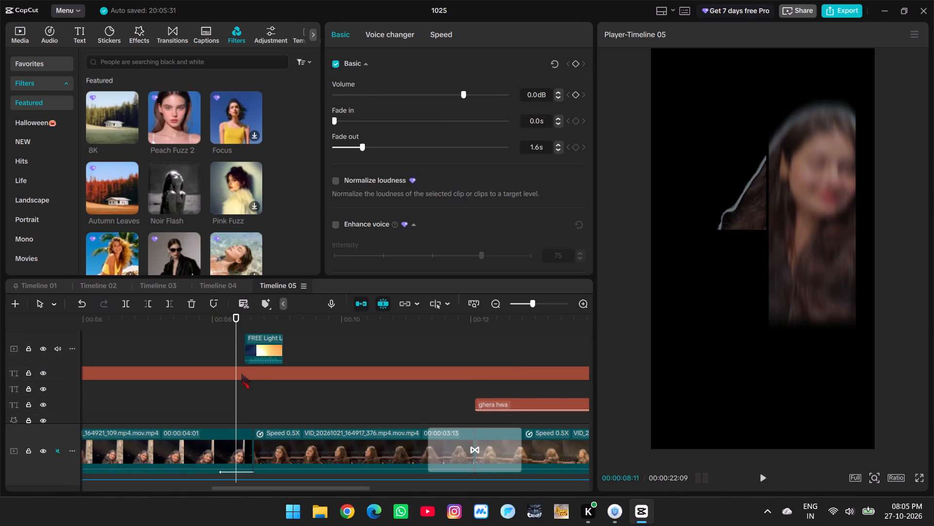
scroll(241, 374, "down", 10, "ctrl")
left_click_drag(225, 374, 405, 370, "ctrl")
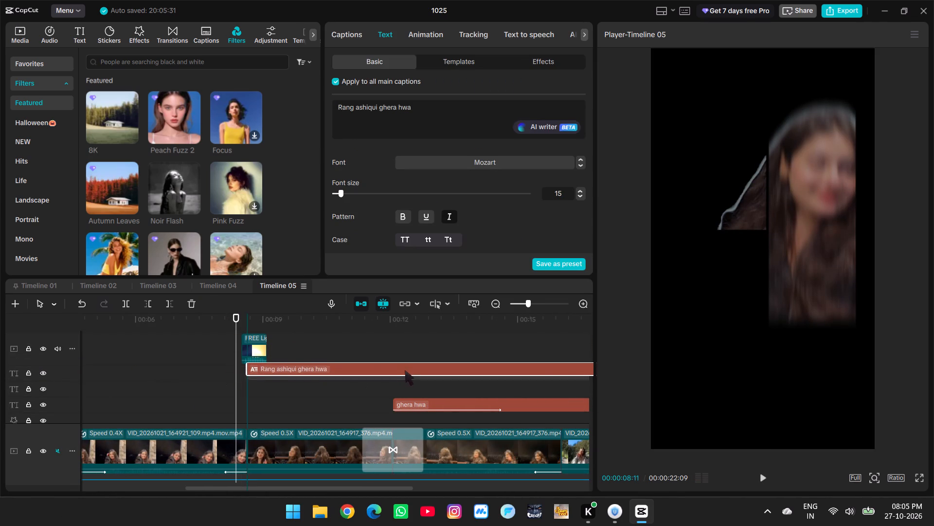
left_click_drag(405, 370, 393, 375, "ctrl")
key("space")
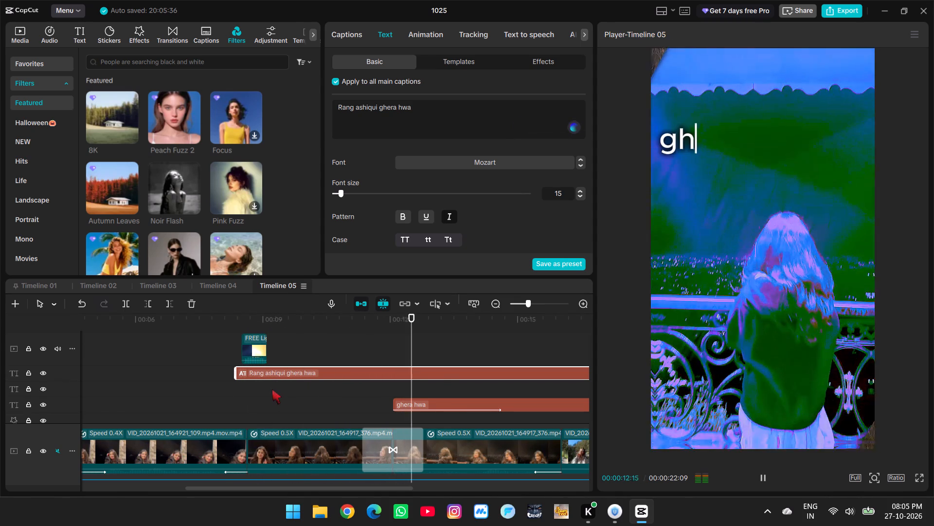
Shorten the "Rang ashiqui ghera hwa" caption text to "Rang ashiqui".
left_click(272, 389)
left_click(290, 374)
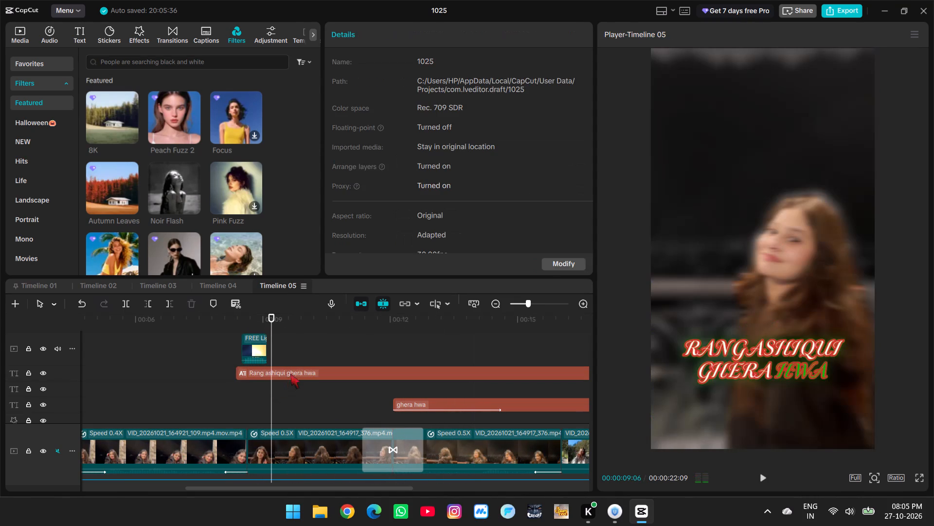
left_click_drag(422, 105, 375, 110)
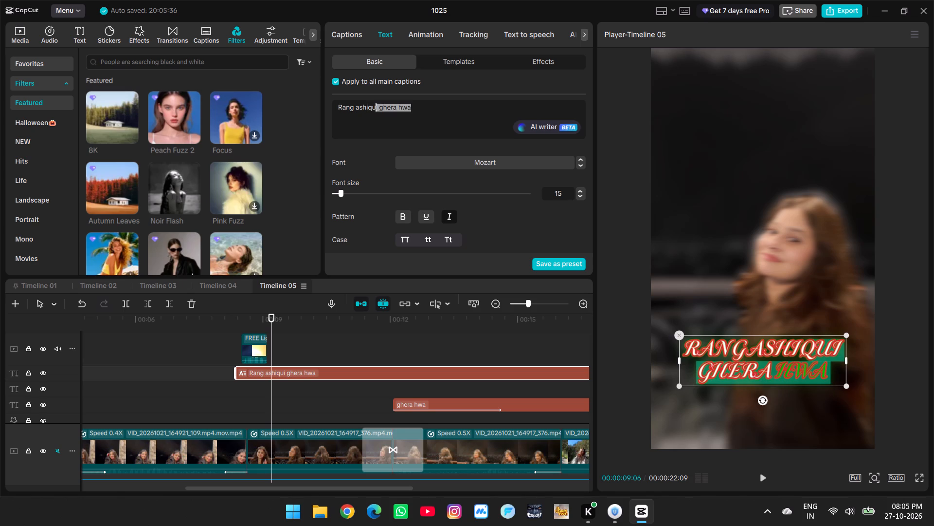
left_click_drag(375, 110, 378, 110)
key("BackSpace")
left_click(233, 400)
key("space")
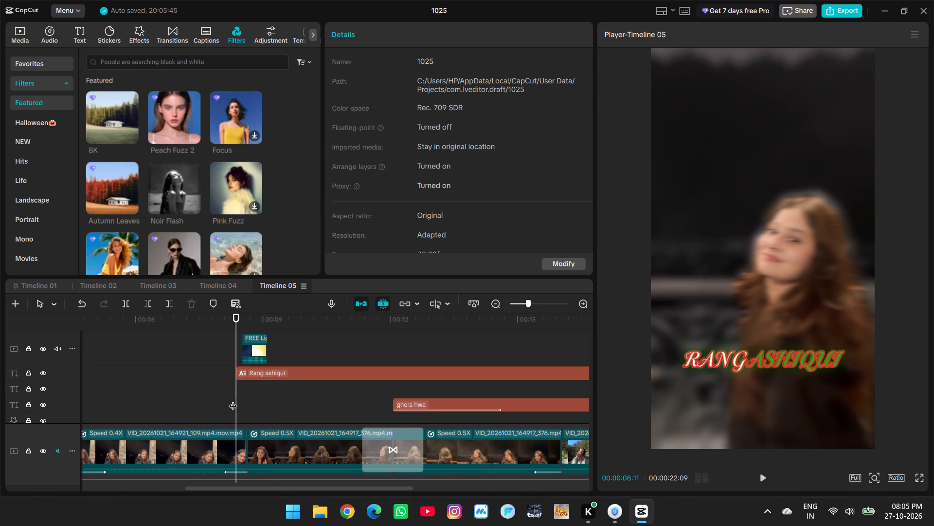
Move the "Rang ashiqui" caption slightly later to start at the cut to the first 0.5X clip, and play through to the end.
left_click_drag(271, 372, 292, 372)
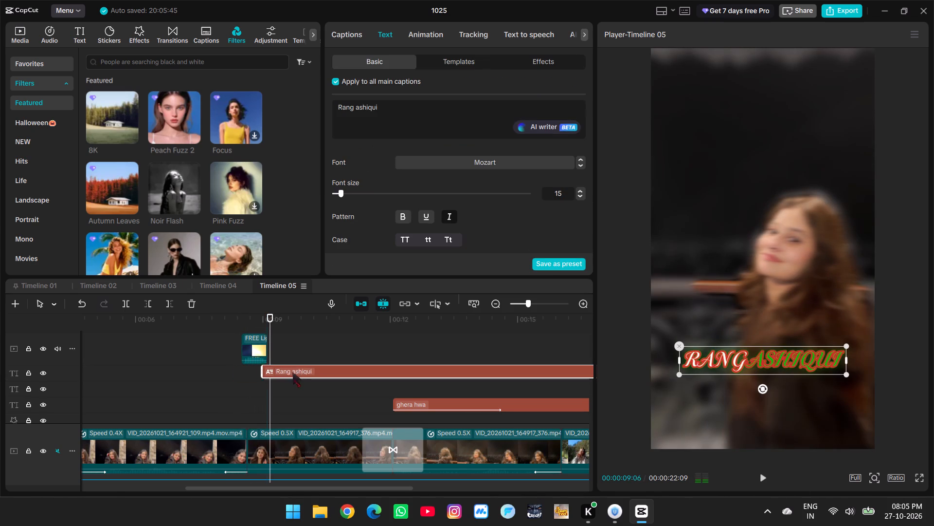
left_click_drag(292, 372, 283, 373)
left_click(213, 407)
key("space")
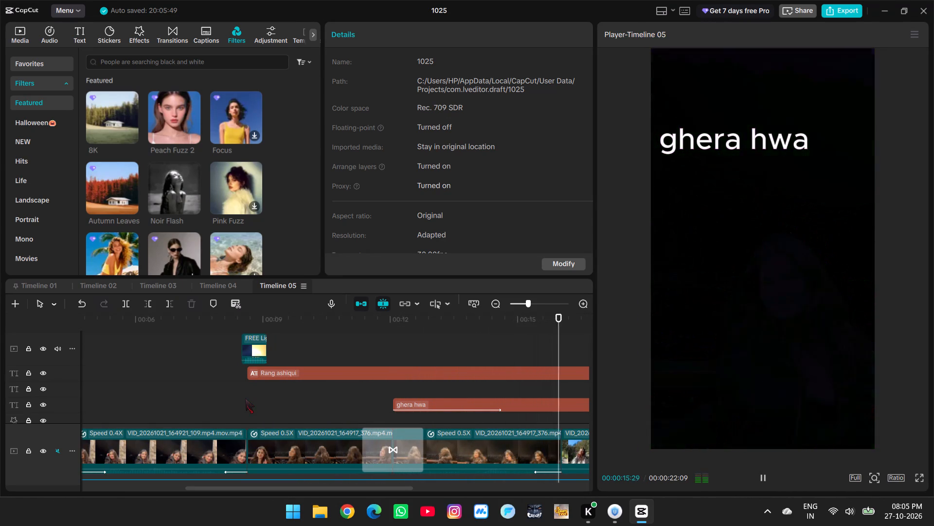
key("space")
key("space")
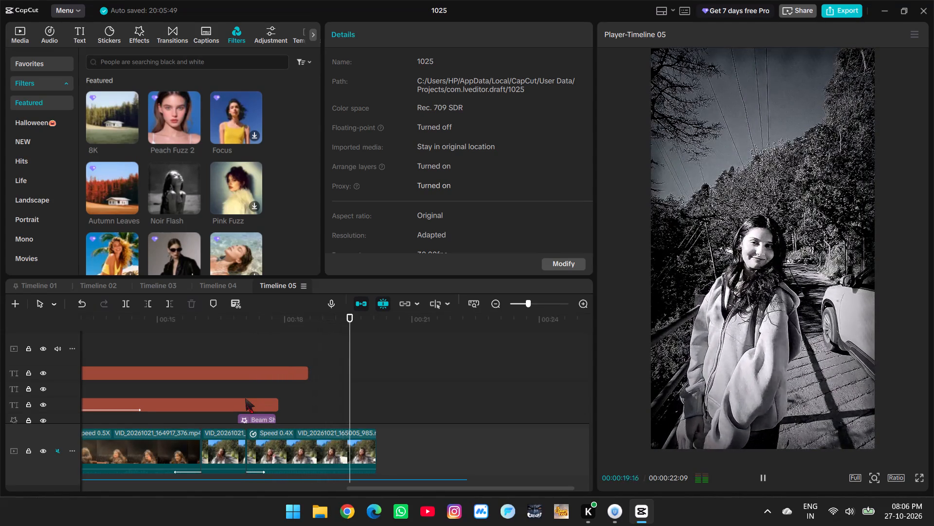
key("space")
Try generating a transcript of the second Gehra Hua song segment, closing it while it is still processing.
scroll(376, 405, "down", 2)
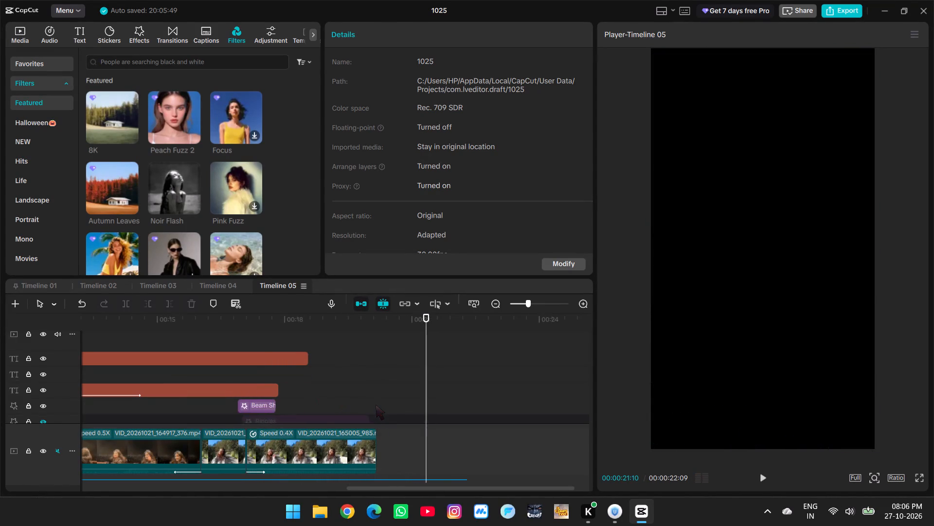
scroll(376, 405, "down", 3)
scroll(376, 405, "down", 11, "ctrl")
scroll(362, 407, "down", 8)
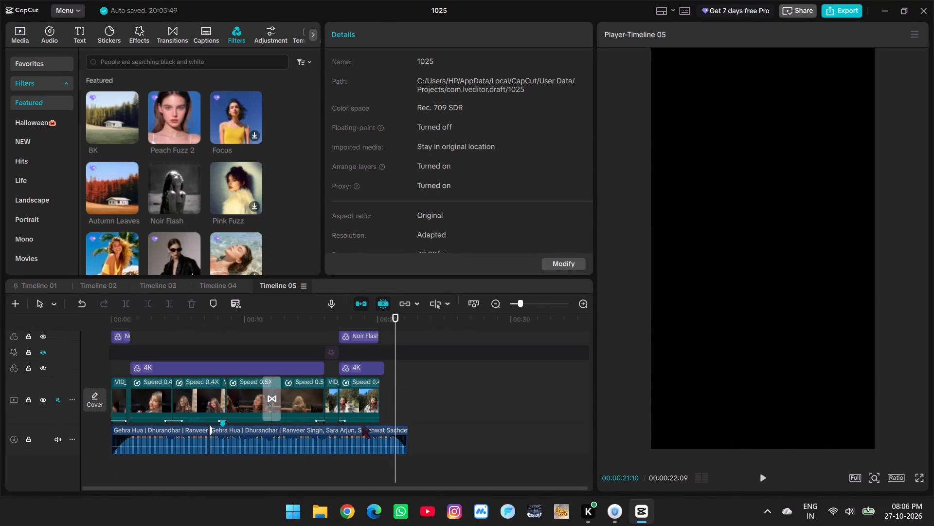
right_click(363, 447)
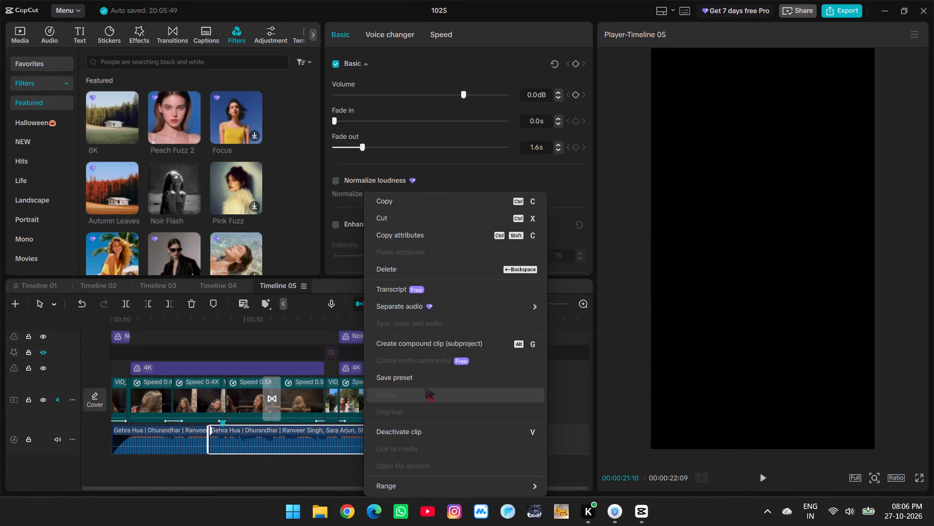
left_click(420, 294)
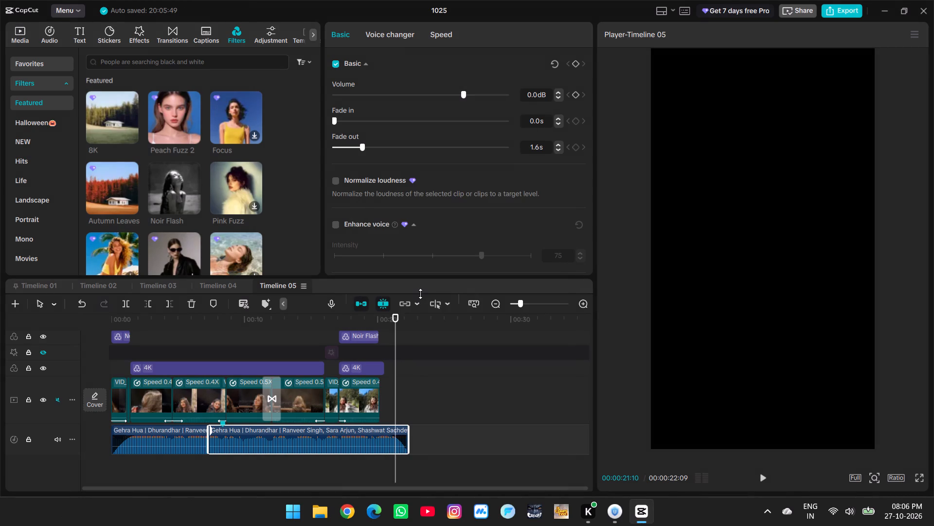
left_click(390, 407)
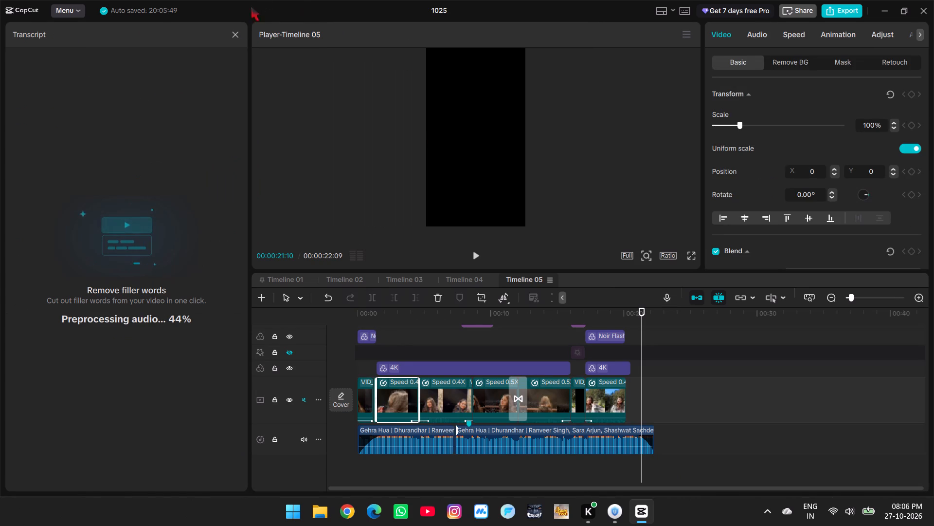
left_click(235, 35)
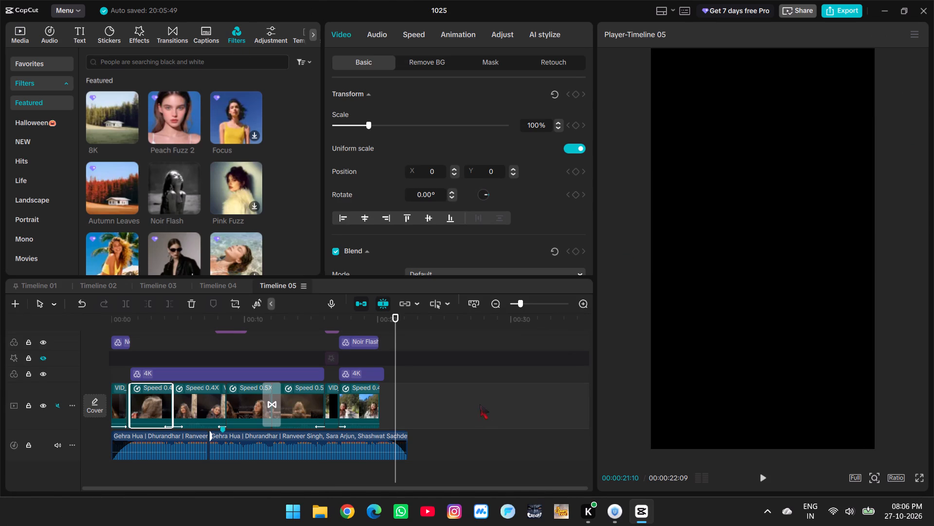
Add a custom adjustment layer at 00:00:17:25 and extend its start back to the beginning of the timeline.
left_click(349, 468)
left_click(387, 442)
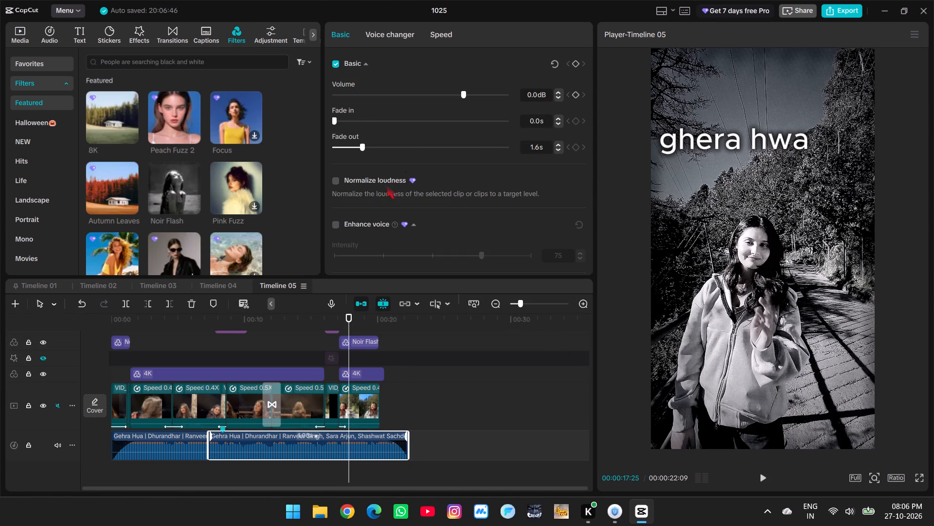
scroll(362, 198, "down", 1)
left_click(272, 38)
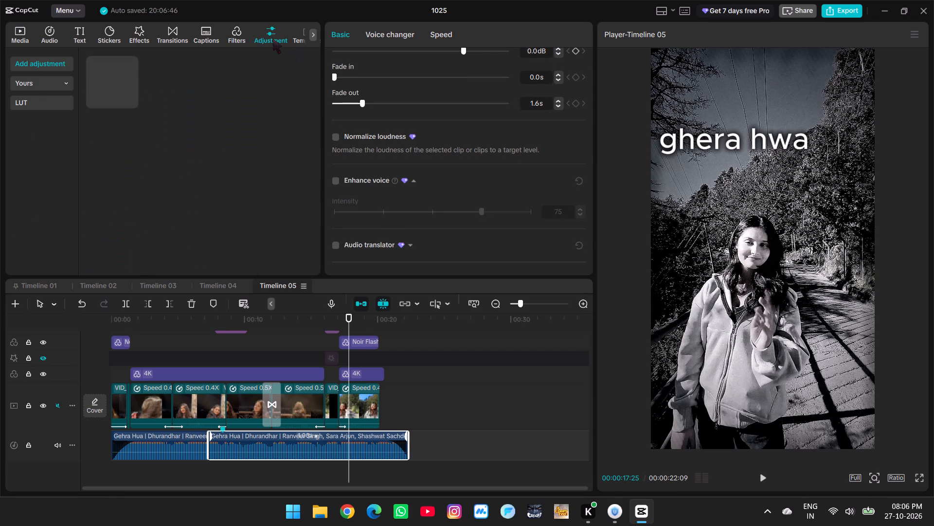
left_click(130, 100)
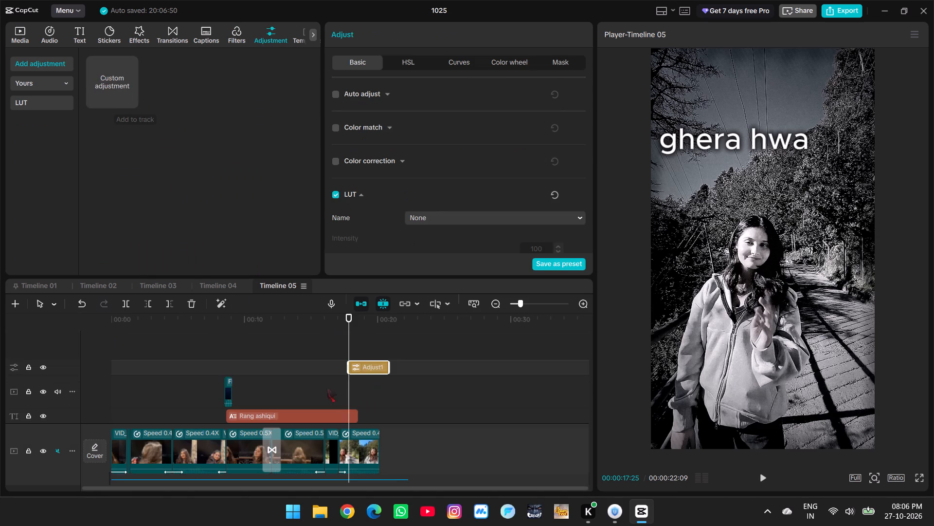
left_click_drag(352, 363, 96, 367)
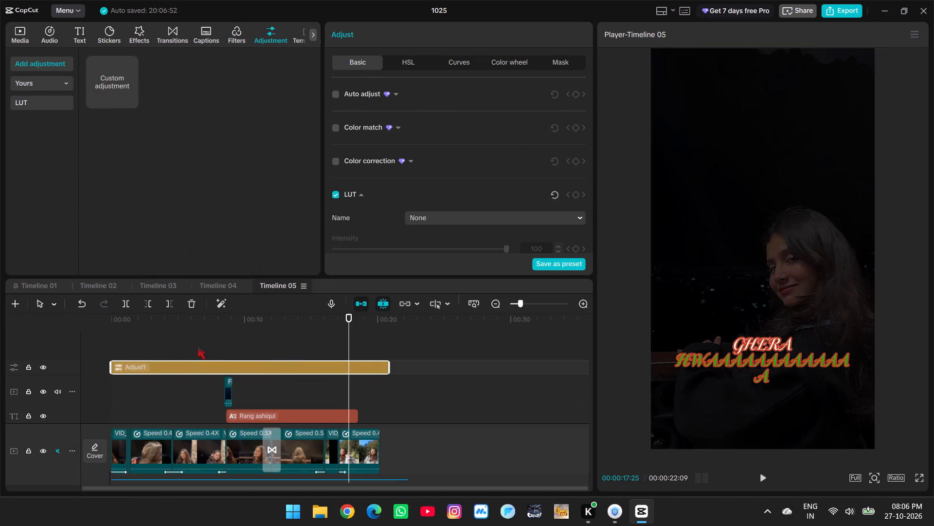
Enable Color correction on the adjustment layer and set its intensity to 35.
left_click(198, 344)
left_click(239, 372)
scroll(418, 135, "down", 1)
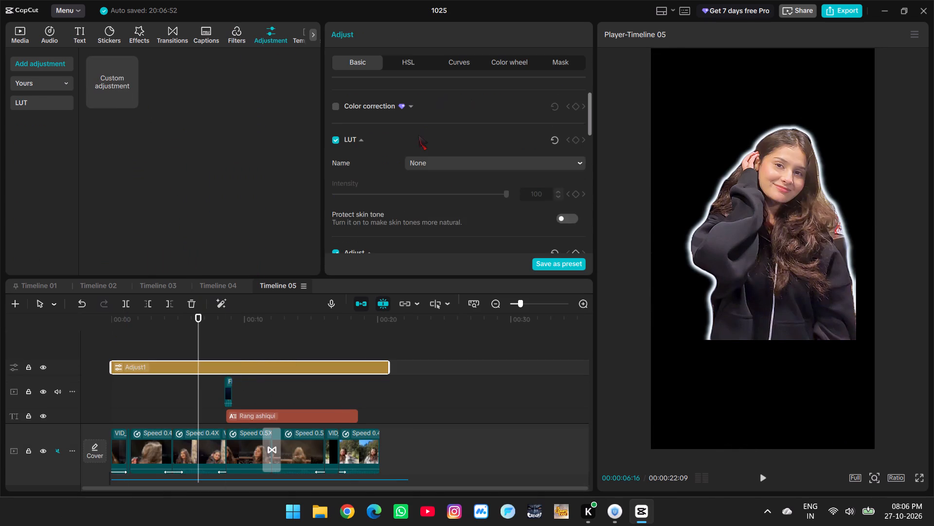
scroll(418, 135, "up", 1)
left_click(337, 165)
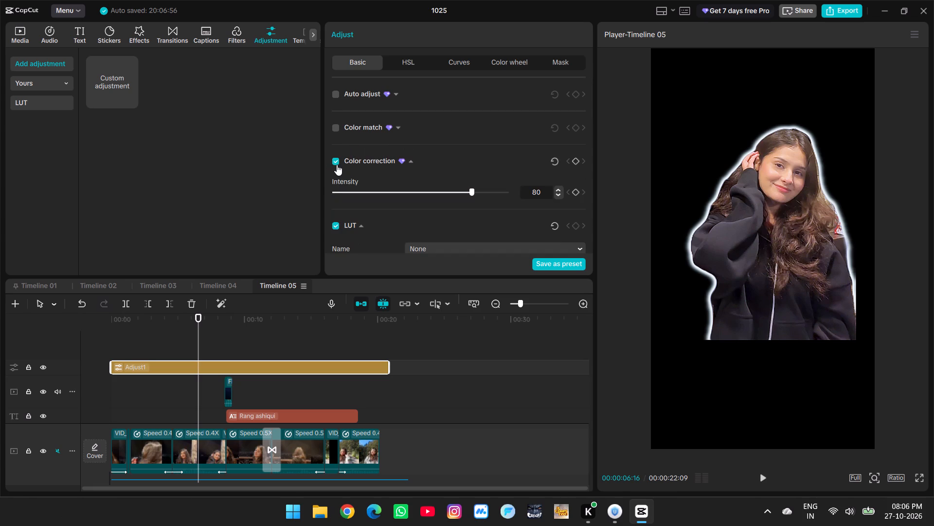
left_click(392, 188)
left_click_drag(392, 189, 366, 195)
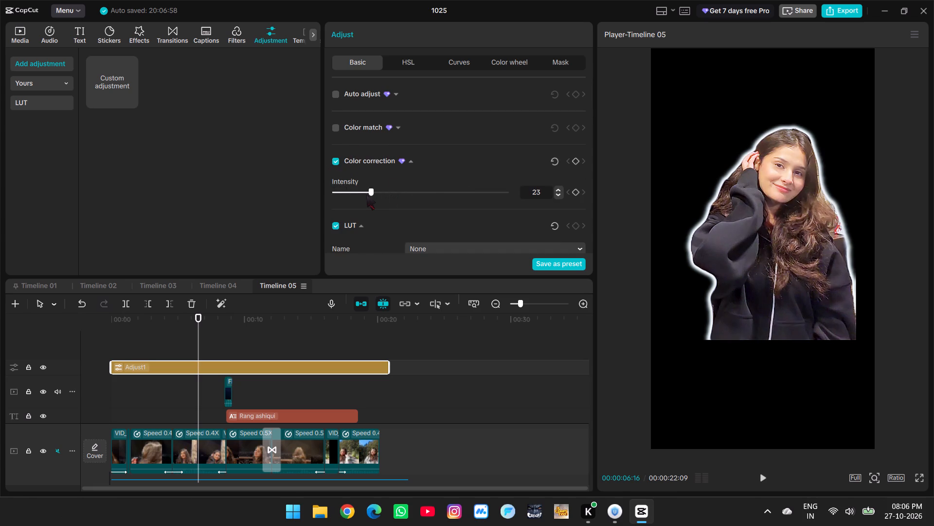
left_click_drag(366, 195, 395, 195)
Enable Auto adjust on the adjustment layer and reduce its intensity.
left_click(335, 95)
left_click(335, 95)
left_click(335, 95)
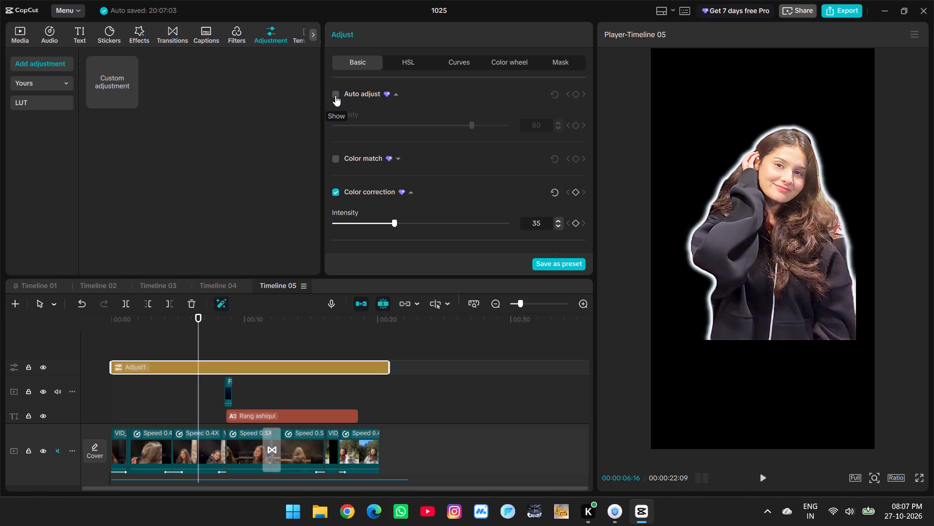
left_click(335, 95)
left_click_drag(468, 125, 350, 130)
left_click_drag(350, 130, 388, 138)
Set the adjustment layer's color temperature to -13.
scroll(389, 143, "down", 5)
left_click_drag(420, 150, 439, 148)
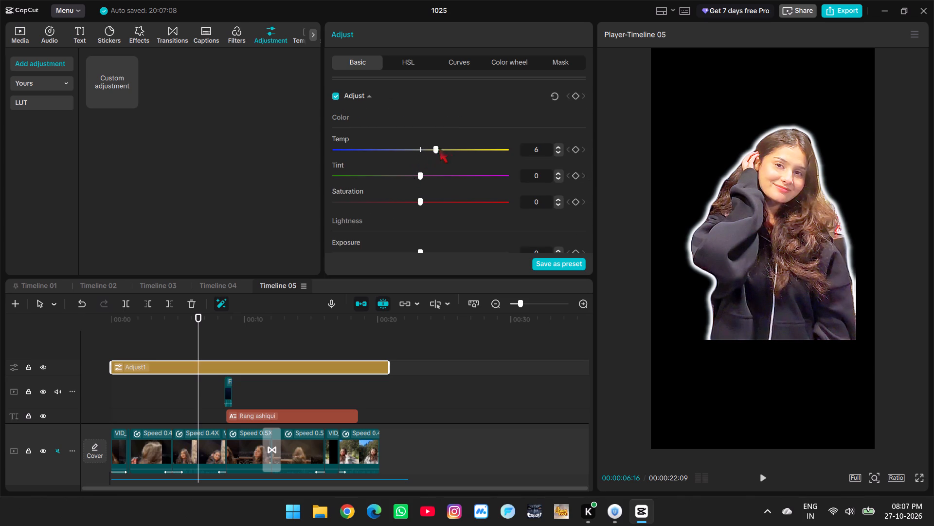
left_click_drag(439, 148, 414, 157)
left_click(412, 147)
left_click_drag(411, 148, 402, 149)
left_click_drag(402, 149, 395, 149)
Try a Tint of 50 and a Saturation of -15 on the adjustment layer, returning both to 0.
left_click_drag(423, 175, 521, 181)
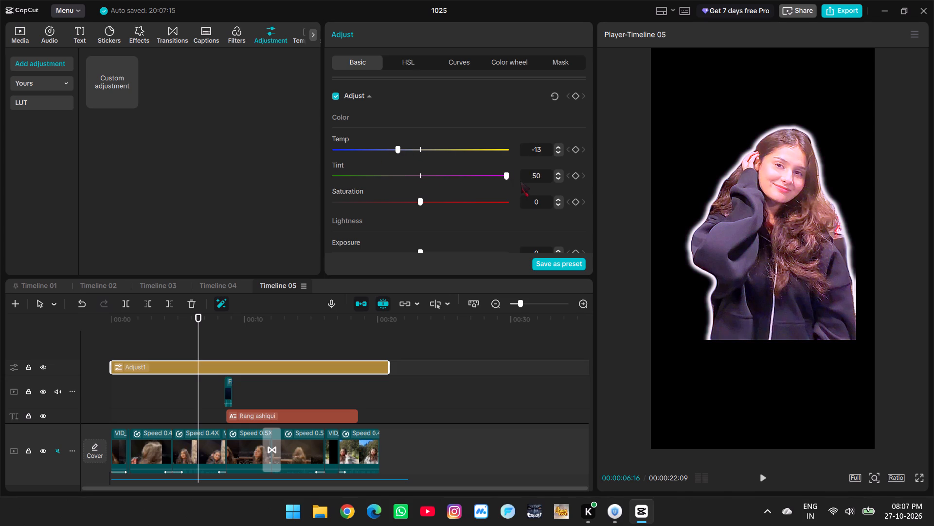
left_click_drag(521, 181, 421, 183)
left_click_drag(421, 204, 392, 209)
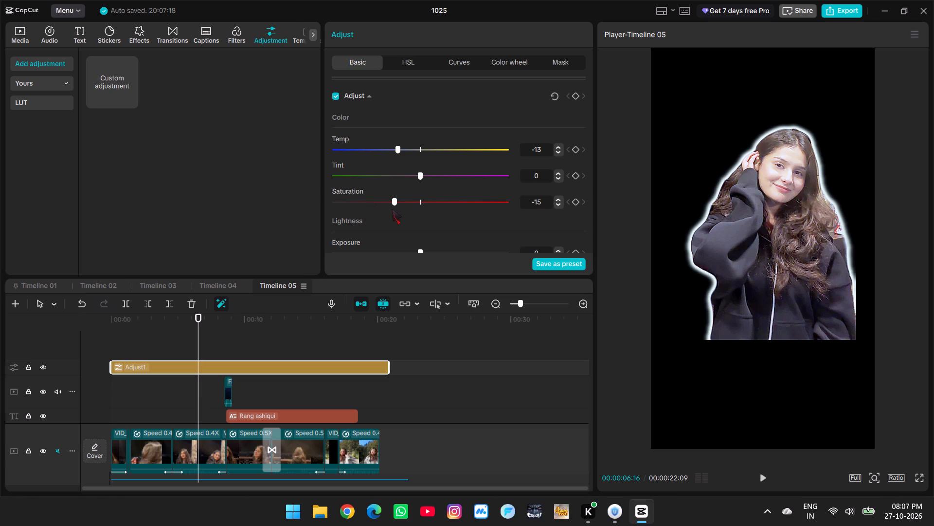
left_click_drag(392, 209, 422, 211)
Set the adjustment layer's Exposure to -13 and its Contrast to 7.
scroll(422, 208, "down", 1)
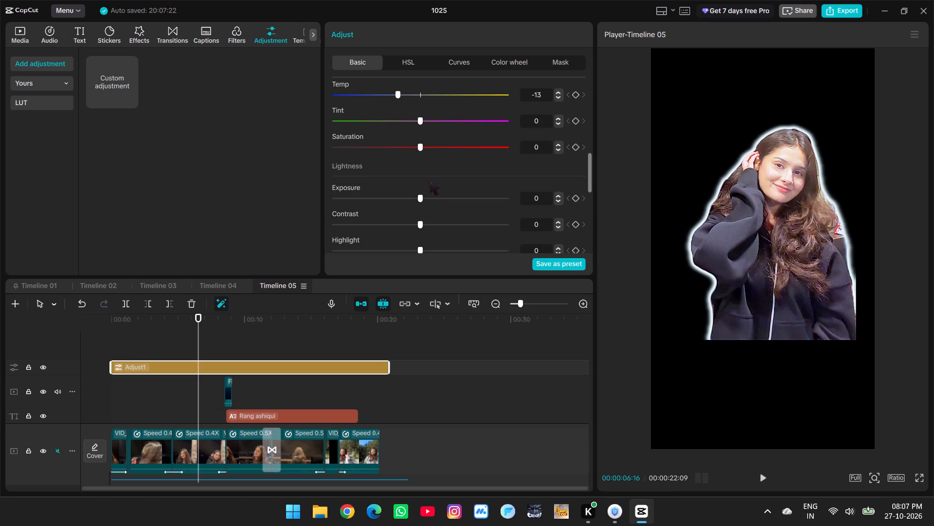
left_click_drag(421, 198, 401, 202)
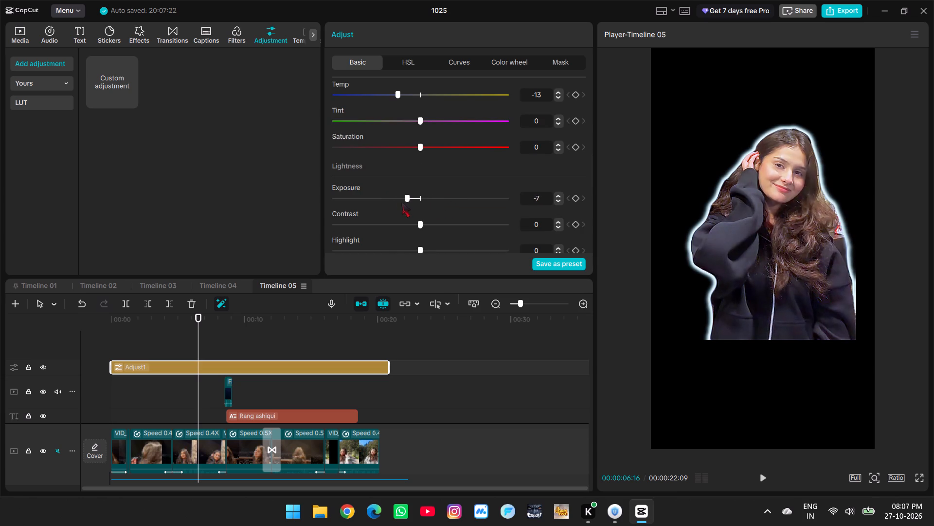
left_click_drag(401, 202, 395, 202)
scroll(395, 202, "down", 1)
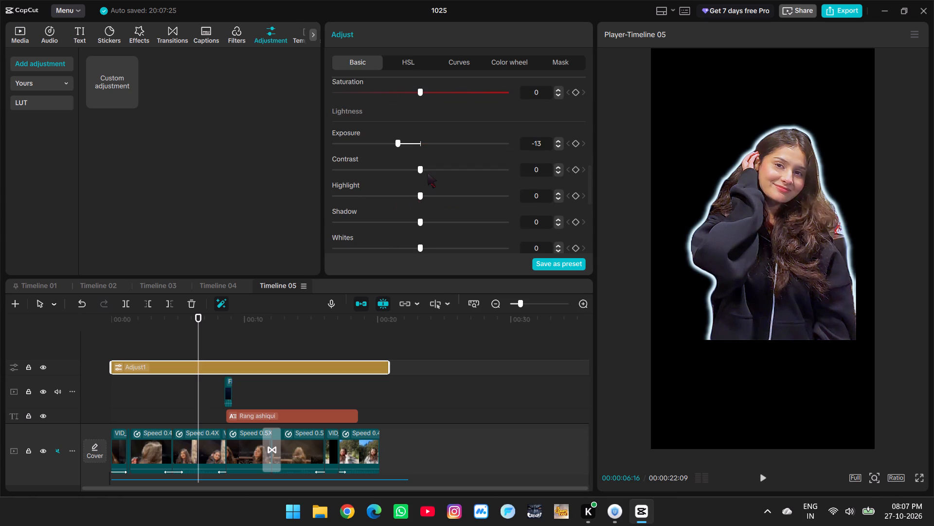
left_click_drag(421, 170, 455, 179)
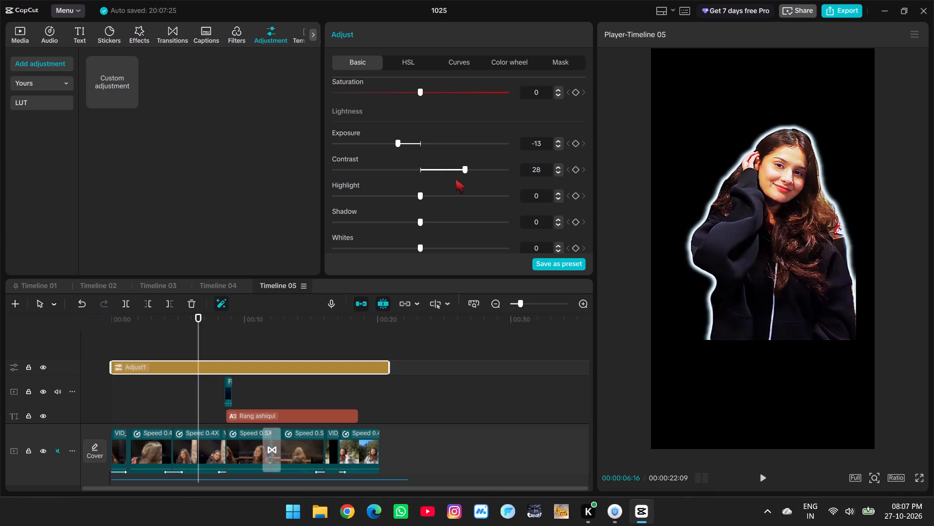
left_click_drag(455, 179, 449, 183)
left_click_drag(449, 183, 430, 184)
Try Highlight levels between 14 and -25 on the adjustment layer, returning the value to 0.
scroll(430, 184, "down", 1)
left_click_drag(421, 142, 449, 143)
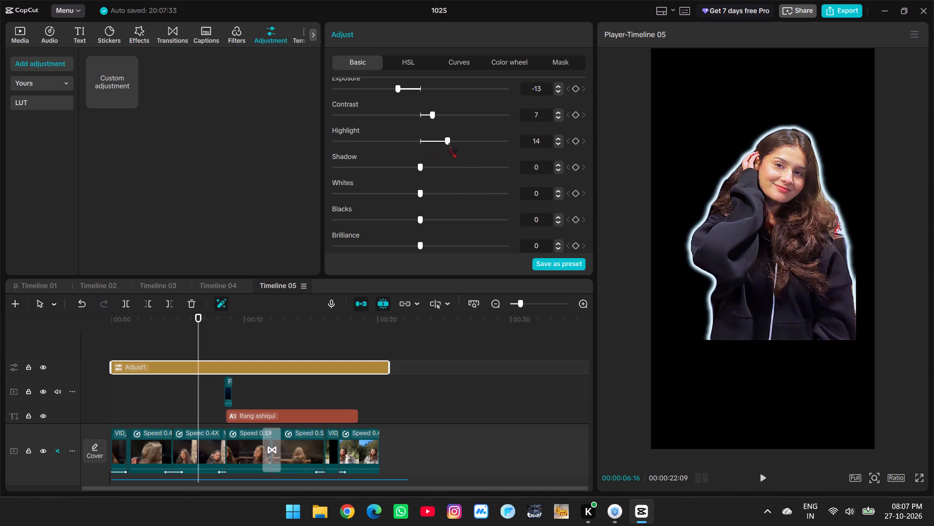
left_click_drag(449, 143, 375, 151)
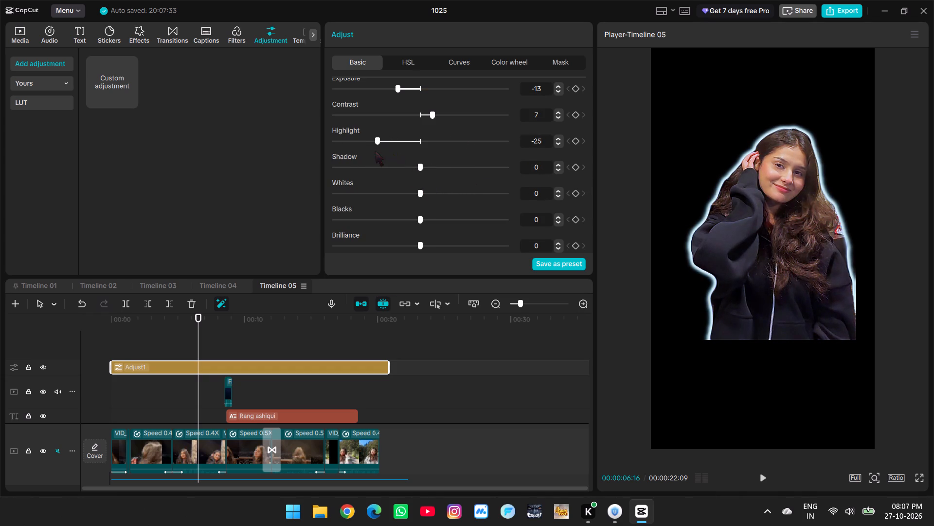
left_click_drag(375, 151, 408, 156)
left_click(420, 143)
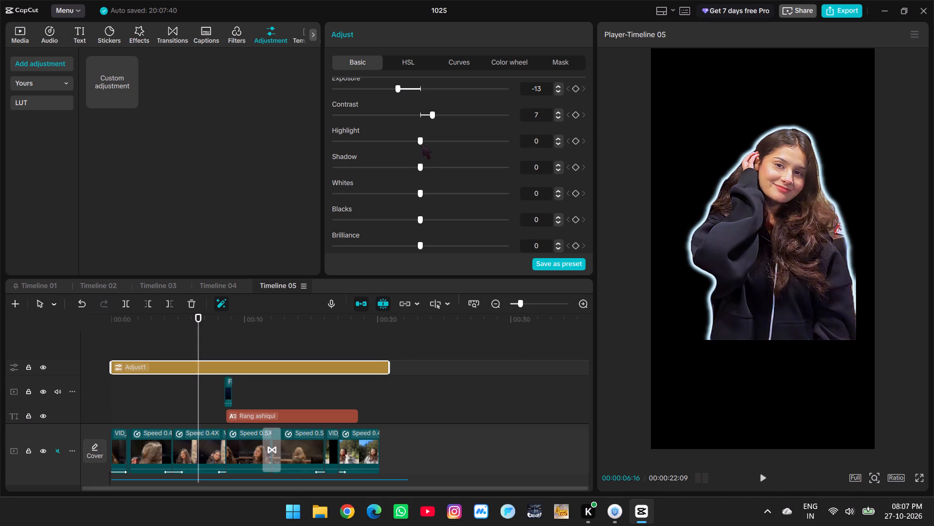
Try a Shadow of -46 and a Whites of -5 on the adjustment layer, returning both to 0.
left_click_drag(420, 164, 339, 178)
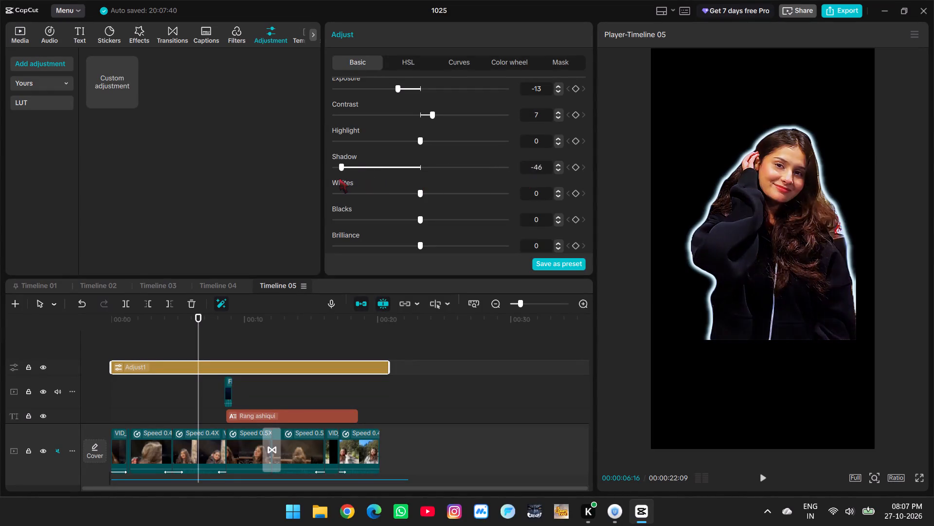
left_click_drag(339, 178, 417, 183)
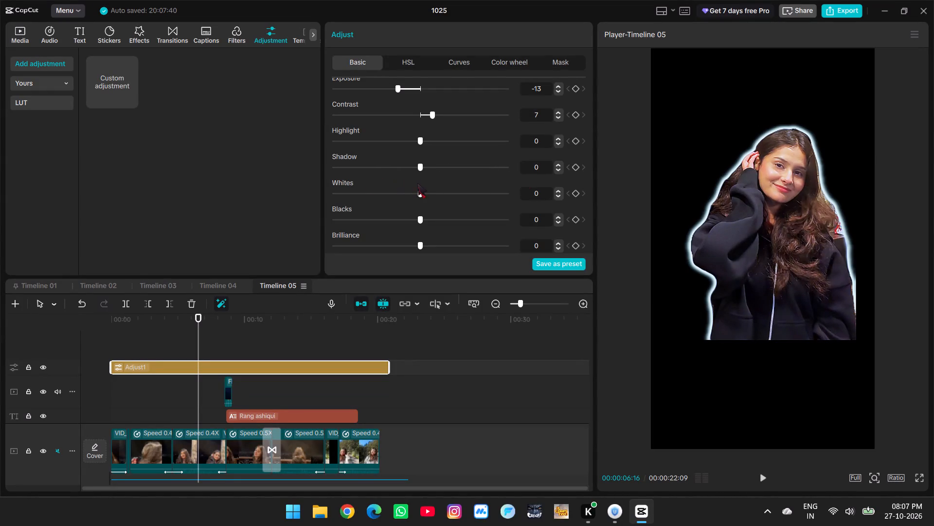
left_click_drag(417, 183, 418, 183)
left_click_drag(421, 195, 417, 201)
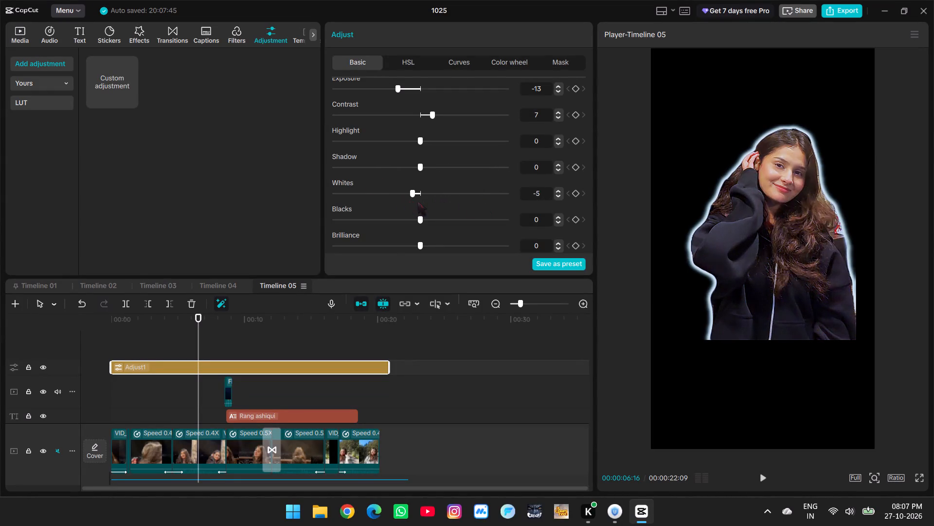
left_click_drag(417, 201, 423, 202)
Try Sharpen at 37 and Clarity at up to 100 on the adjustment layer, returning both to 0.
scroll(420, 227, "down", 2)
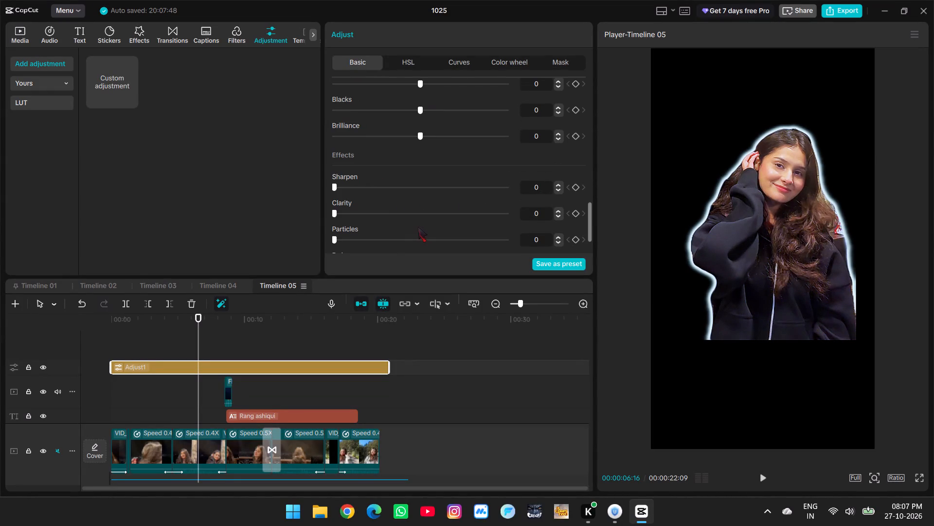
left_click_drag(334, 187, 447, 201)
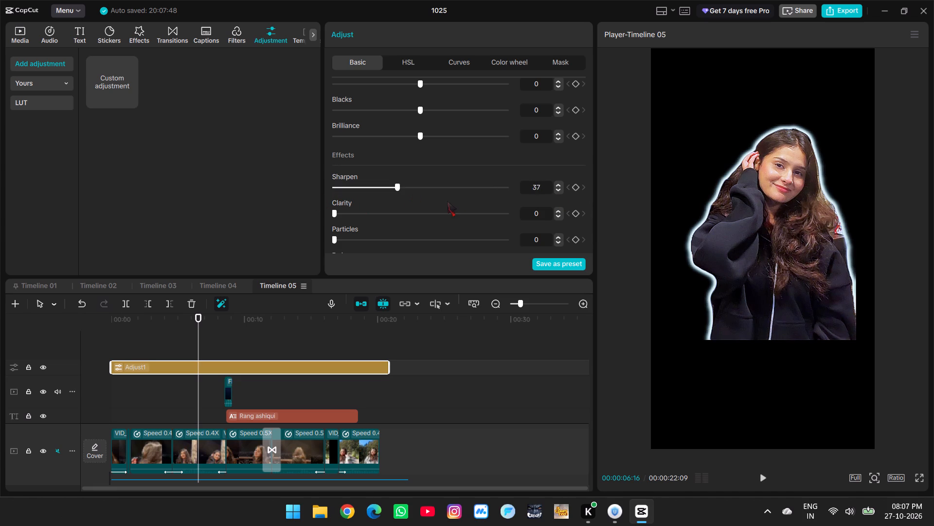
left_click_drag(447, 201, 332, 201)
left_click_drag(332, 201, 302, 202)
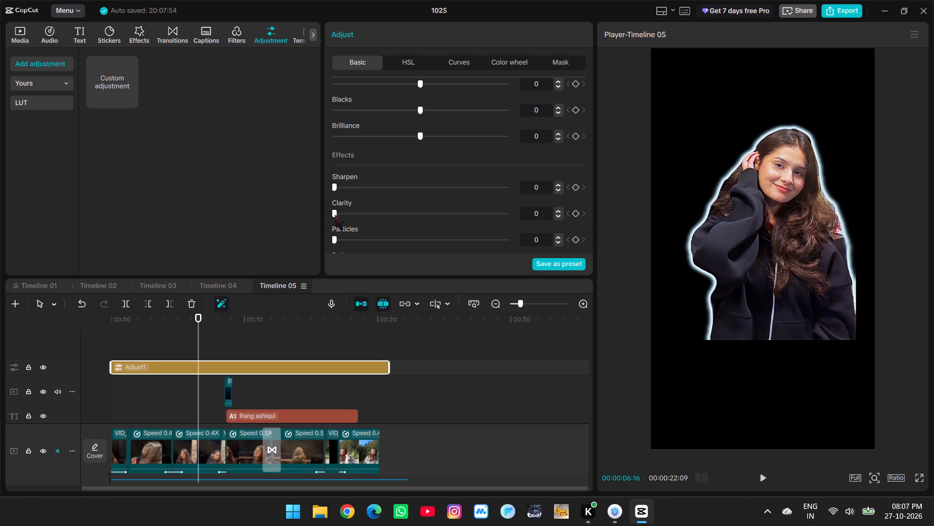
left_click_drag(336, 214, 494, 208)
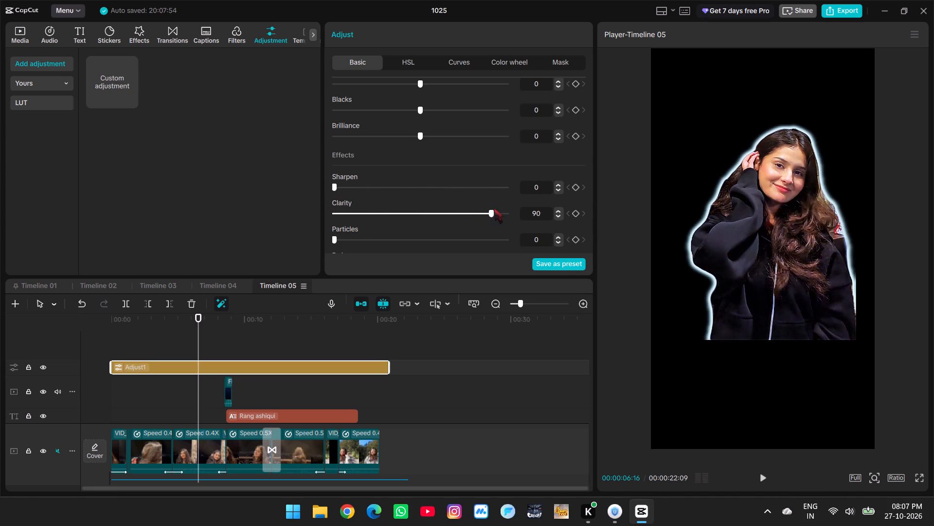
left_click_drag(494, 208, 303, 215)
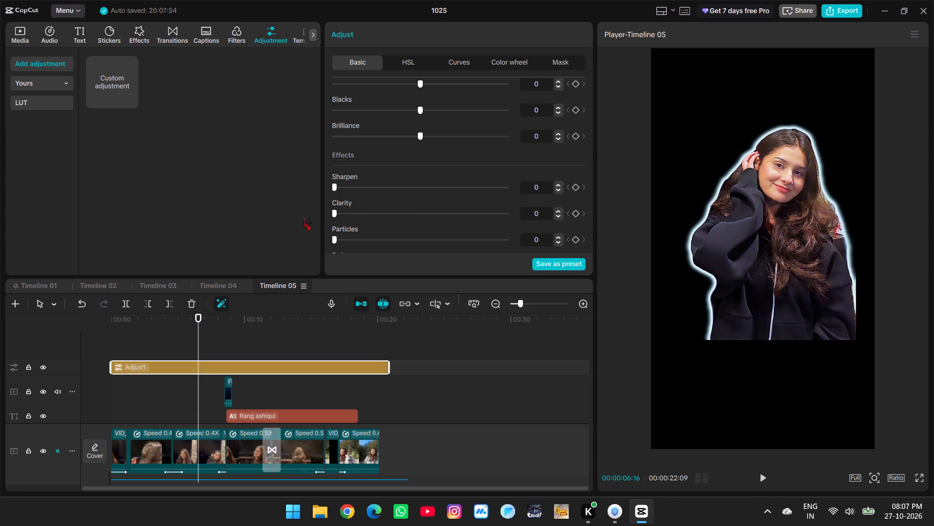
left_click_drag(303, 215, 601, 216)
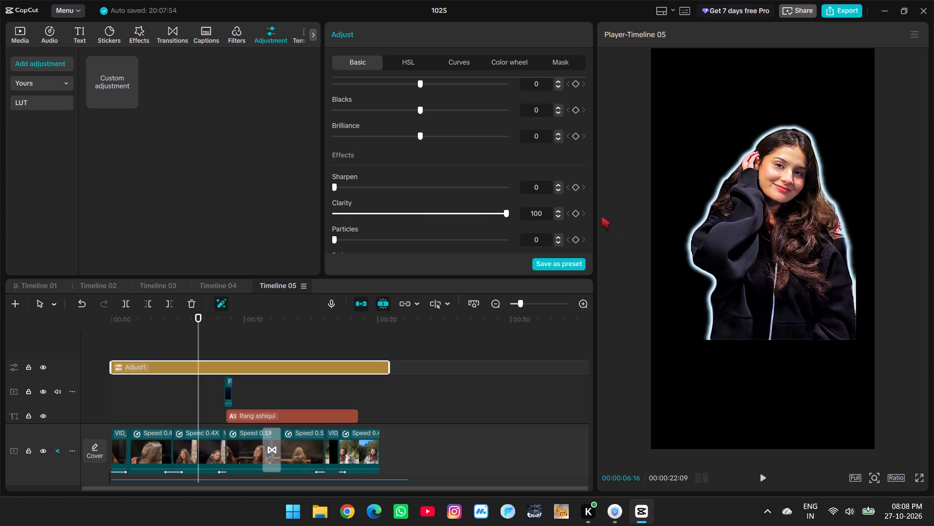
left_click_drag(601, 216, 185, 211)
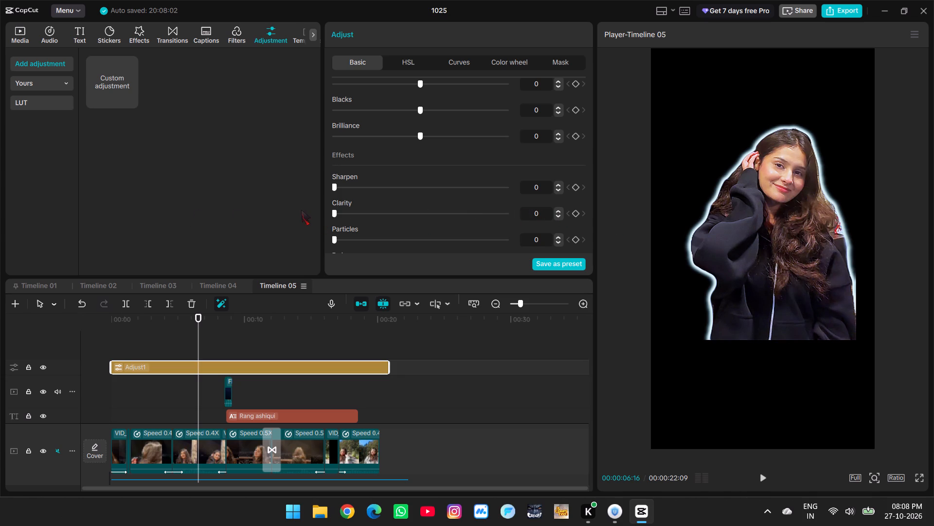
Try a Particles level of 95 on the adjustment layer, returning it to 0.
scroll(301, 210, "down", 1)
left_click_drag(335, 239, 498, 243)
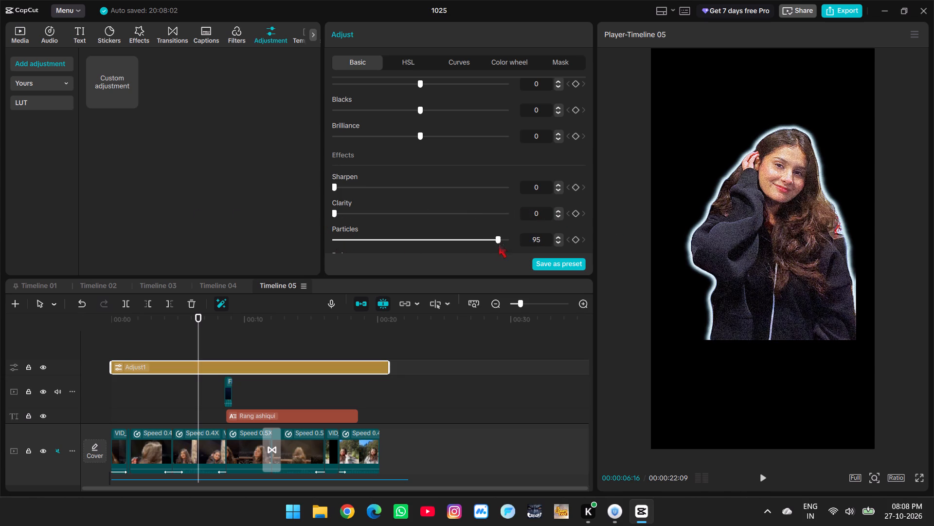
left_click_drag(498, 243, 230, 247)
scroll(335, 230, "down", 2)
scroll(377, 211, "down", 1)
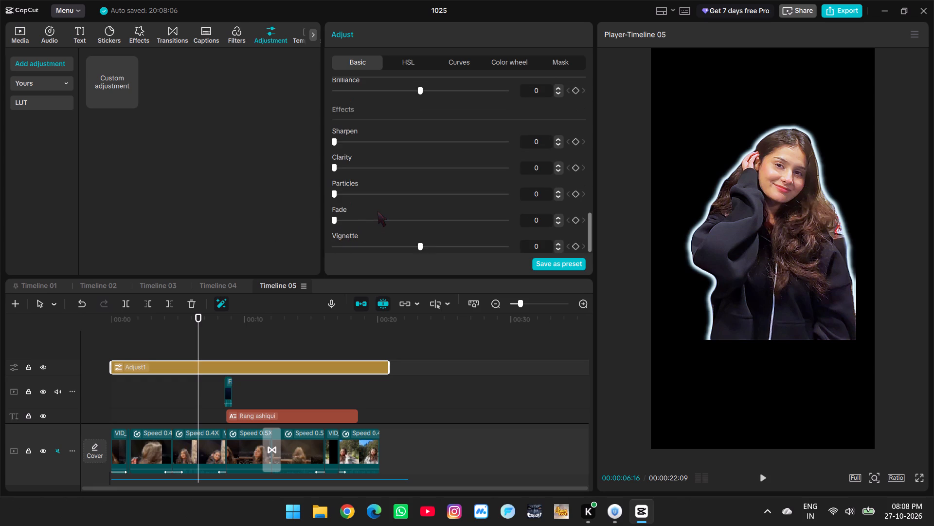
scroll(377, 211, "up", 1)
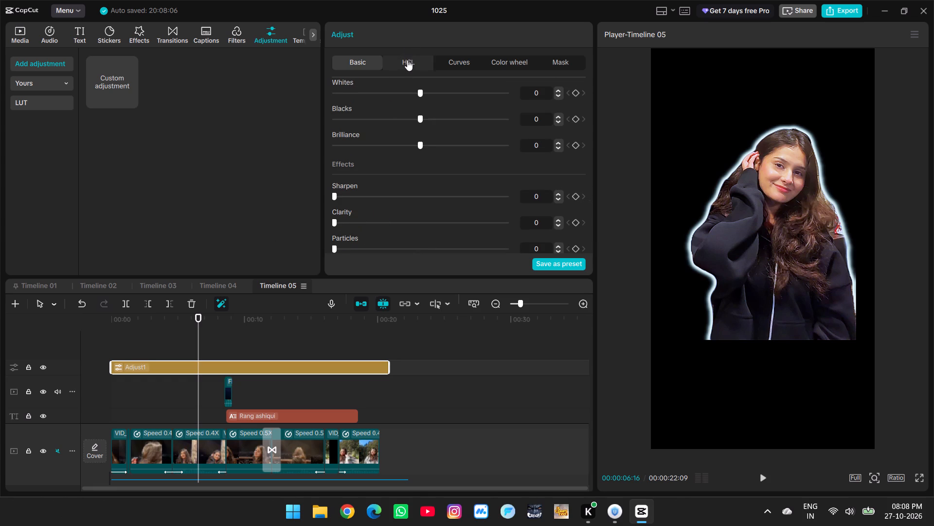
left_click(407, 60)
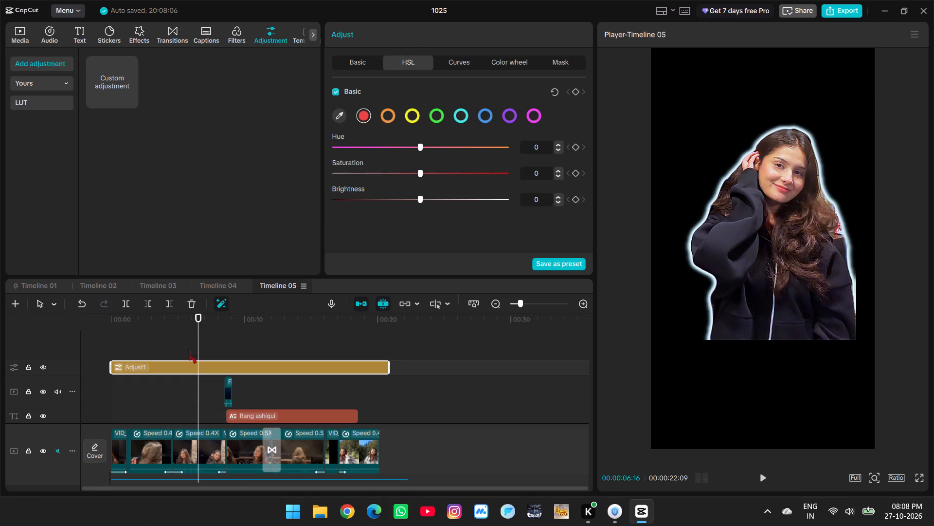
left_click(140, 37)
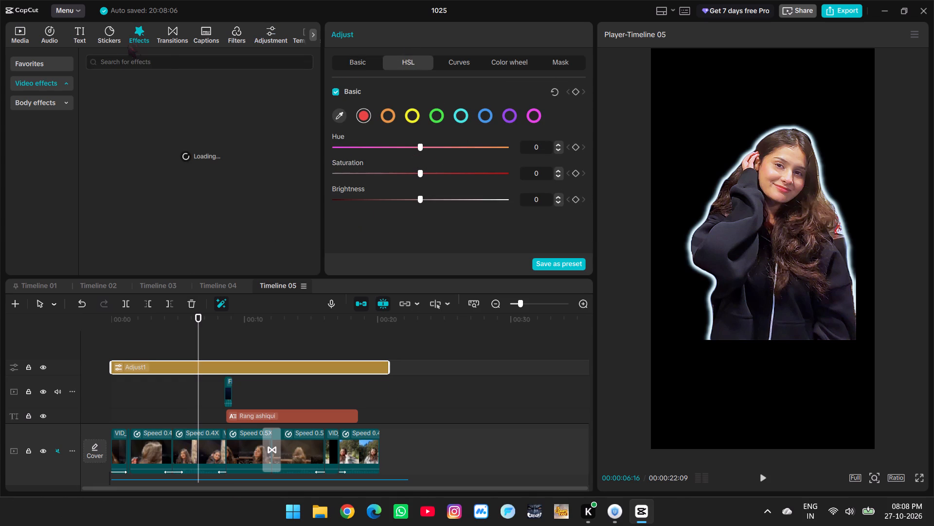
Browse the transition categories and preview the Open and Mix transitions in the Classic category.
left_click(173, 39)
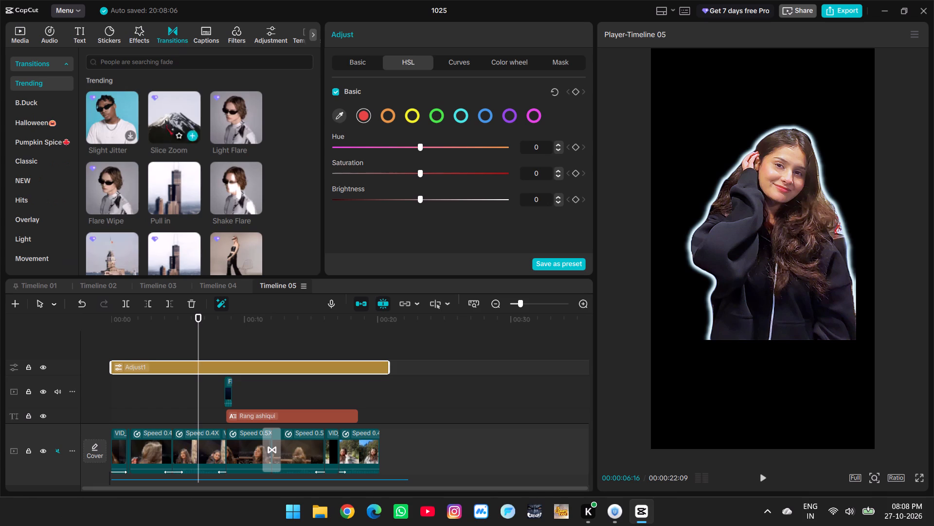
scroll(180, 186, "down", 1)
left_click(41, 108)
left_click(36, 116)
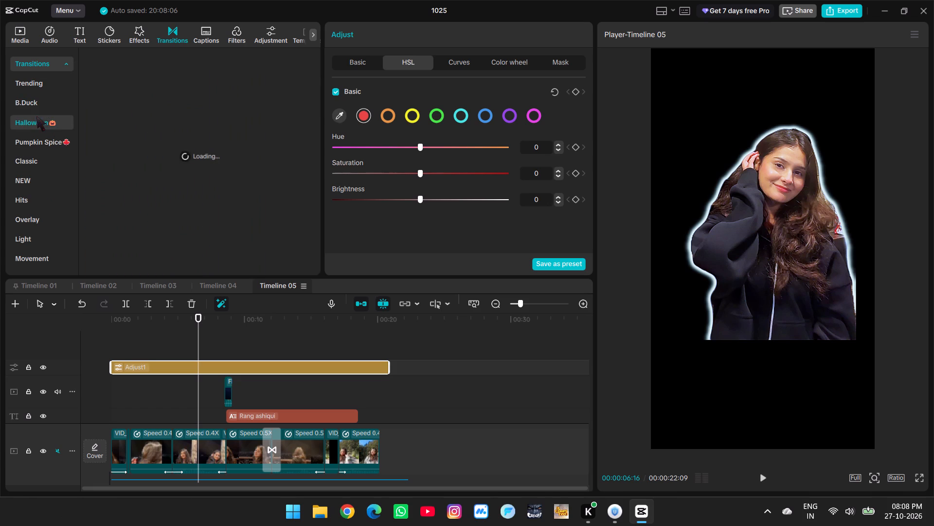
left_click(44, 155)
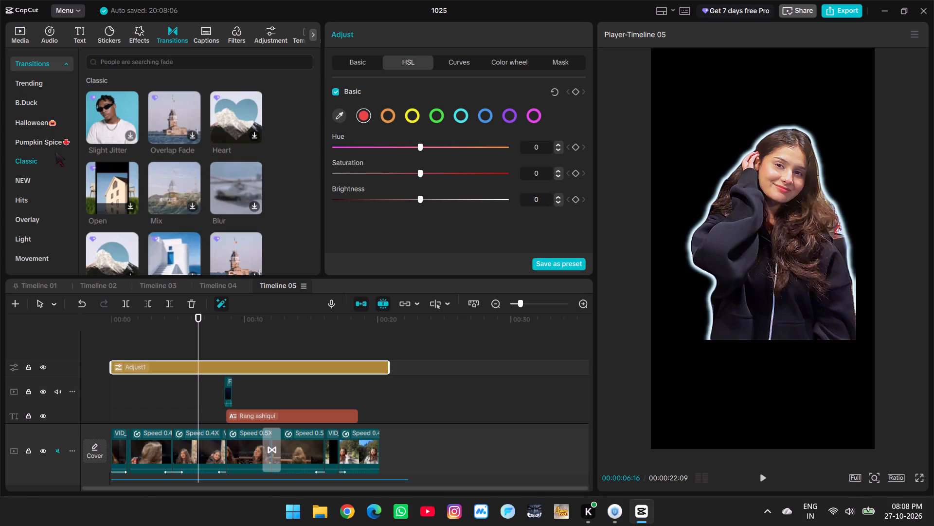
left_click(55, 151)
left_click(93, 169)
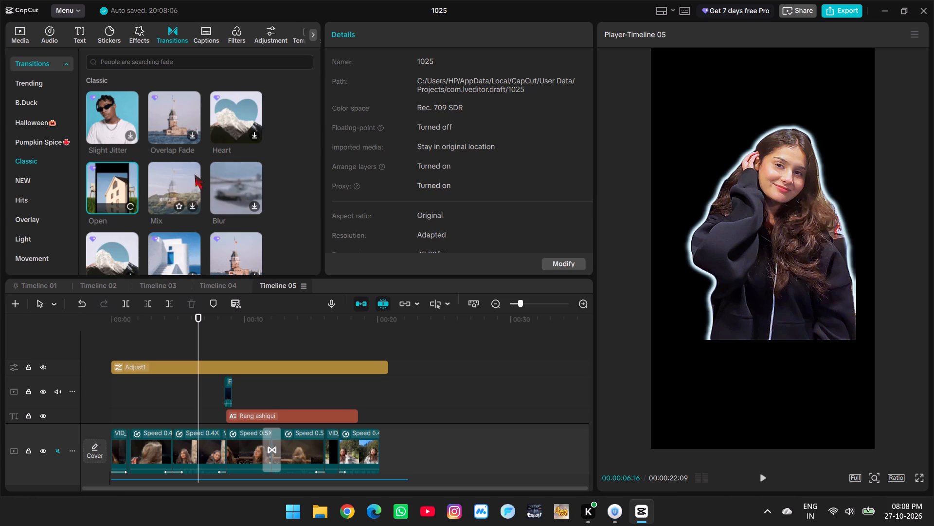
left_click(171, 176)
left_click(177, 206)
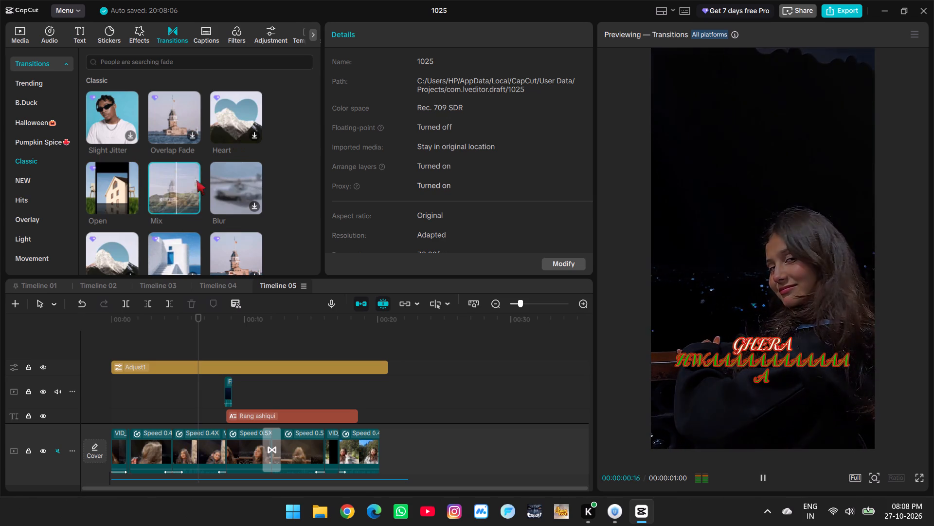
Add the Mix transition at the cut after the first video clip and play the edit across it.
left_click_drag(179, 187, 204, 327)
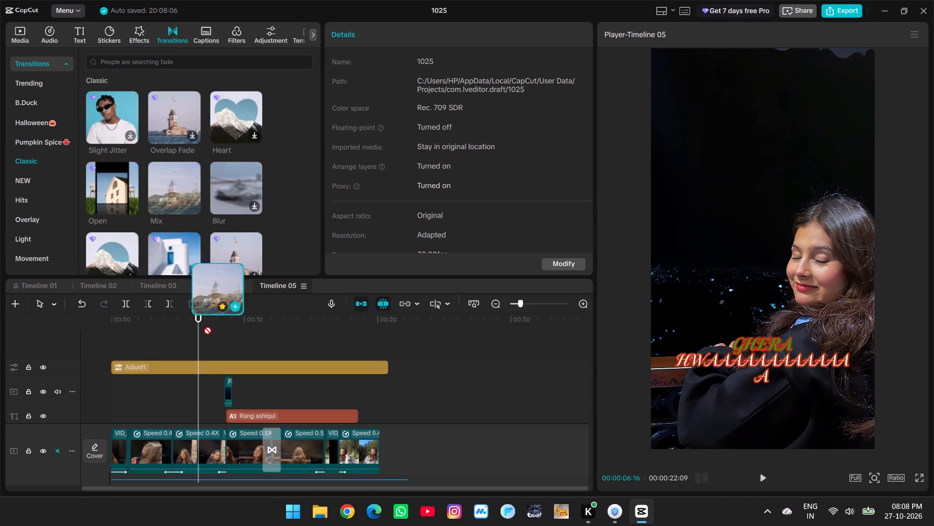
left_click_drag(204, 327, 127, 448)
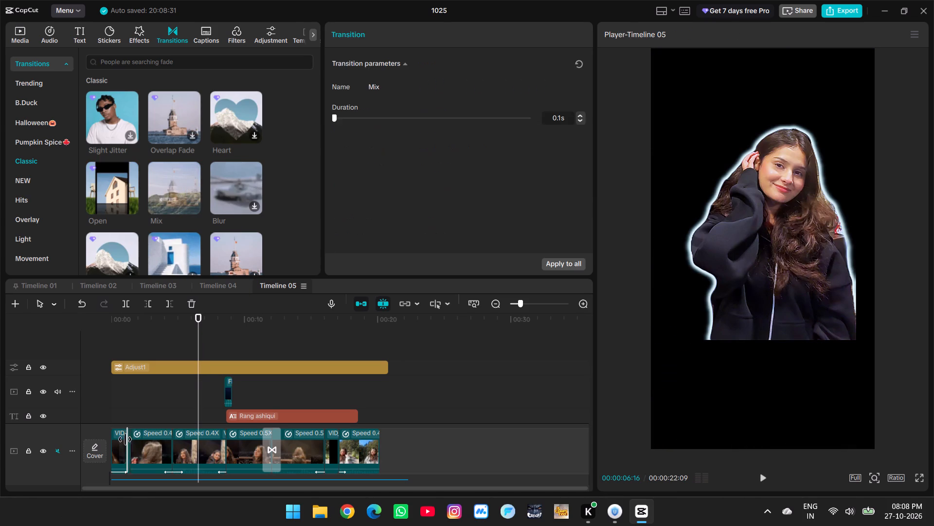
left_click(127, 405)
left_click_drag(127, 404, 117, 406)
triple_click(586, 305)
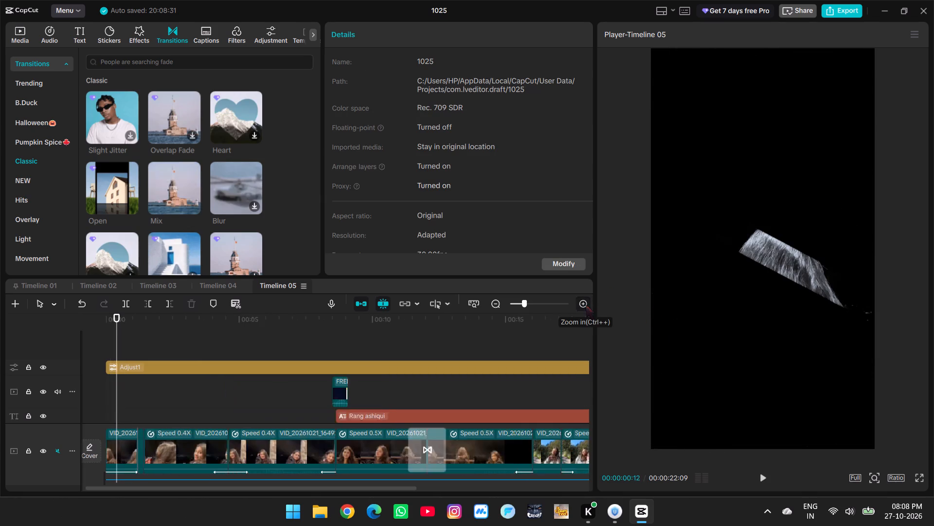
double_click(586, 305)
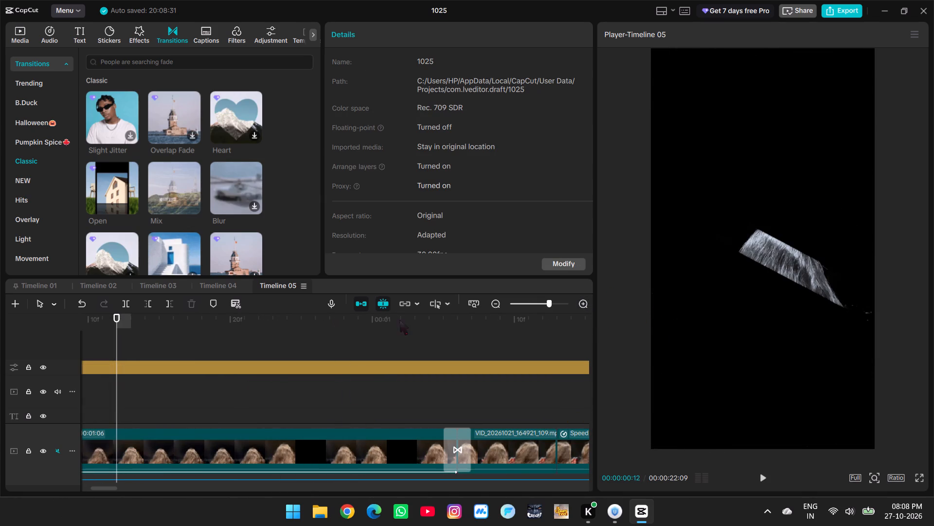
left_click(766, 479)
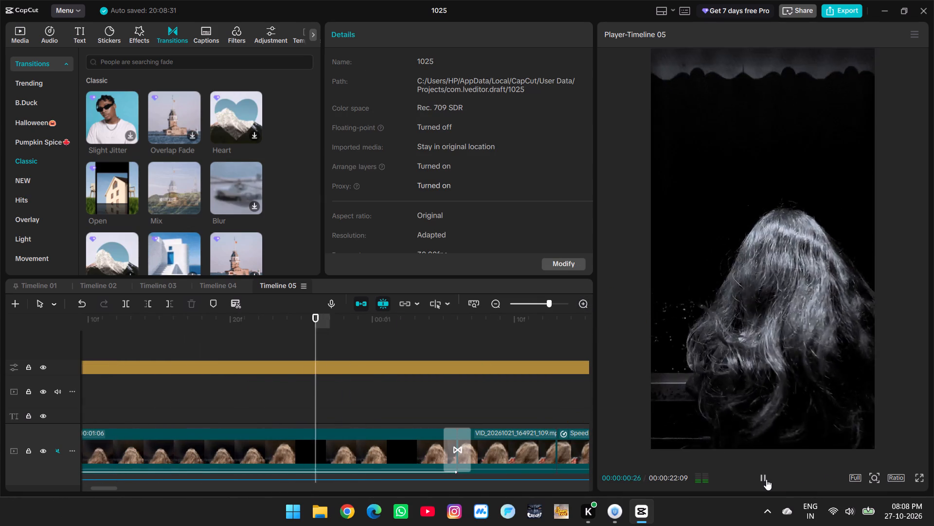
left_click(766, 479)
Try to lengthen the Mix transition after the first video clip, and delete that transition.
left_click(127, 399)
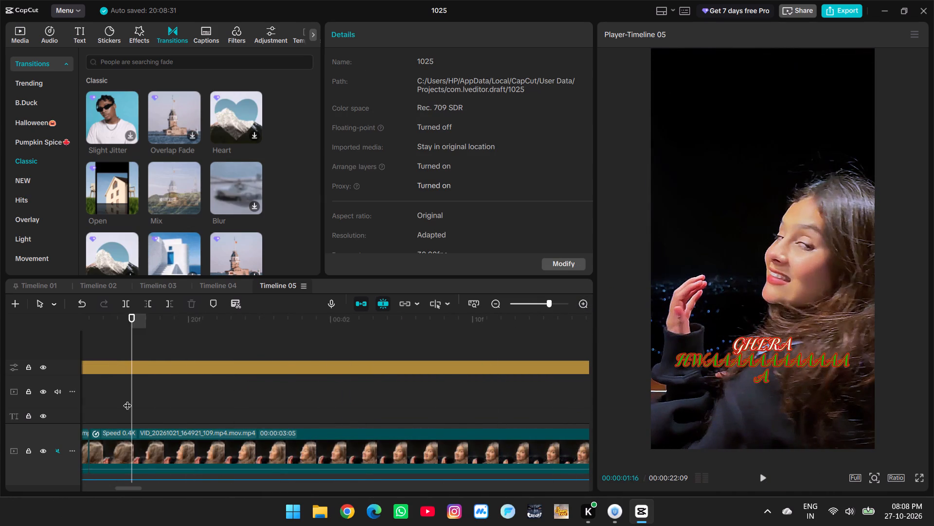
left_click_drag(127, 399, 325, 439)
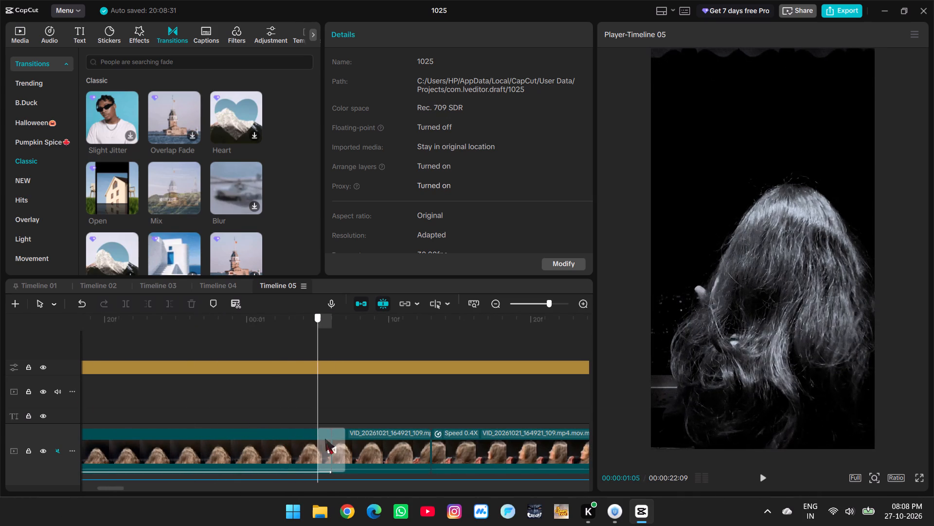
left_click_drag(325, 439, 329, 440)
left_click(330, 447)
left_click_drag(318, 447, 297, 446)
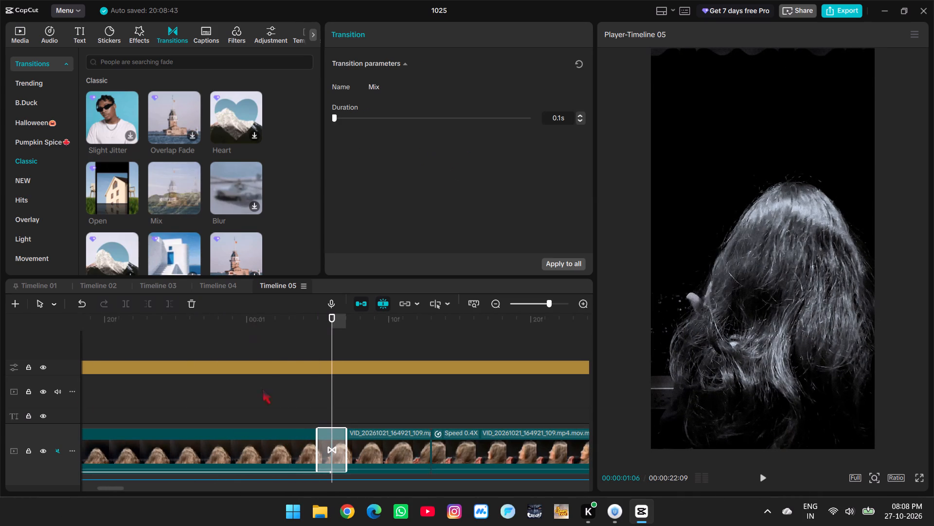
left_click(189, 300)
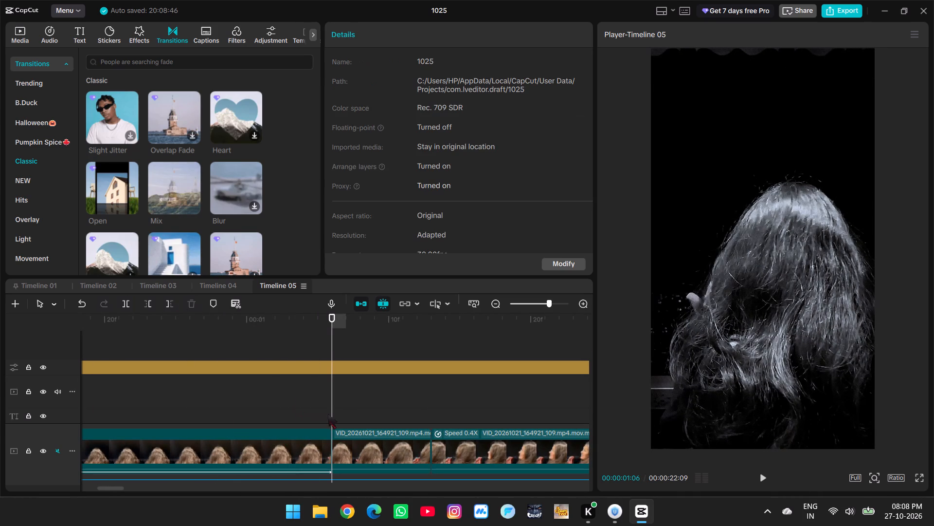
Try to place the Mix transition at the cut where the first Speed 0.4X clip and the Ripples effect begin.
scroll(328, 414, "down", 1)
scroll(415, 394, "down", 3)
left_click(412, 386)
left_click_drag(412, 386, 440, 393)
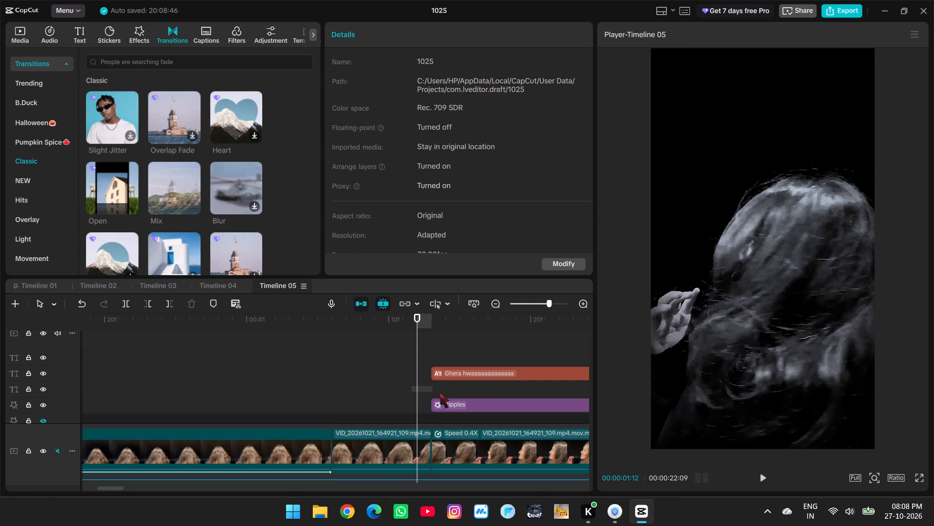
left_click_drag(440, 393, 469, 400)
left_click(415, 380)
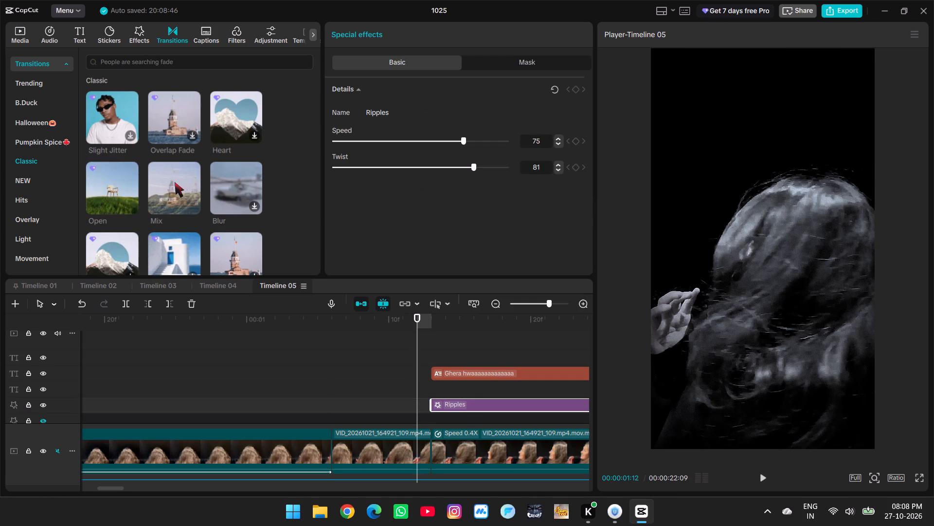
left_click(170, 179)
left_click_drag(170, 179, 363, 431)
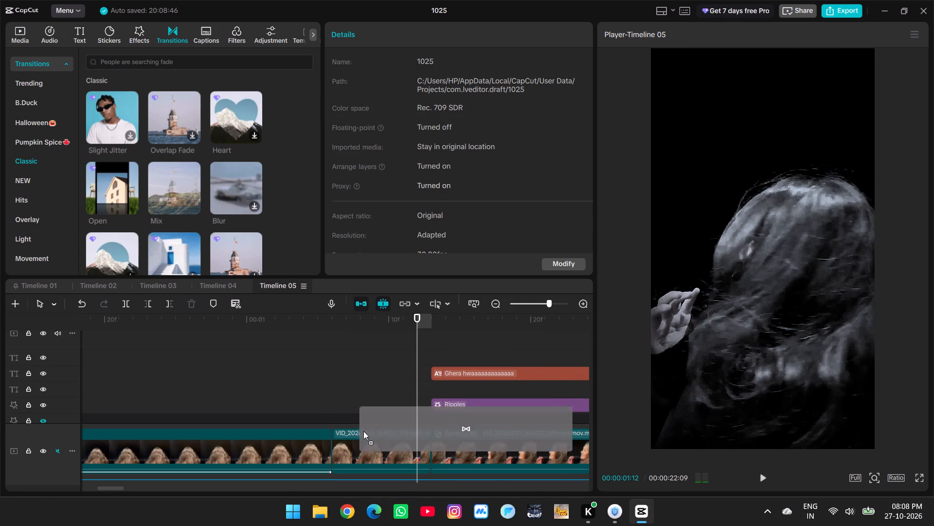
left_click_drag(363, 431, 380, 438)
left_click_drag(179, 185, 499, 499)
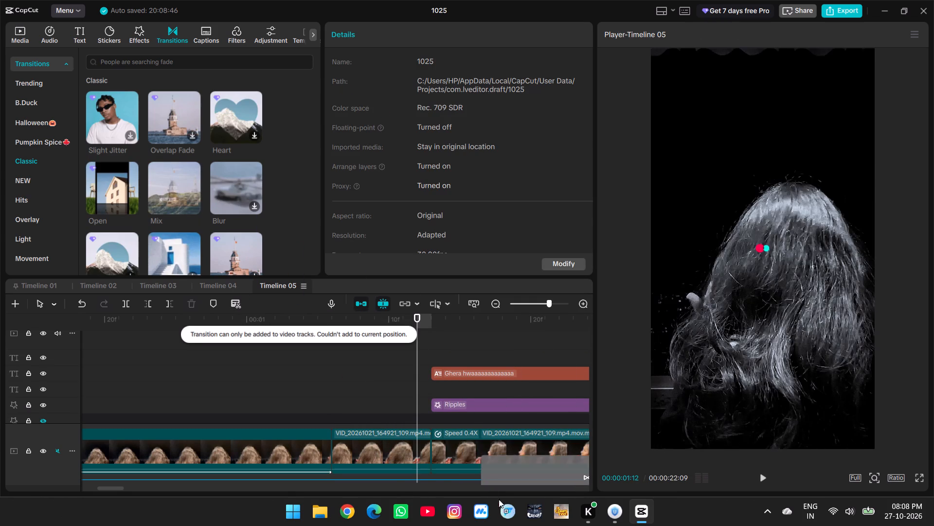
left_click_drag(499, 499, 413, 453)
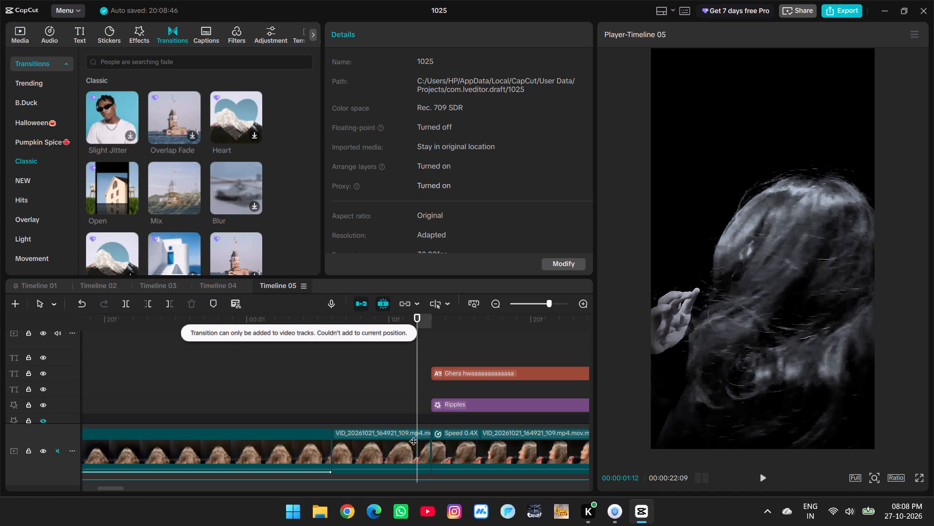
Add a Mix transition at the cut before the first Speed 0.5X clip, accepting duplicate frames, and lengthen it to 1.7 s.
left_click(498, 306)
scroll(393, 370, "down", 2)
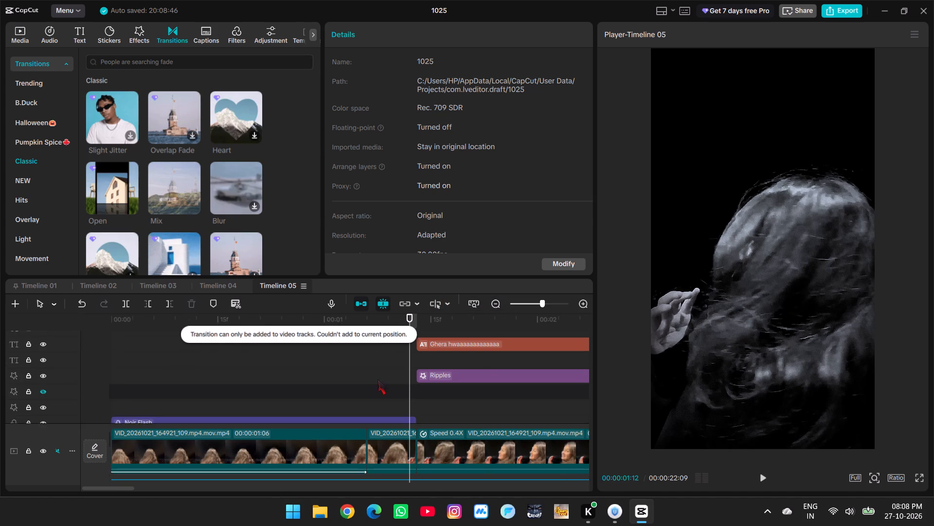
scroll(377, 379, "down", 7)
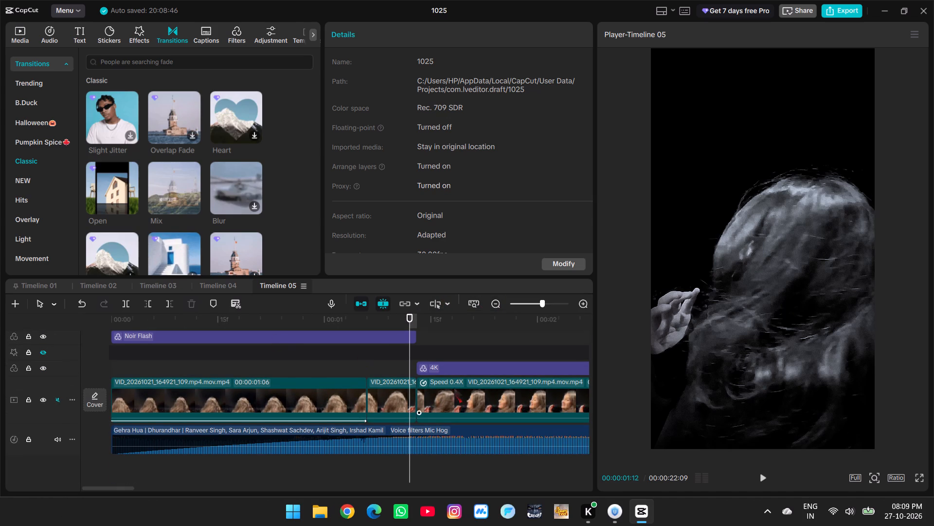
left_click(500, 304)
left_click(500, 304)
left_click(500, 304)
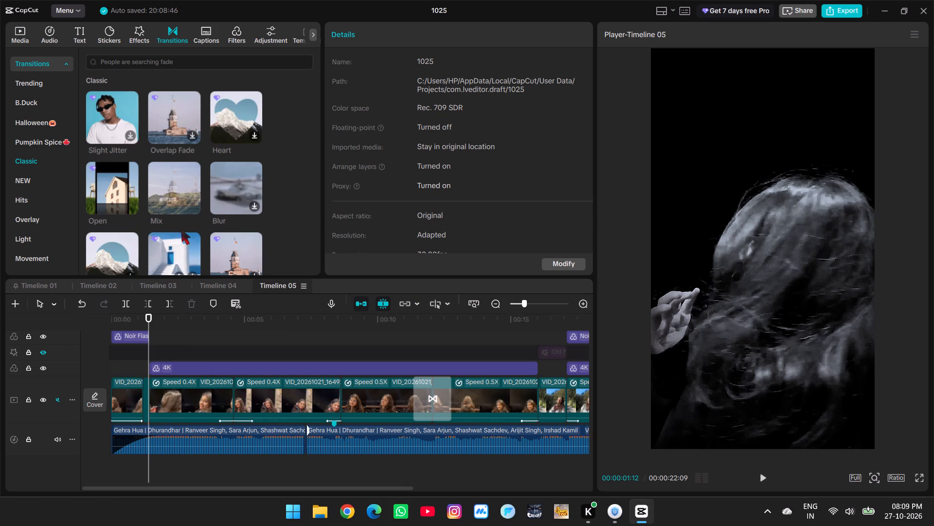
left_click_drag(157, 172, 332, 403)
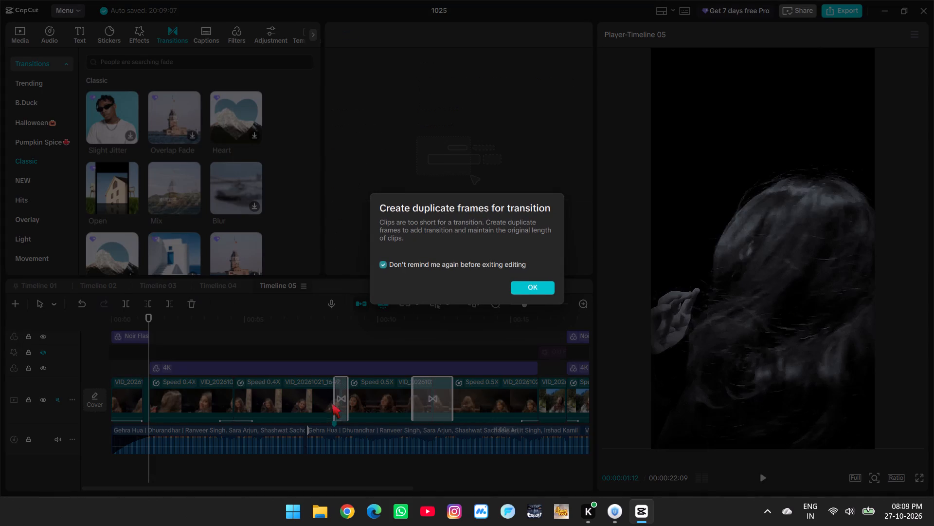
left_click(518, 286)
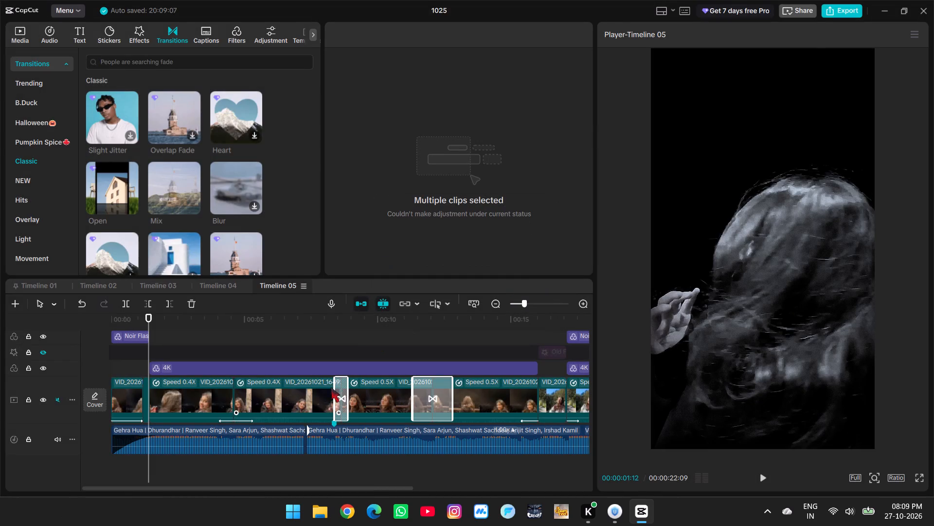
left_click_drag(333, 391, 301, 389)
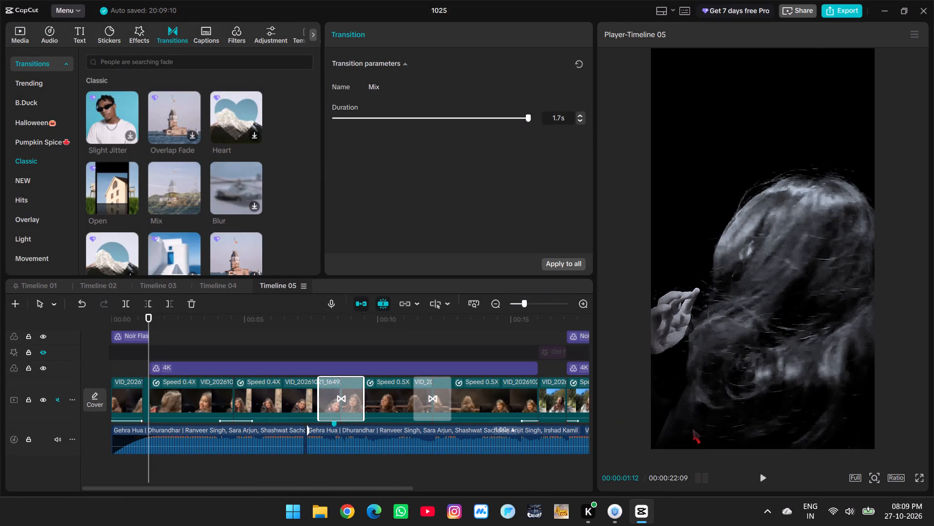
Play the edit from 00:00:01:12 to about 00:00:13:28 to review the transitions.
left_click(760, 480)
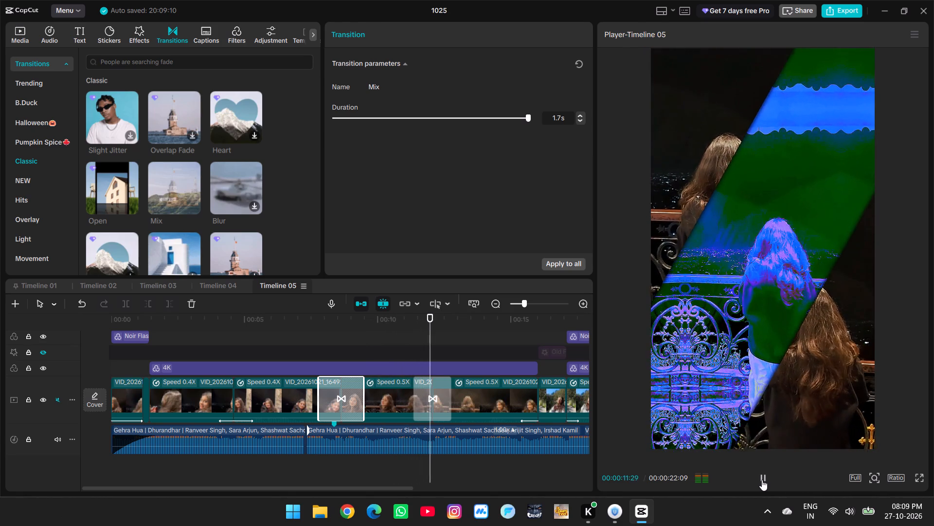
left_click(762, 480)
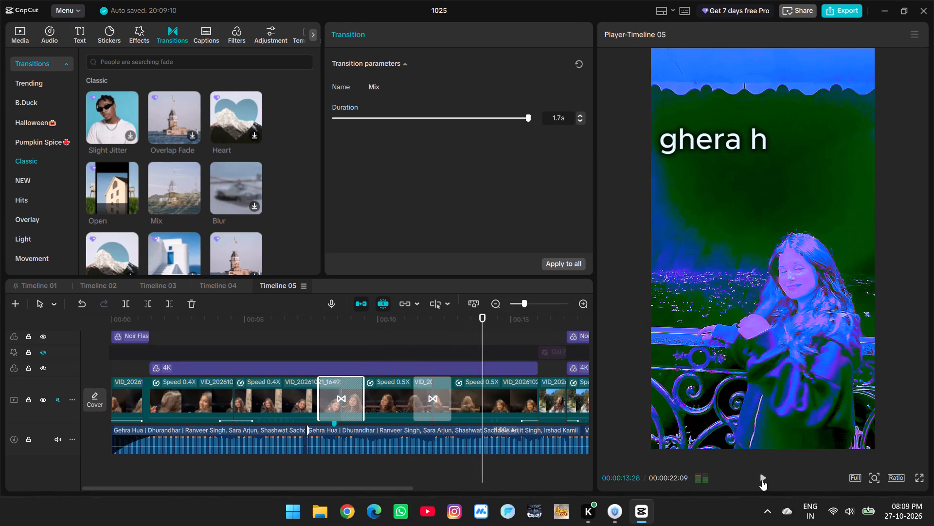
Turn off the Color wheel, Curves, HSL and Color correction adjustments on the second Speed 0.5X clip, around 00:00:13:28.
left_click(500, 406)
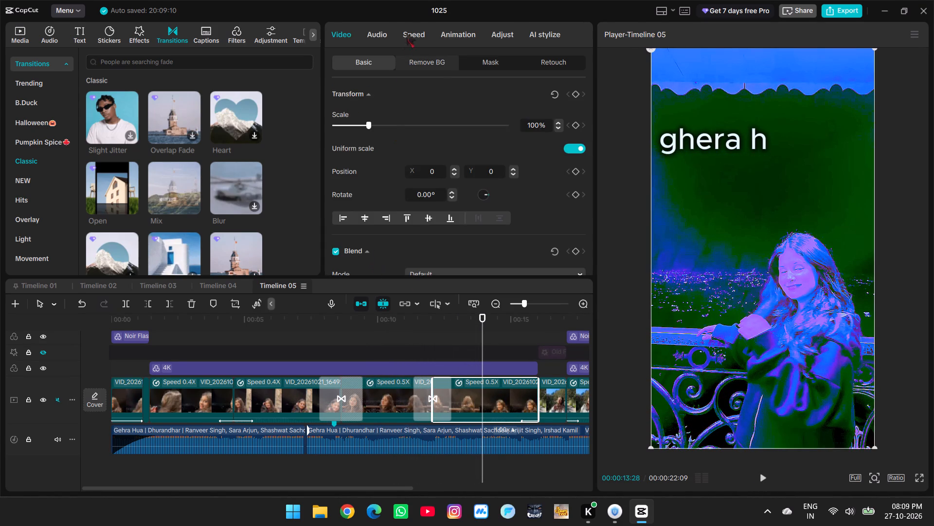
left_click(495, 36)
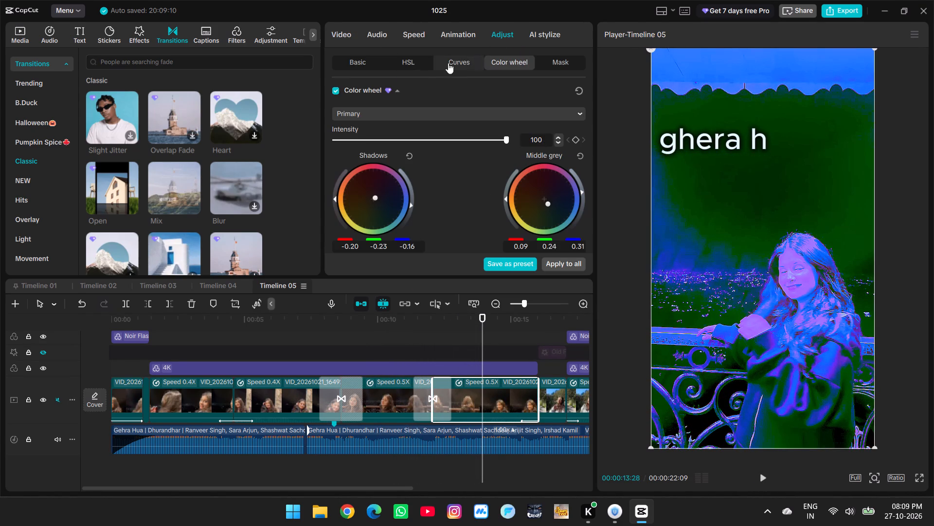
left_click(338, 91)
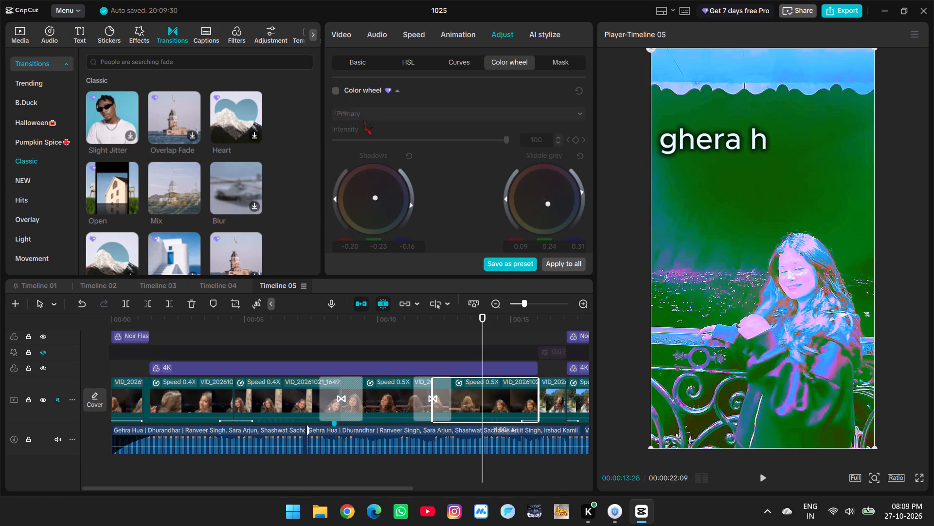
scroll(363, 120, "up", 3)
left_click(413, 66)
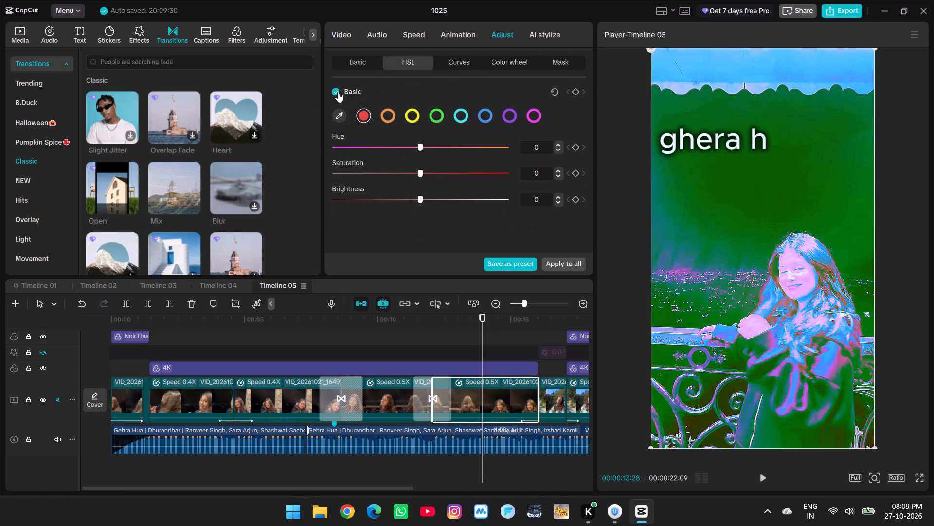
left_click(446, 60)
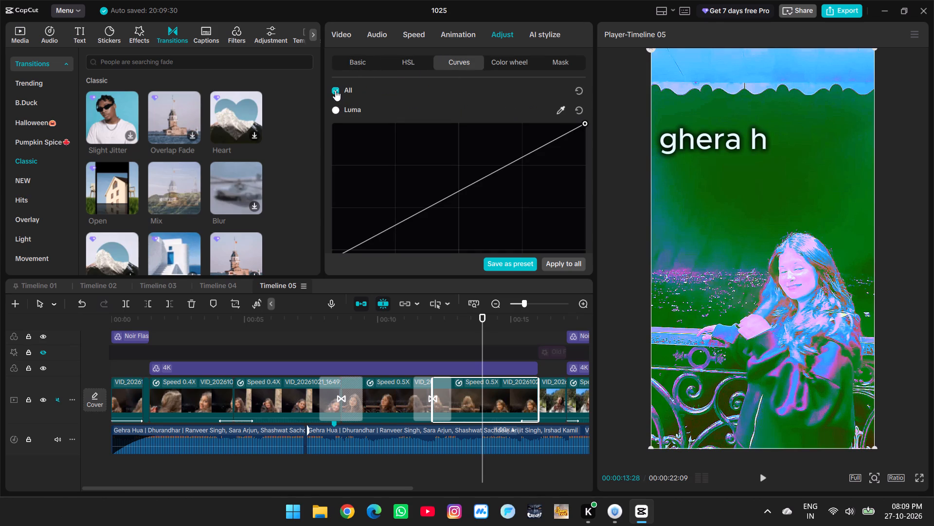
left_click(335, 90)
left_click(397, 66)
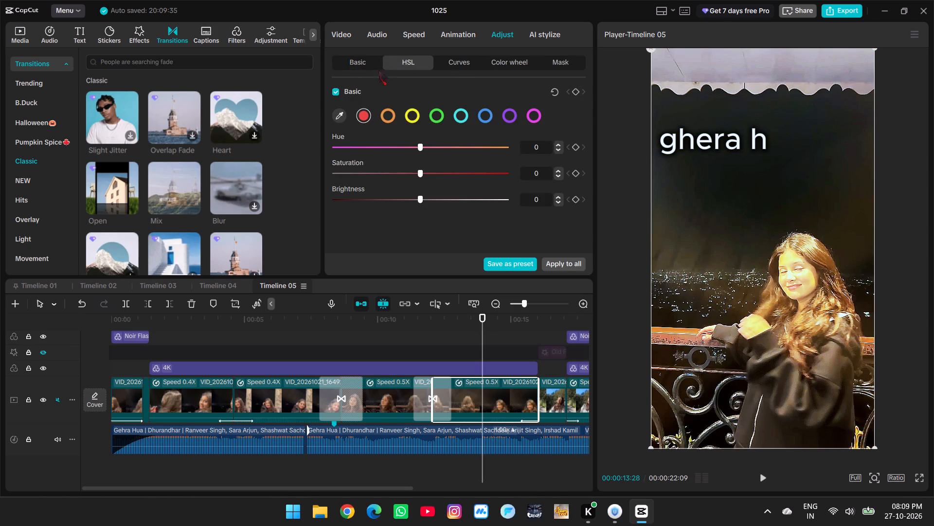
left_click(337, 94)
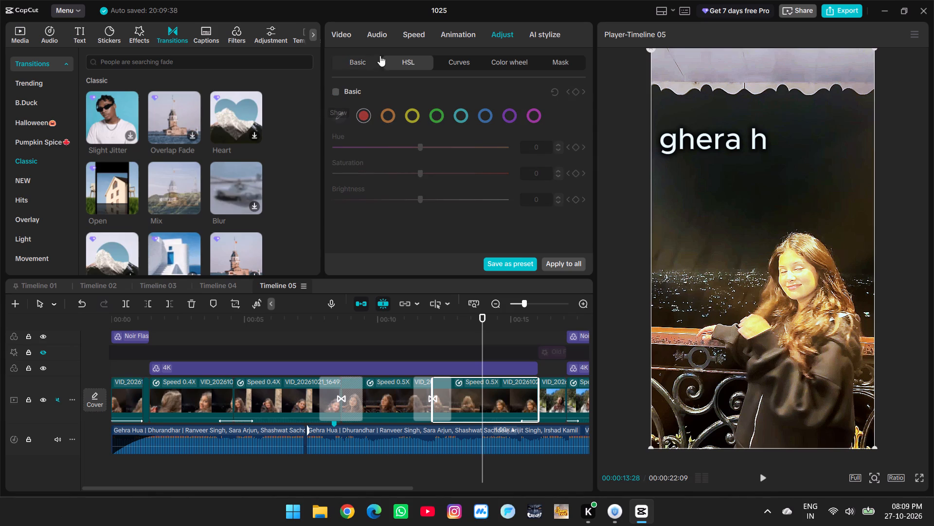
left_click(359, 61)
left_click(338, 163)
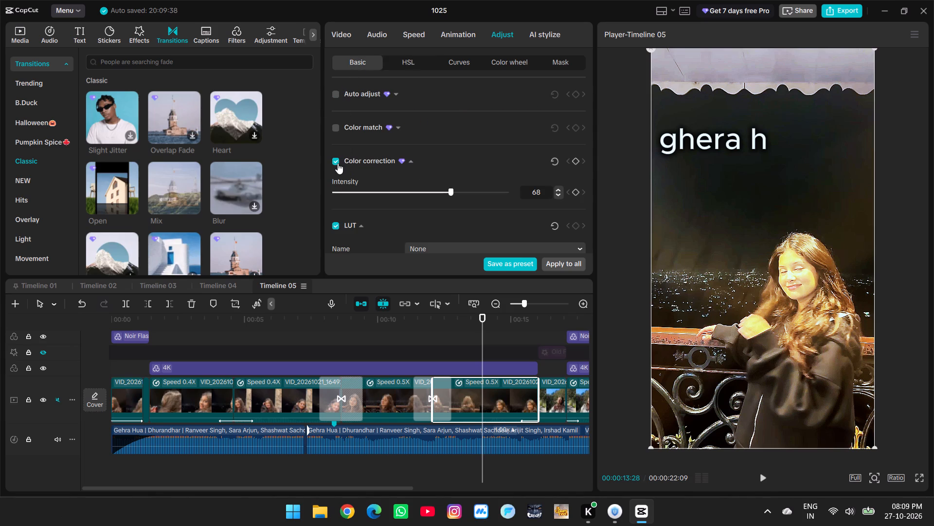
Add a Brush mask to the color adjustments of the second Speed 0.5X clip at 00:00:13:28.
left_click(511, 67)
left_click(553, 63)
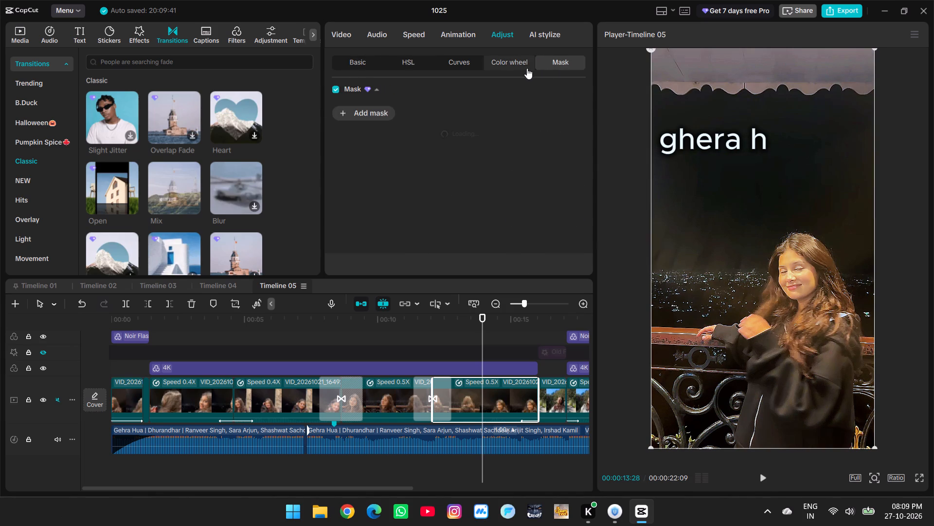
left_click(512, 68)
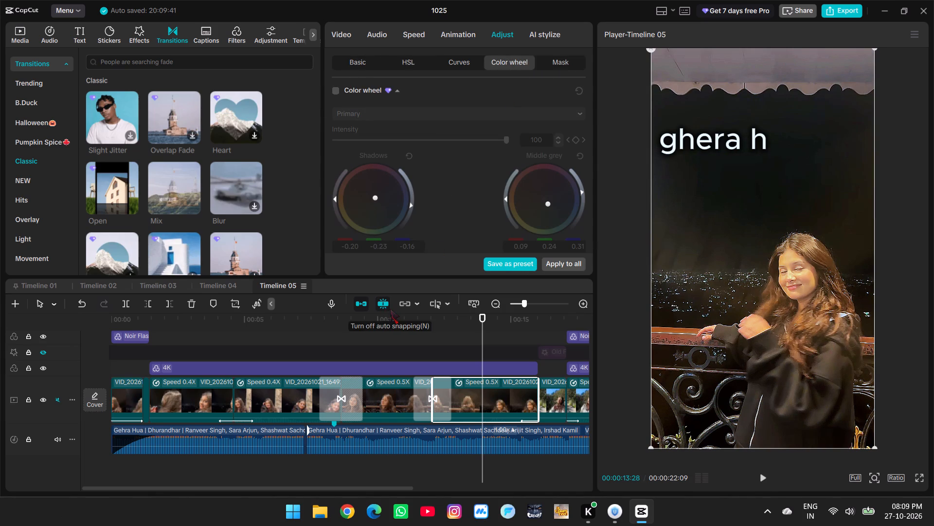
left_click(552, 58)
scroll(443, 140, "down", 3, "ctrl")
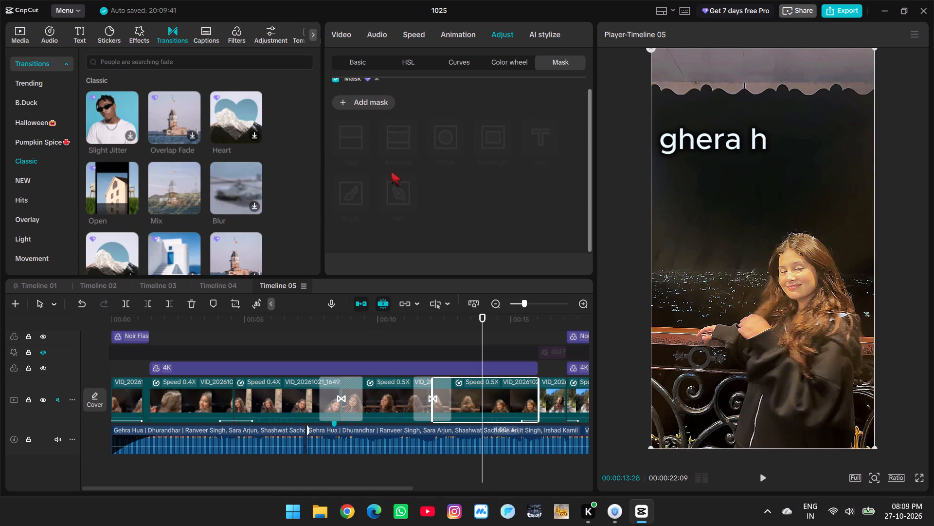
scroll(387, 189, "down", 3, "ctrl")
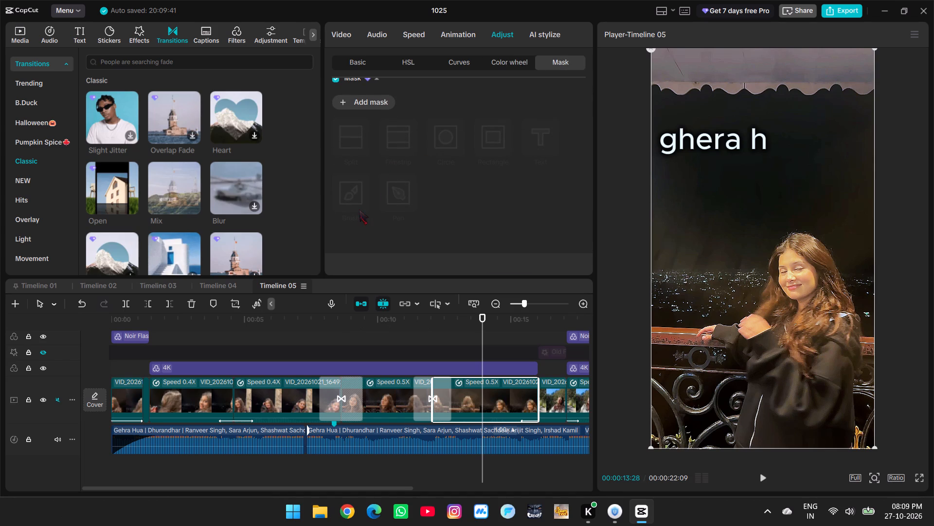
left_click(349, 195)
left_click(360, 101)
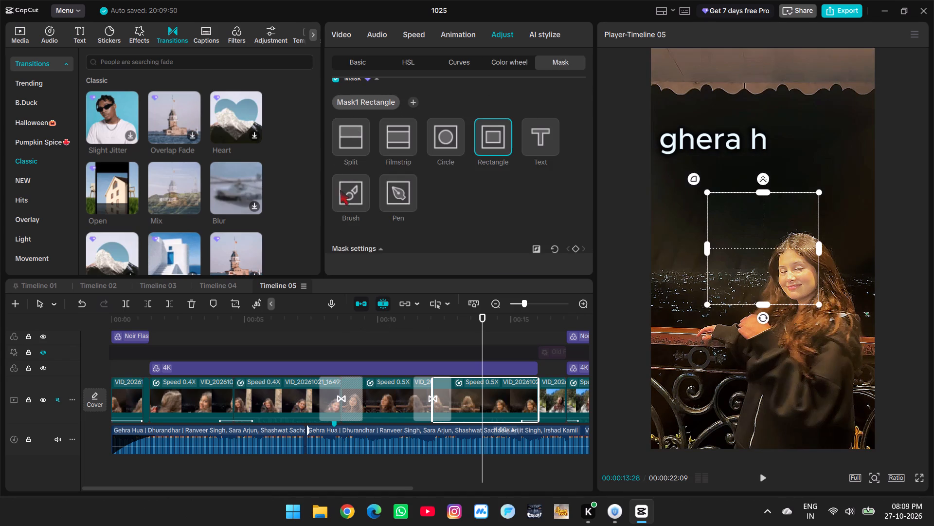
left_click(340, 195)
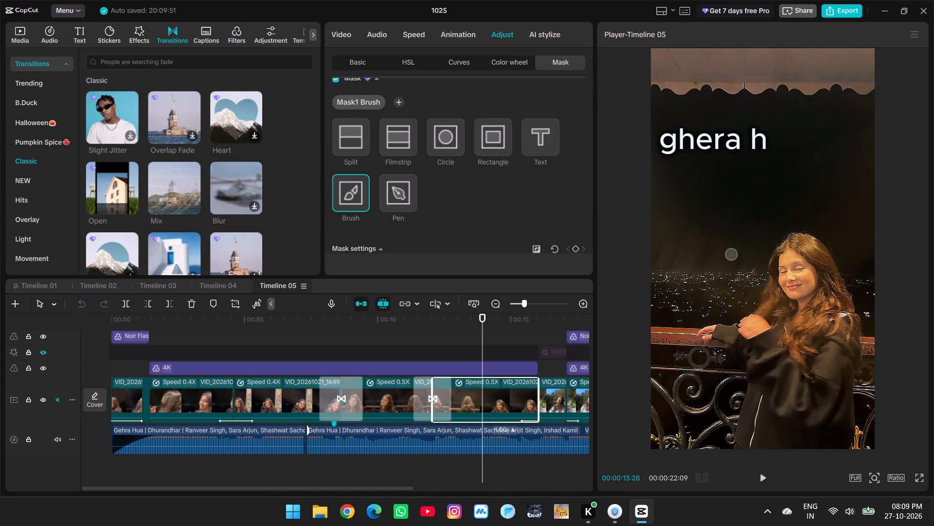
Paint the mask over the dark sky and the awning behind the woman with the Quick brush at size 30.
left_click_drag(737, 225, 778, 193)
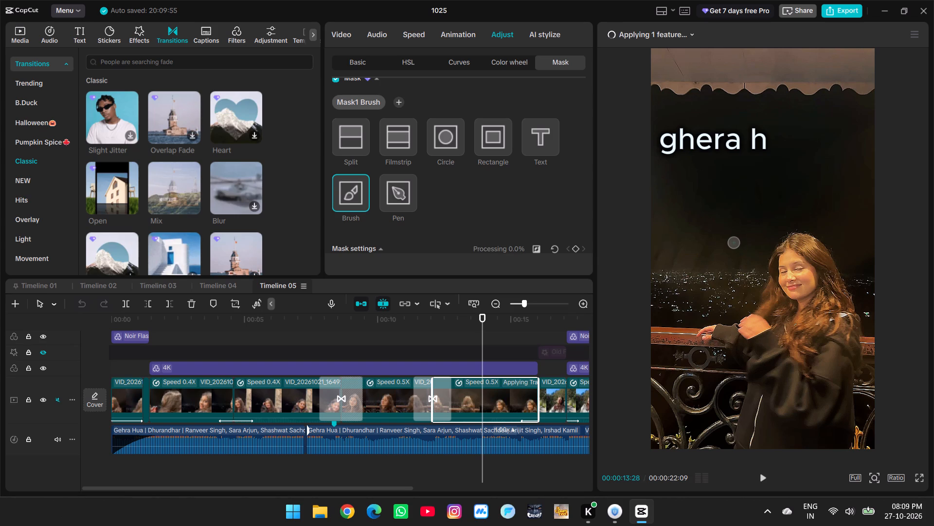
scroll(461, 183, "down", 3)
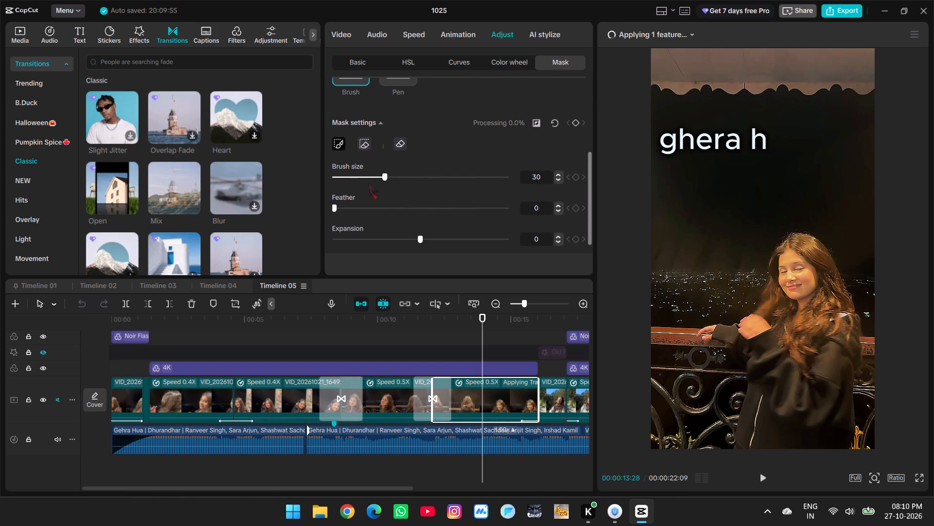
left_click_drag(660, 91, 816, 103)
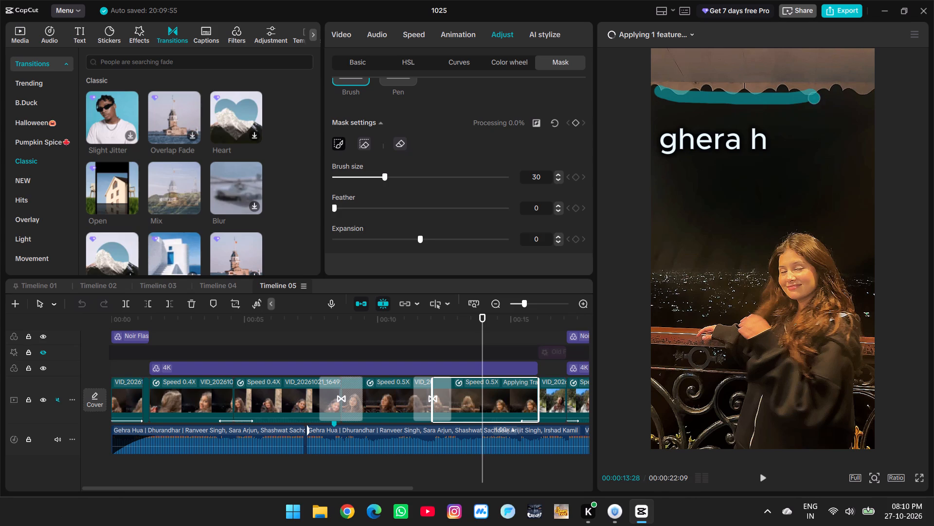
left_click_drag(816, 103, 655, 152)
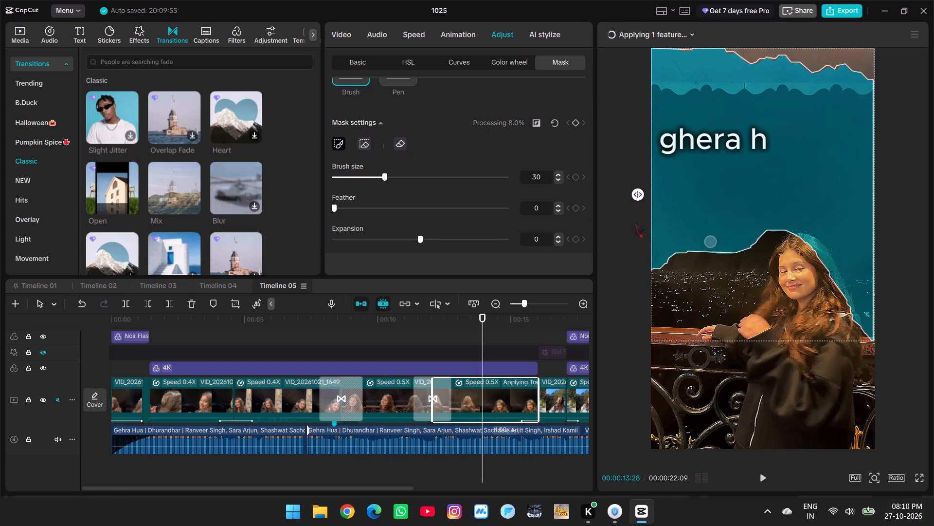
Erase the mask from the top of the woman's head down along the outer edge of her hair.
left_click(398, 142)
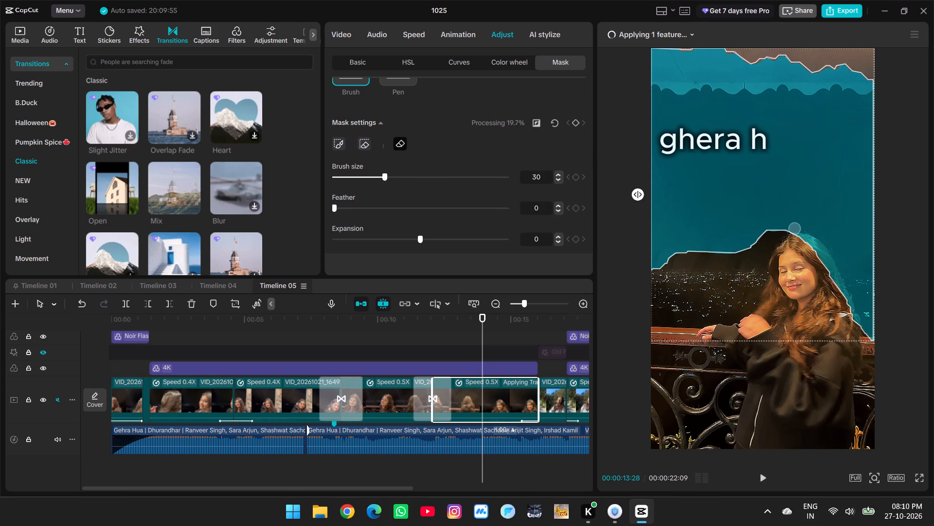
left_click_drag(794, 228, 806, 235)
left_click_drag(806, 235, 838, 285)
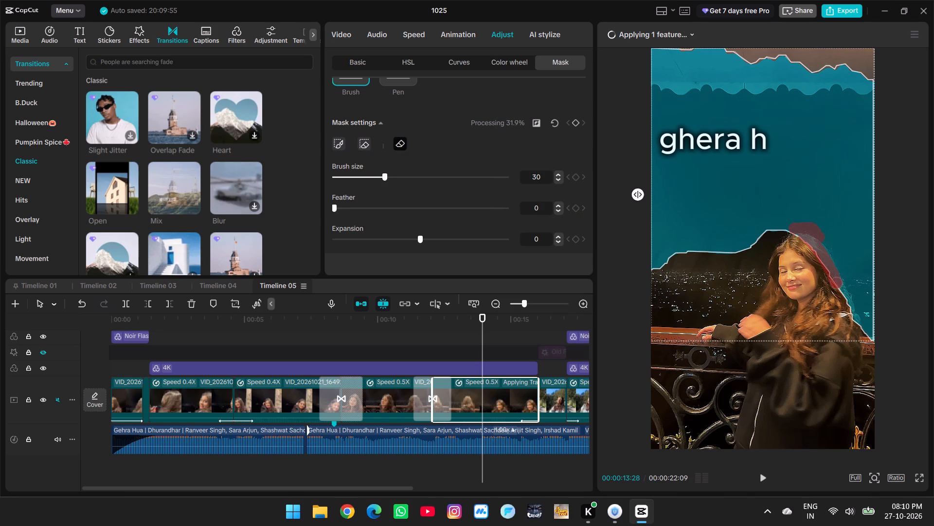
left_click_drag(838, 285, 854, 317)
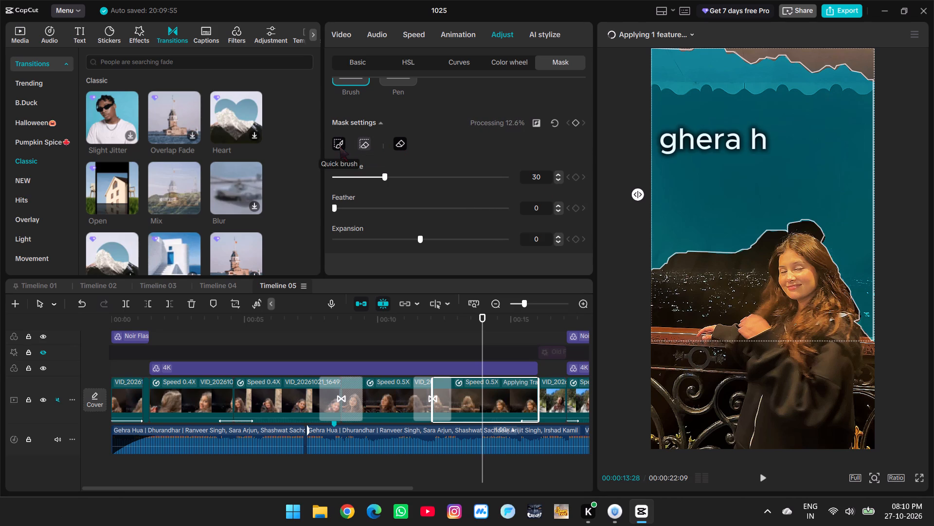
Set the brush size to 18 and repaint the mask above the woman's head and across the background beside her.
left_click(368, 175)
left_click_drag(364, 177, 345, 178)
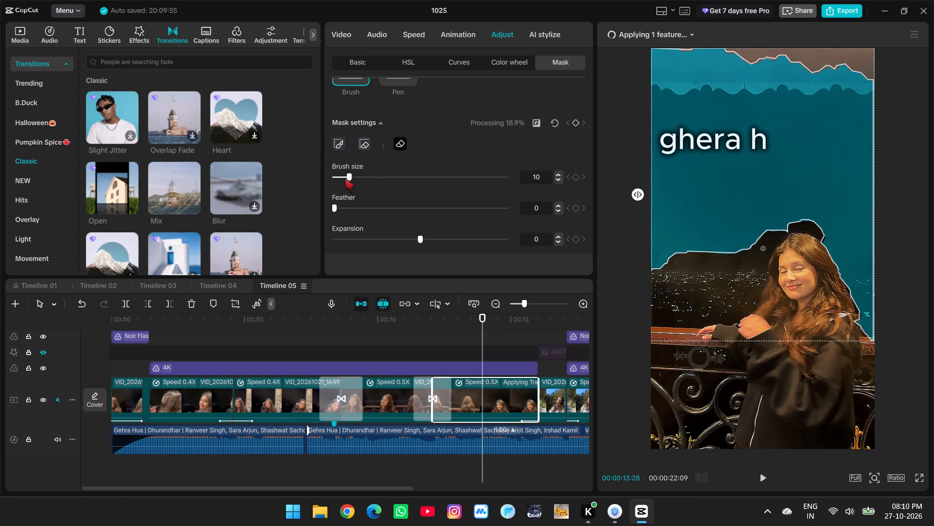
left_click_drag(345, 178, 340, 178)
left_click(340, 148)
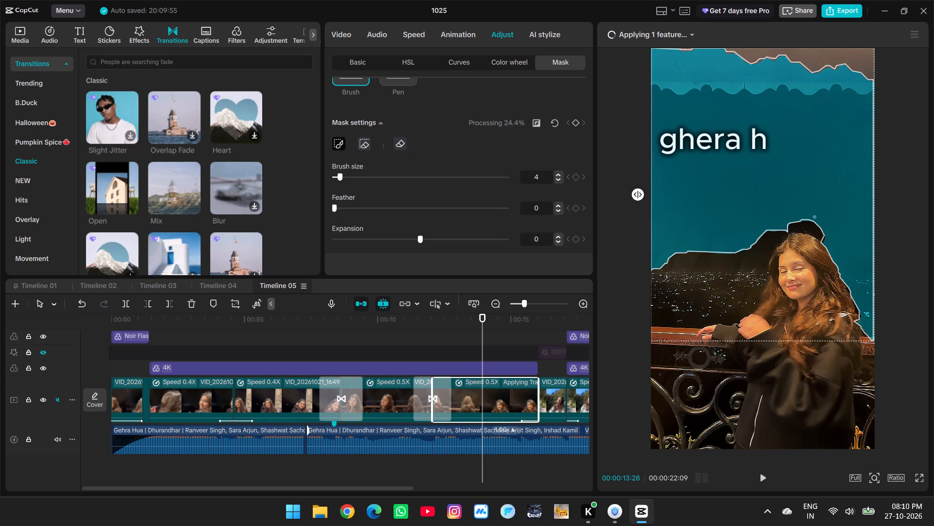
left_click_drag(808, 226, 792, 225)
left_click(367, 175)
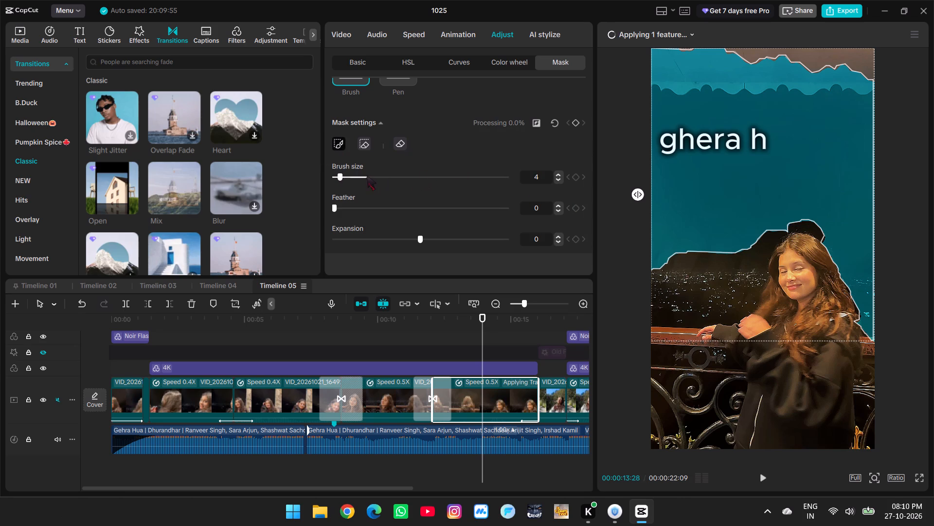
left_click(367, 175)
left_click_drag(823, 235, 780, 221)
left_click_drag(780, 221, 826, 230)
left_click_drag(774, 236, 761, 247)
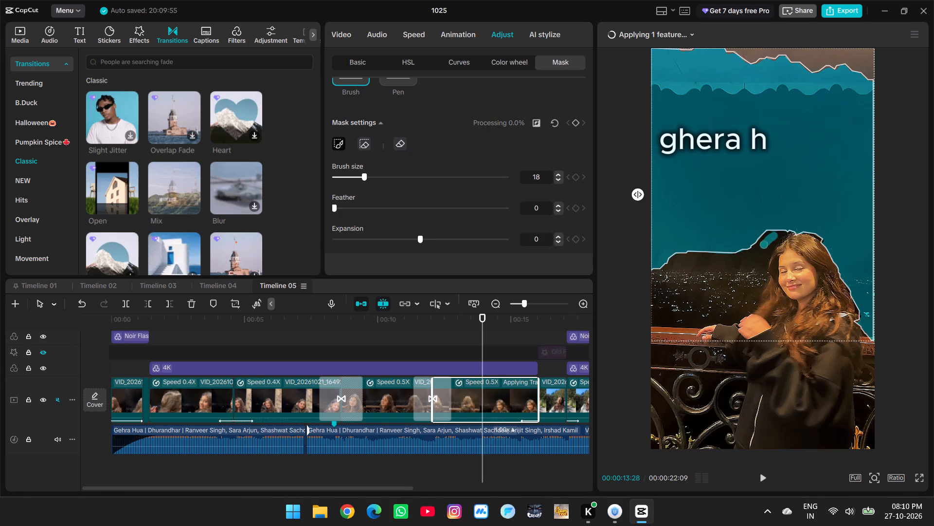
left_click_drag(761, 247, 689, 264)
Extend the painted mask over the uncovered strip of awning along the top edge of the frame.
left_click_drag(740, 56, 870, 63)
left_click_drag(679, 50, 873, 72)
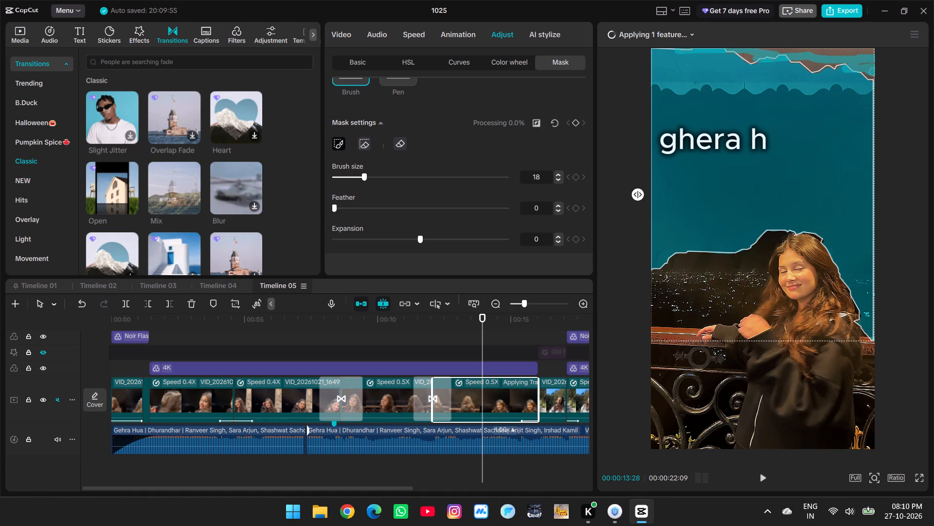
left_click_drag(873, 72, 828, 59)
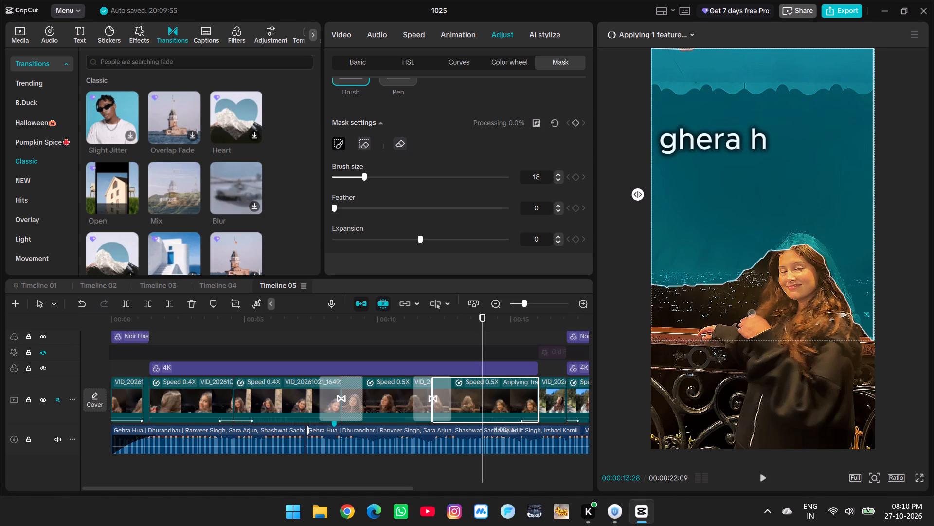
Trim the mask off the top of the woman's head and her hair with the Quick eraser at size 18.
left_click(367, 148)
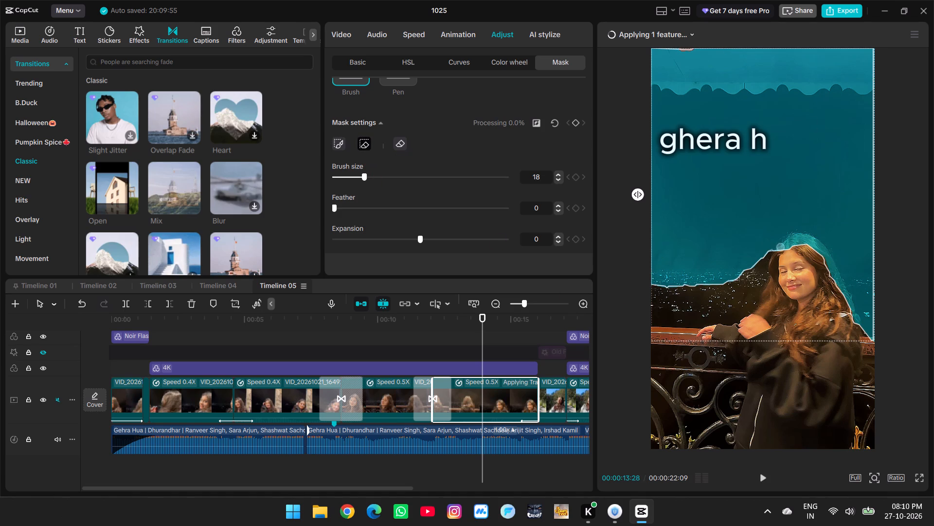
left_click_drag(780, 249, 819, 248)
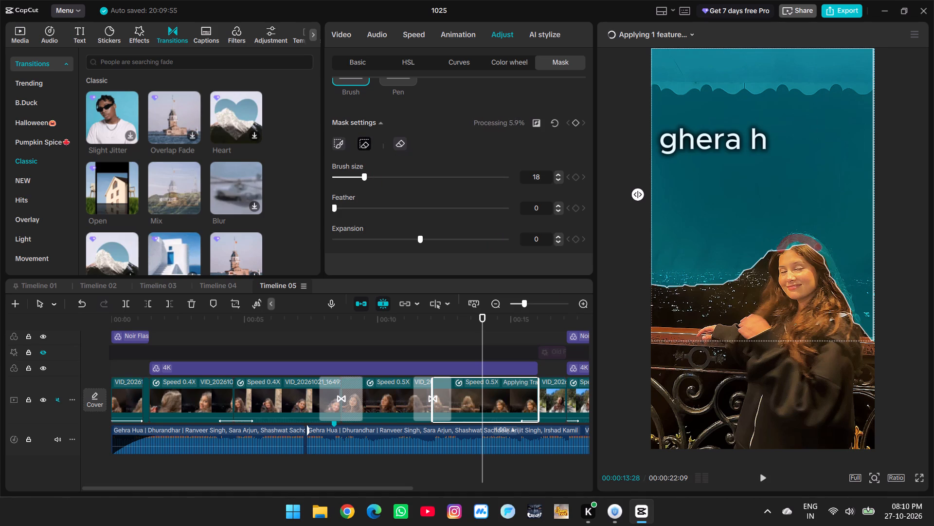
left_click_drag(819, 248, 834, 275)
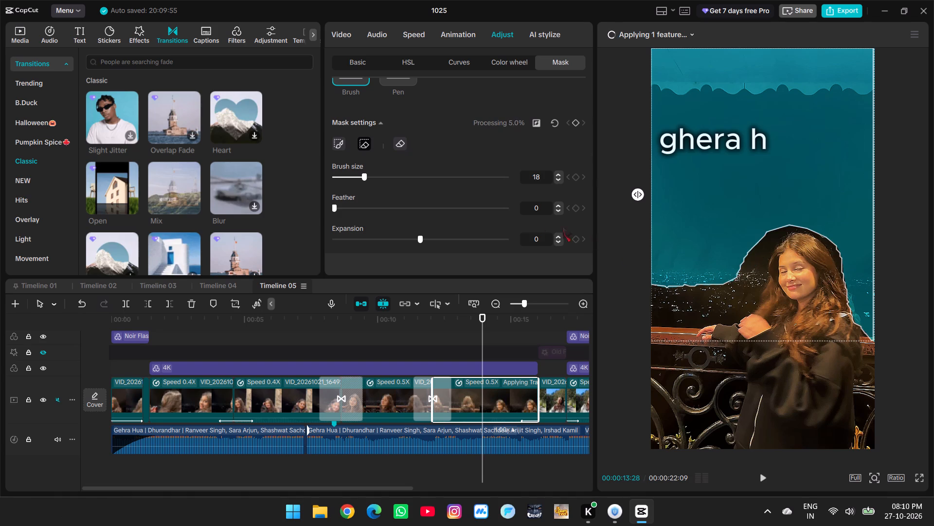
Set the brush mask's feather to 23.
scroll(410, 226, "down", 2)
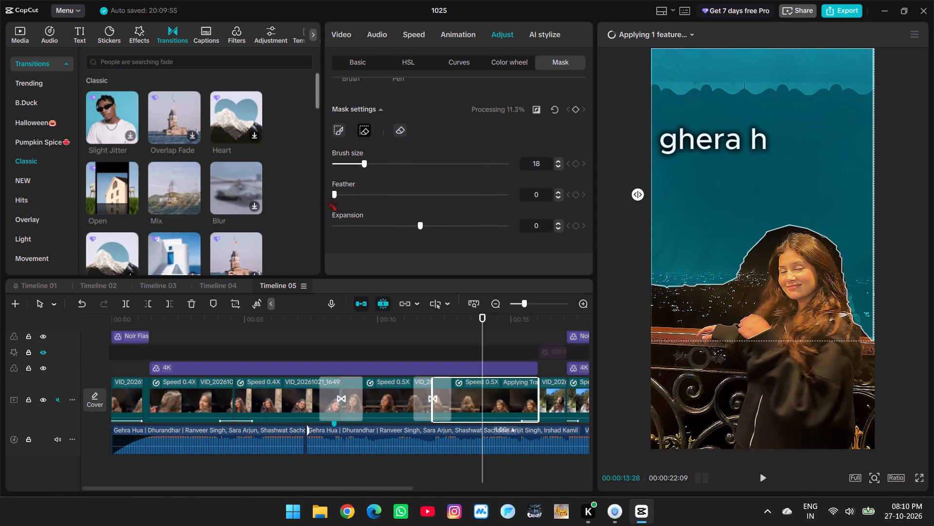
left_click_drag(330, 196, 574, 224)
left_click_drag(337, 222, 392, 241)
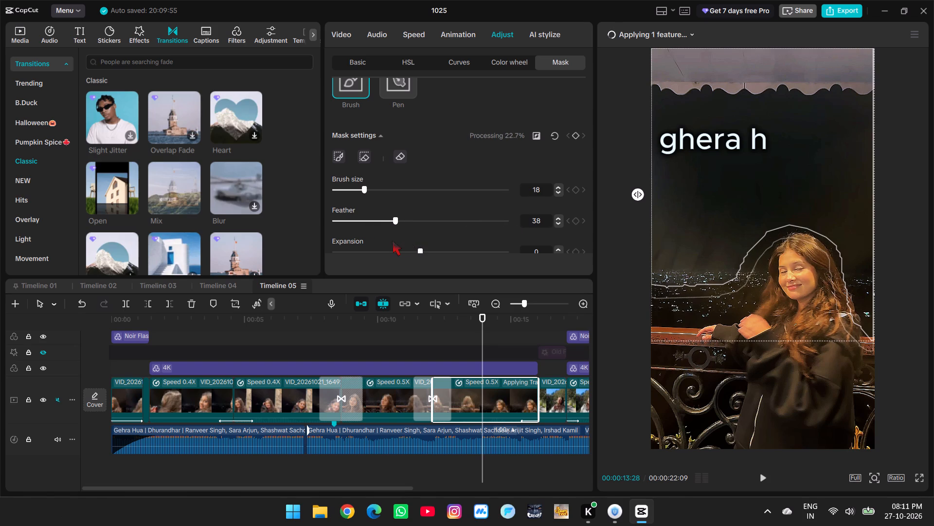
left_click_drag(392, 241, 367, 248)
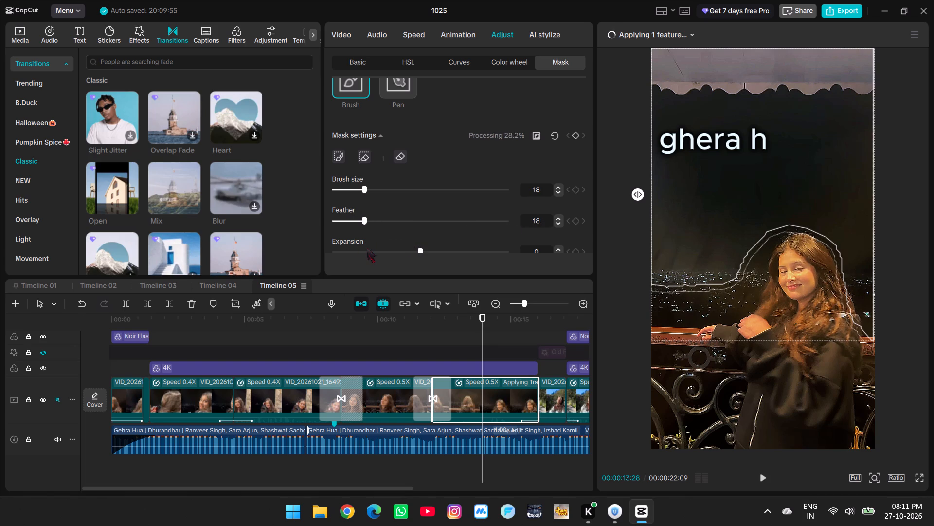
left_click_drag(367, 248, 369, 249)
left_click_drag(369, 249, 351, 251)
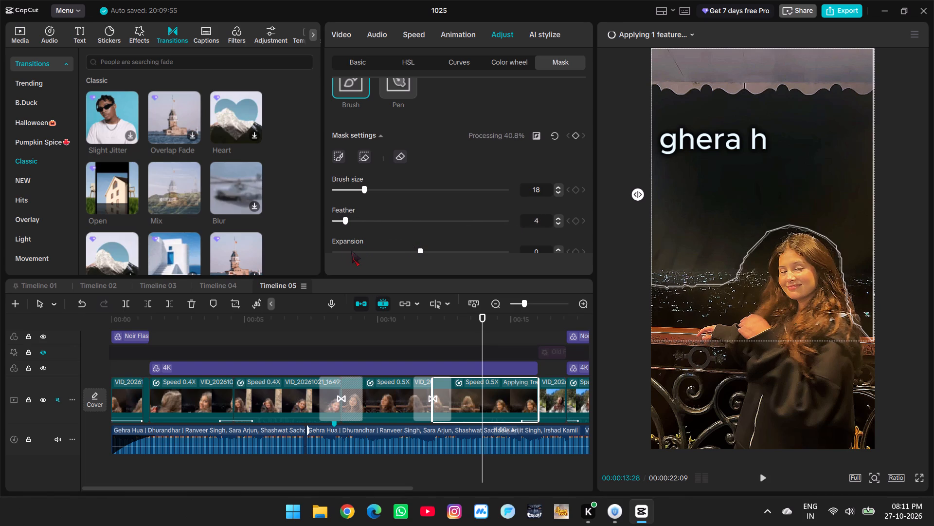
left_click_drag(351, 251, 374, 255)
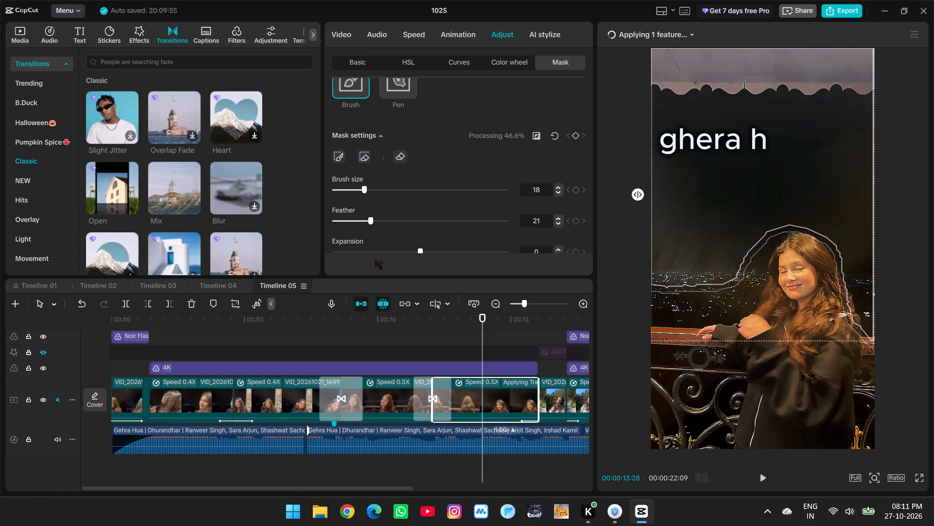
left_click_drag(374, 255, 376, 255)
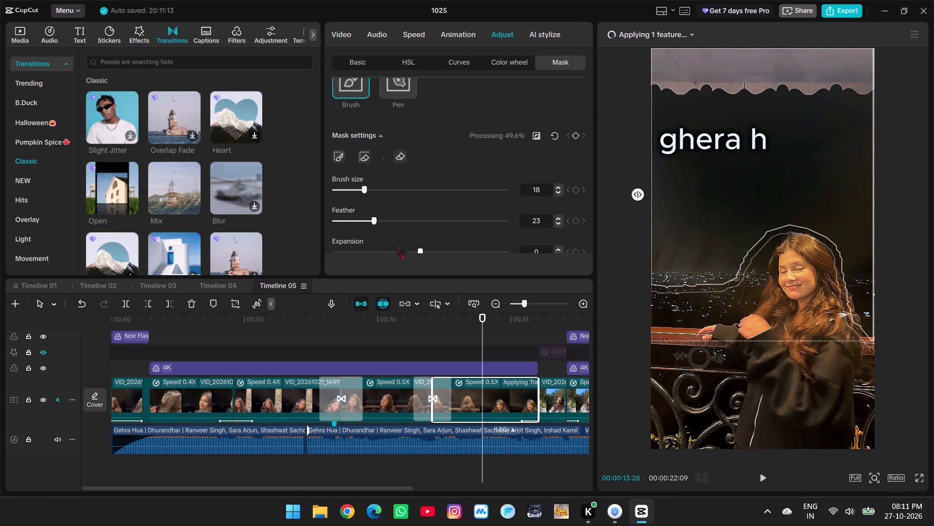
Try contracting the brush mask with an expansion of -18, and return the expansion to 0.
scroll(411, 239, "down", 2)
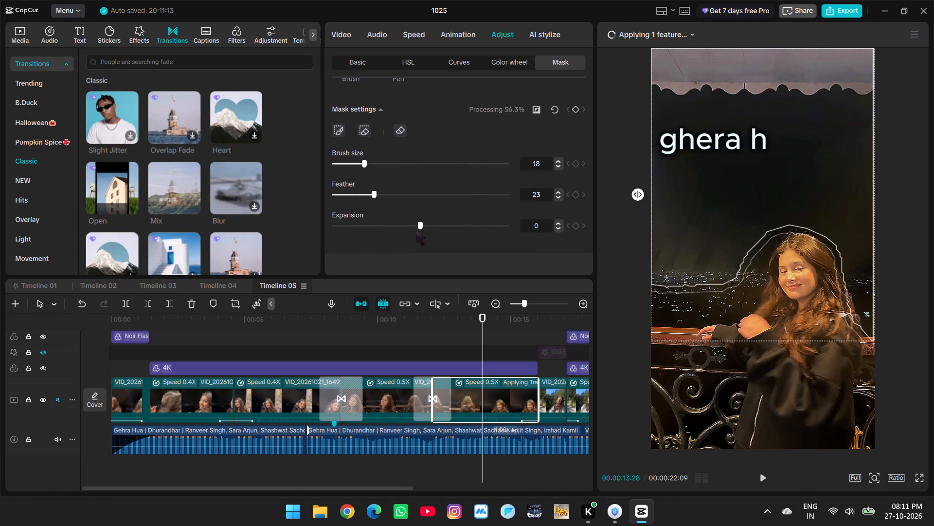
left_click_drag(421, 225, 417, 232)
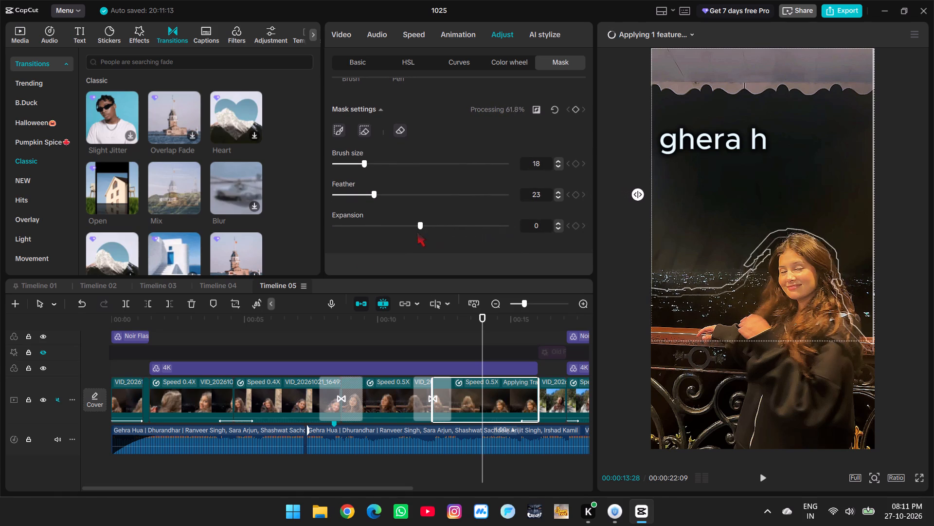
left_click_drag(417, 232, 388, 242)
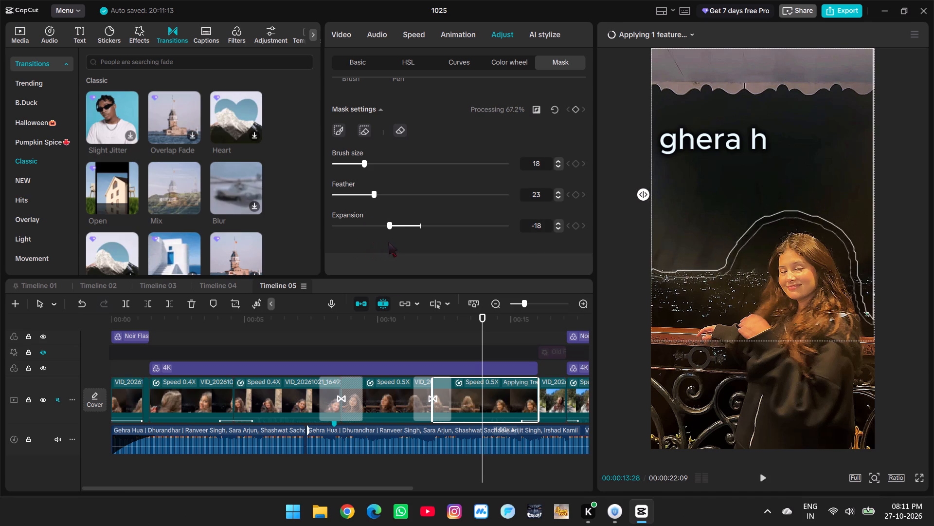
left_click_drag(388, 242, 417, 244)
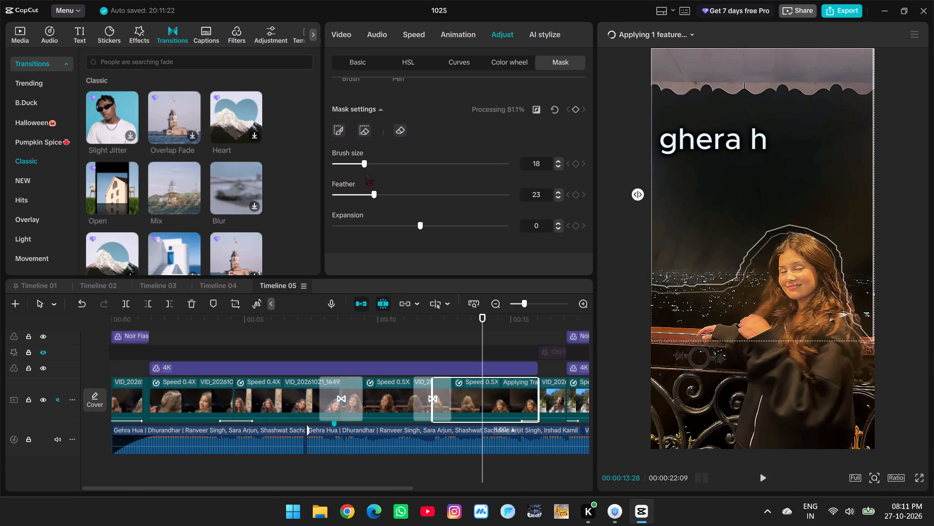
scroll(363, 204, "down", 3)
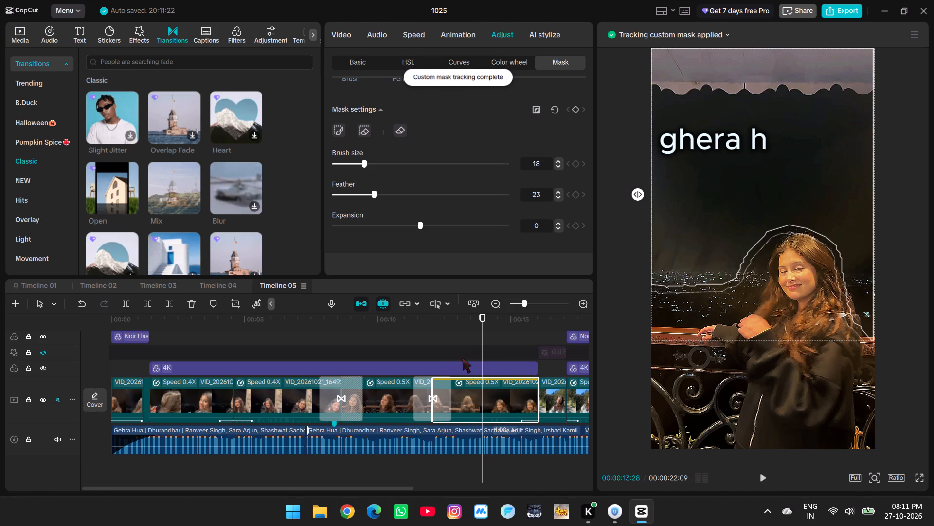
Enable the basic HSL adjustment on the masked clip and set the yellow hue to 100.
left_click(355, 65)
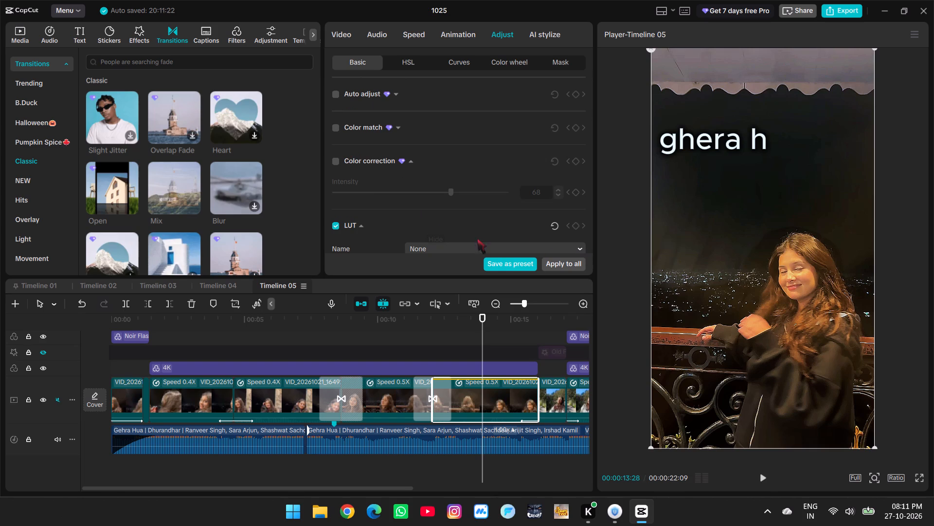
left_click(427, 51)
left_click(424, 63)
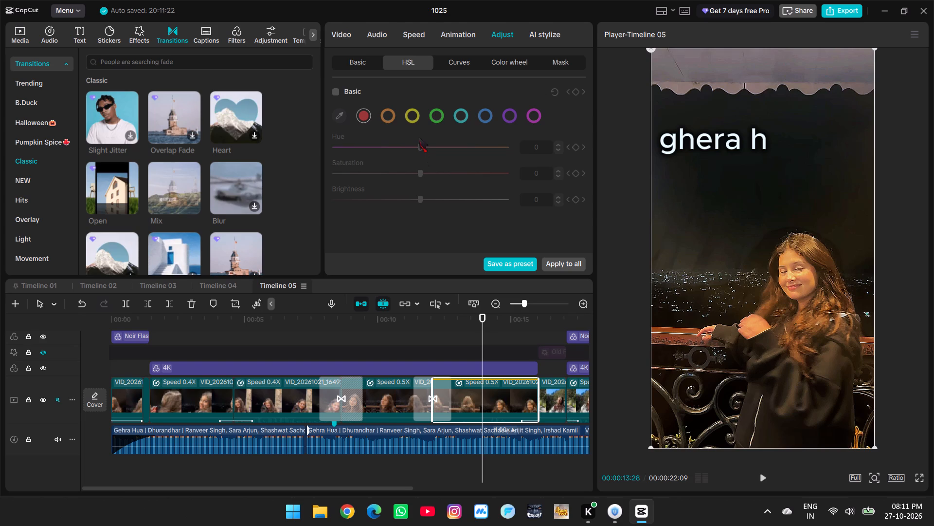
left_click(415, 117)
double_click(415, 119)
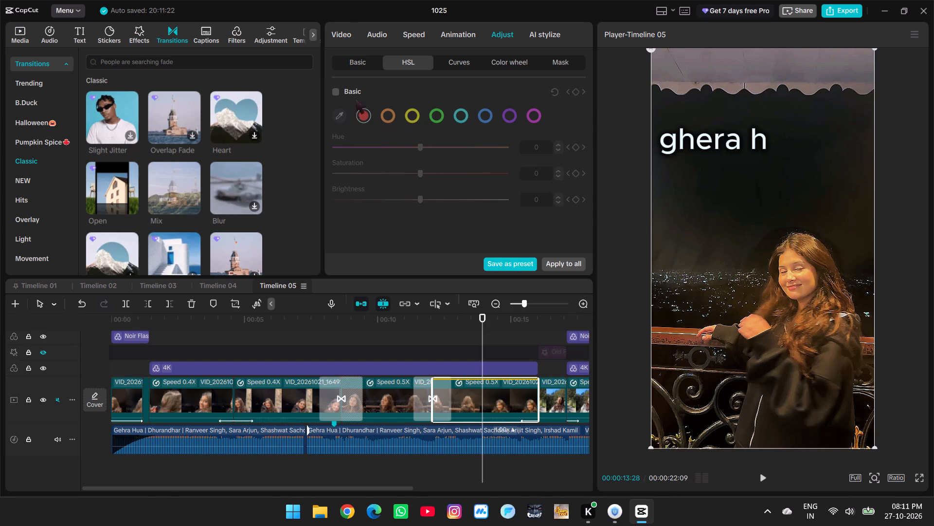
left_click(356, 95)
left_click(354, 92)
left_click(332, 89)
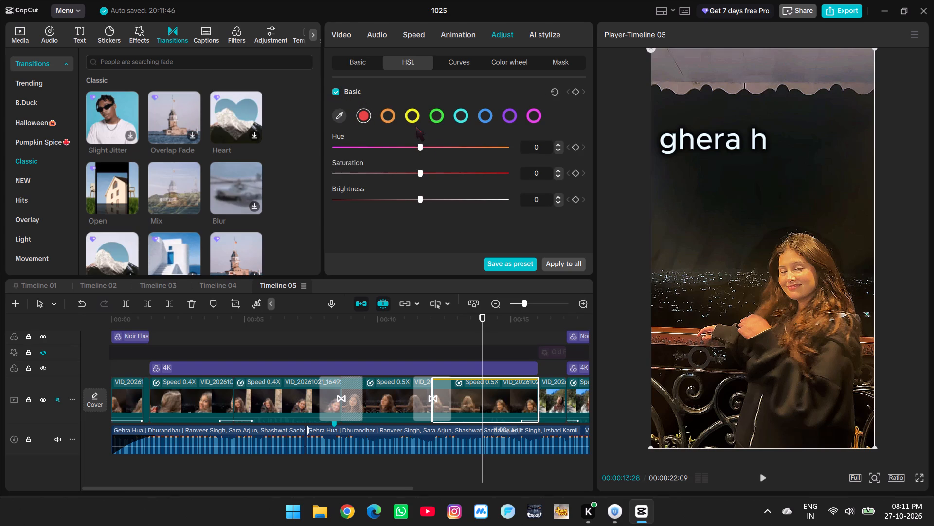
left_click(416, 126)
left_click(414, 118)
left_click_drag(420, 150, 522, 163)
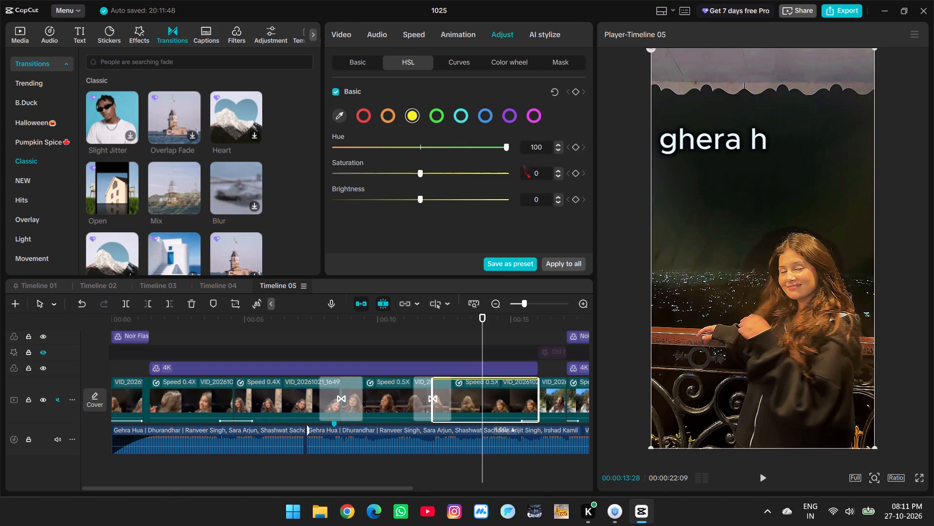
left_click_drag(522, 163, 608, 189)
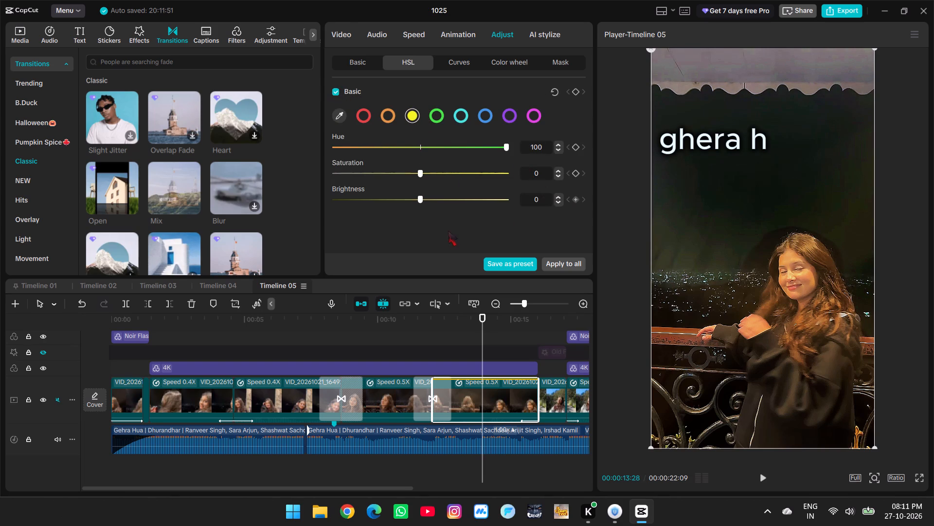